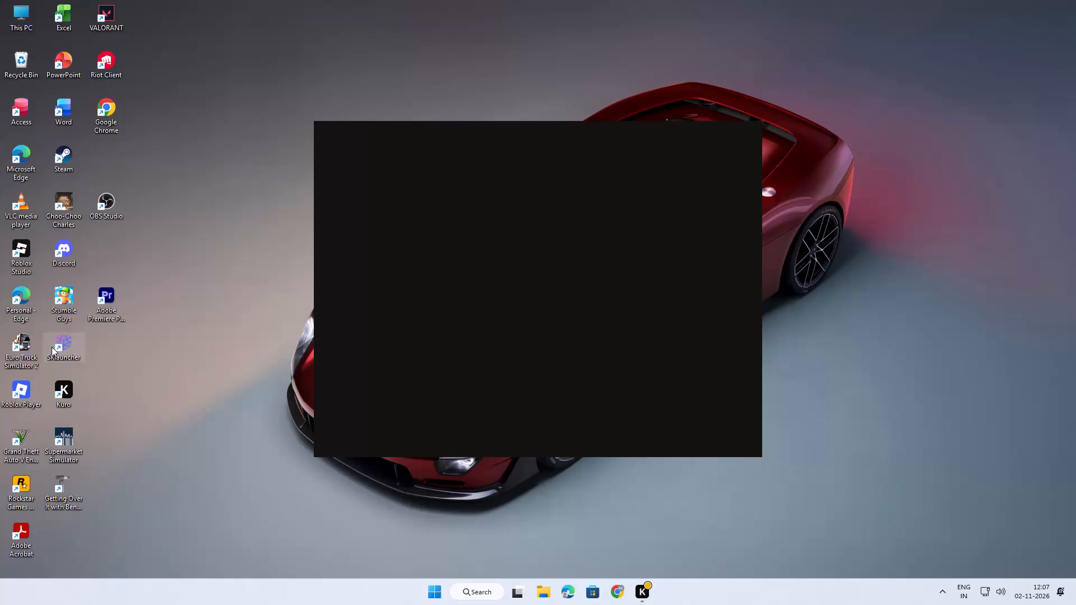
Launch Adobe Premiere Pro 2026 from the desktop.
double_click(113, 300)
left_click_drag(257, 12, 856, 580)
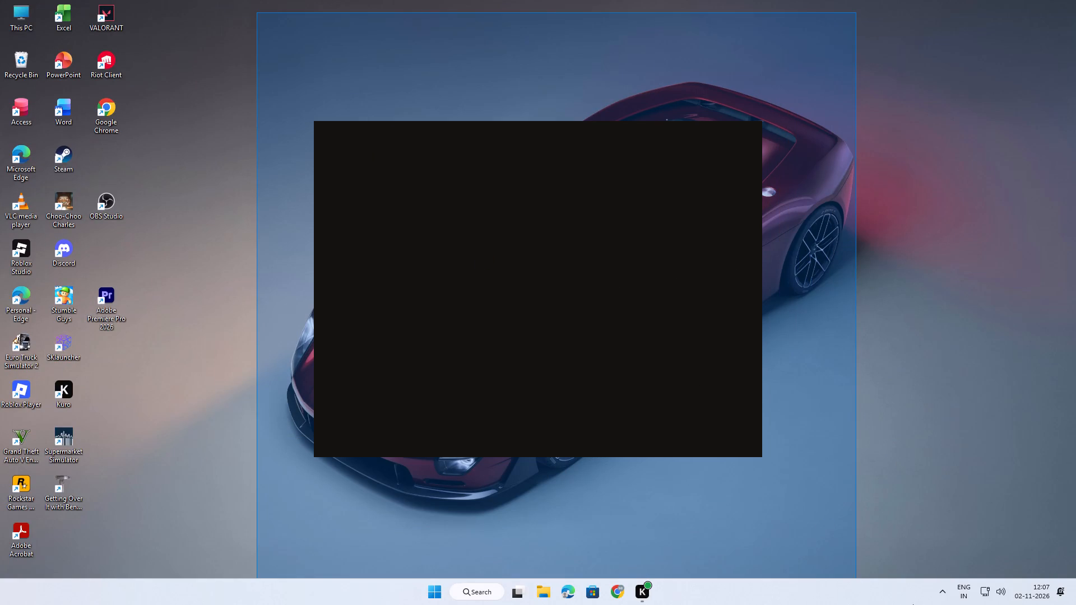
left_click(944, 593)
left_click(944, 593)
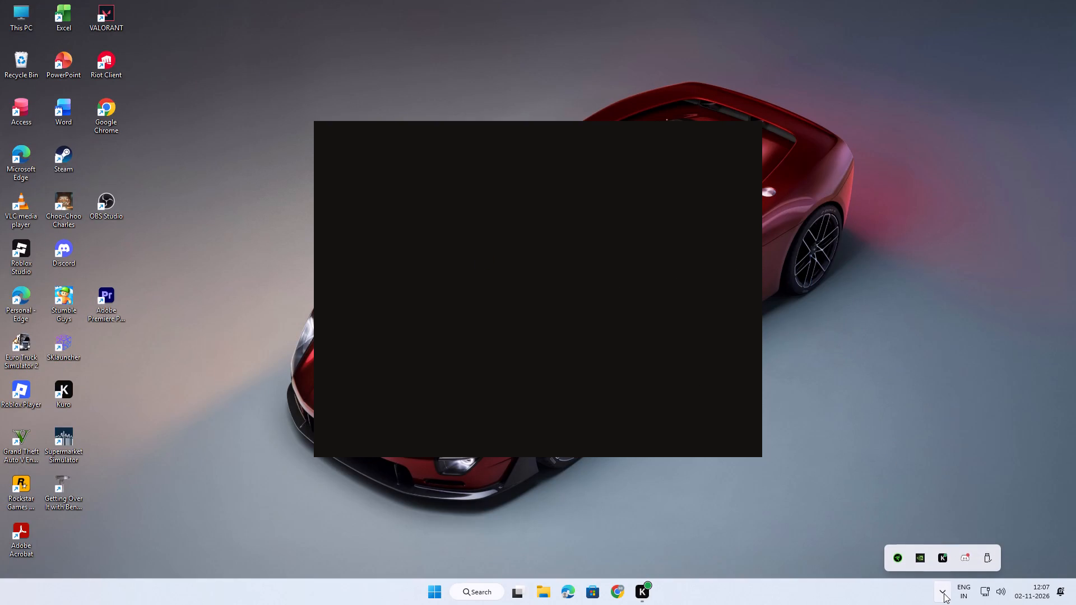
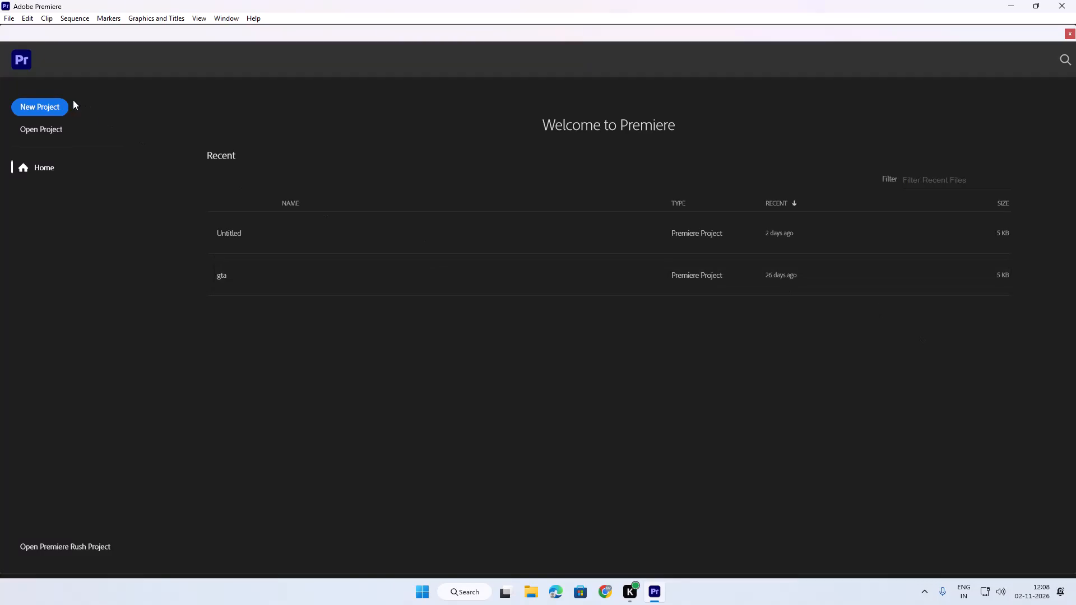
Create a new project named Untitled in E:\content pro without importing media, and go to the Edit workspace.
left_click(58, 101)
left_click(606, 347)
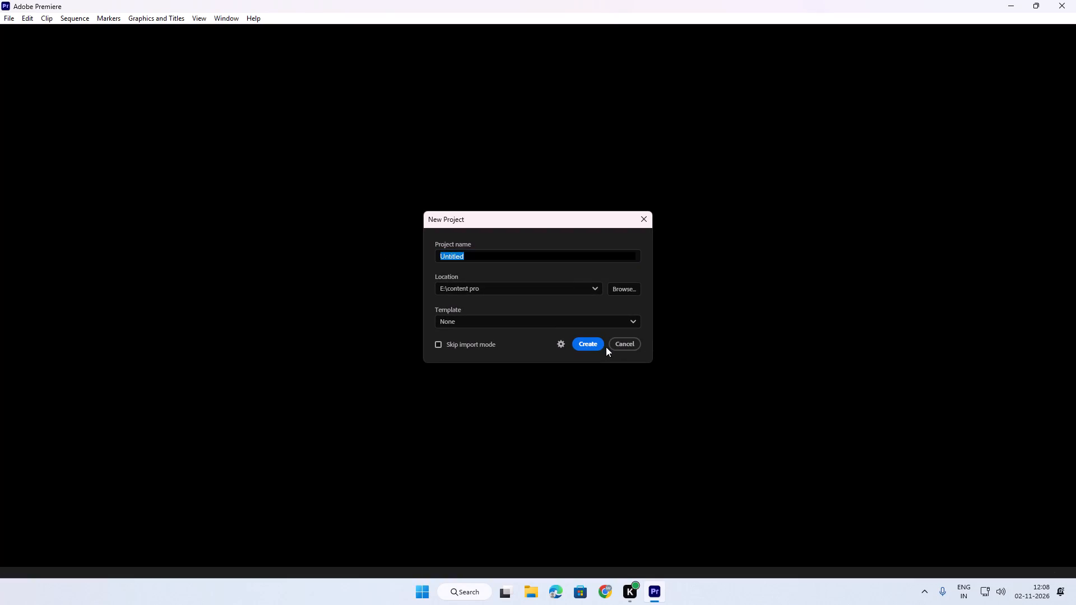
left_click(599, 346)
left_click(608, 333)
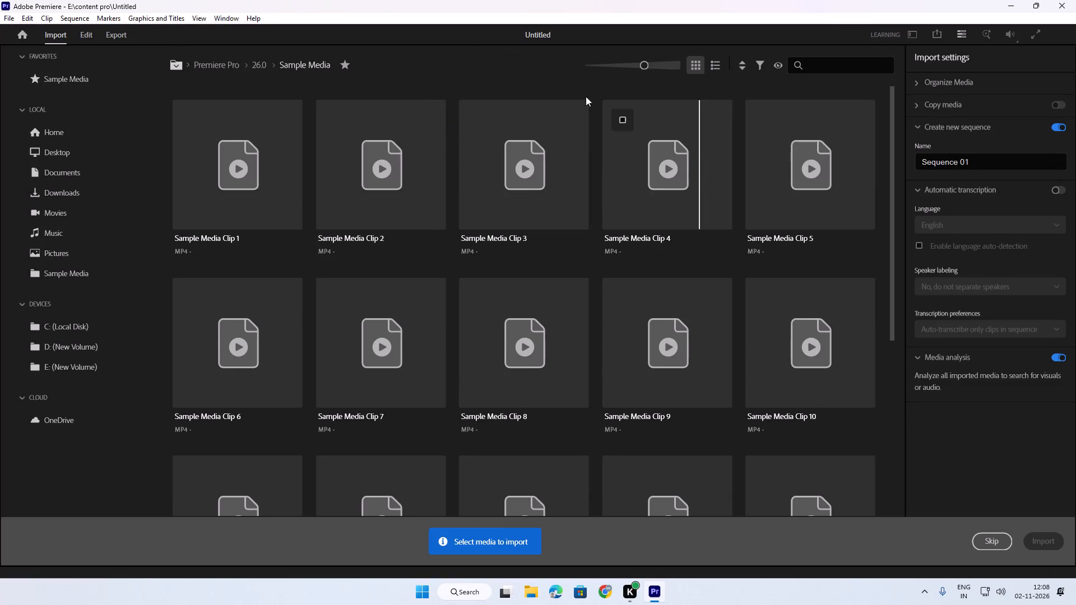
left_click(85, 40)
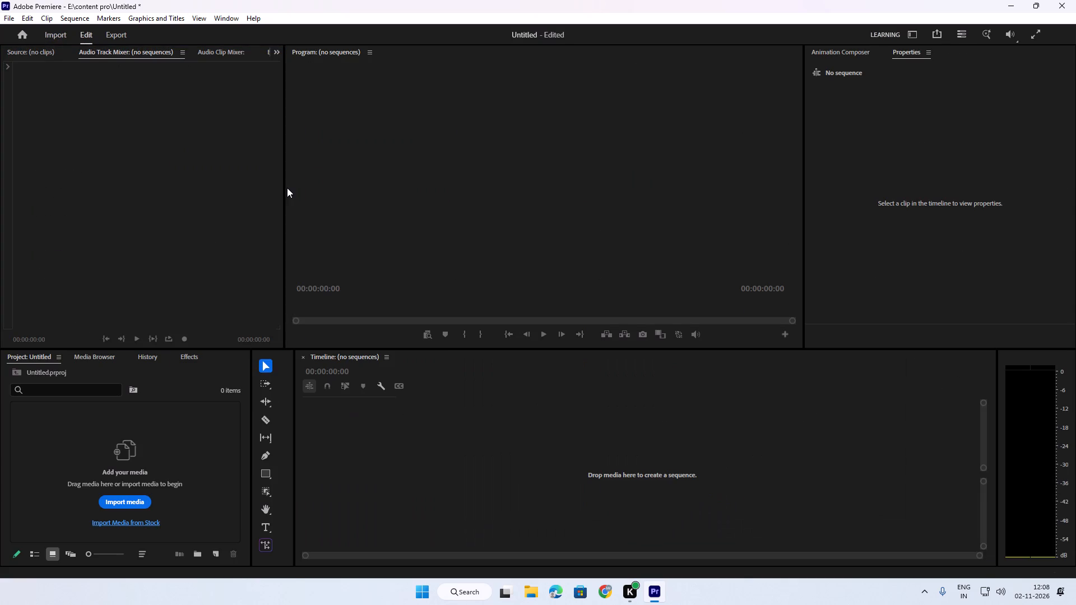
Switch to File Explorer and open the OBS Recorder folder on the New Volume (E:) drive.
left_click(525, 588)
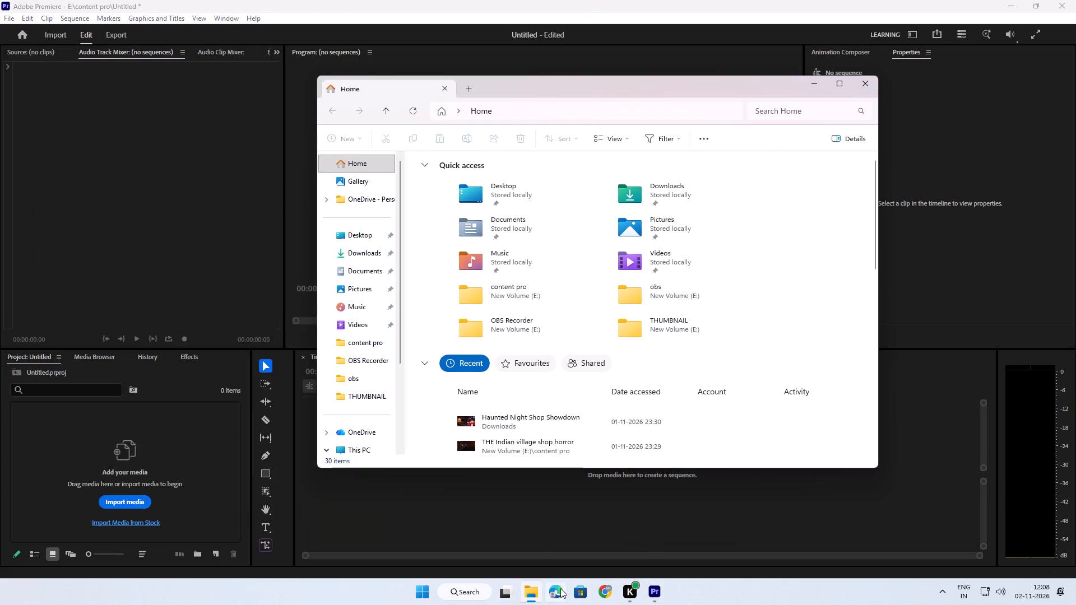
scroll(549, 355, "down", 1)
scroll(473, 384, "down", 1)
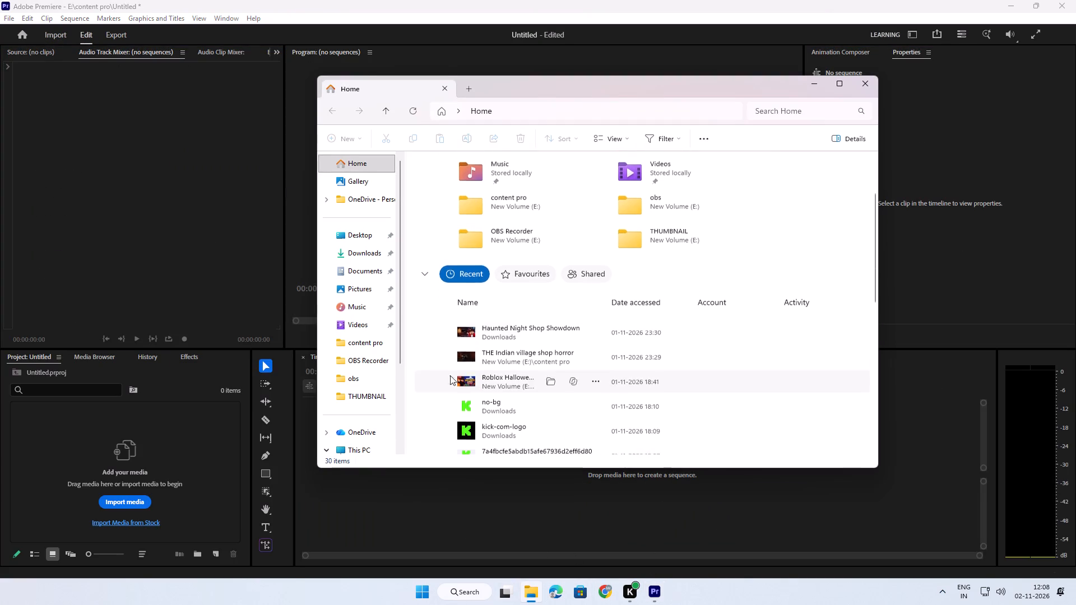
scroll(341, 364, "down", 2)
left_click(374, 390)
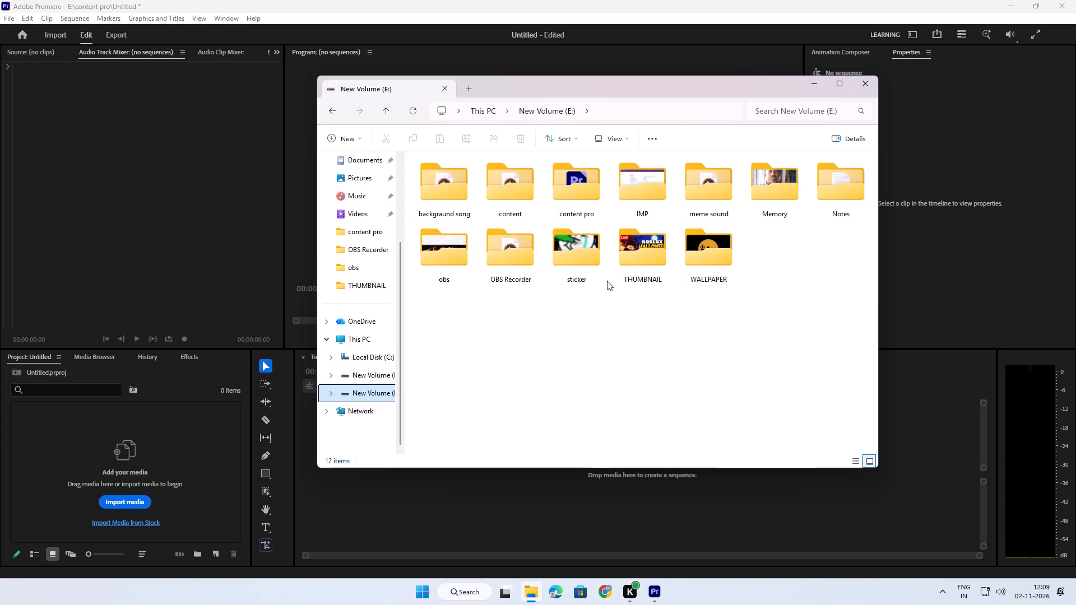
double_click(508, 262)
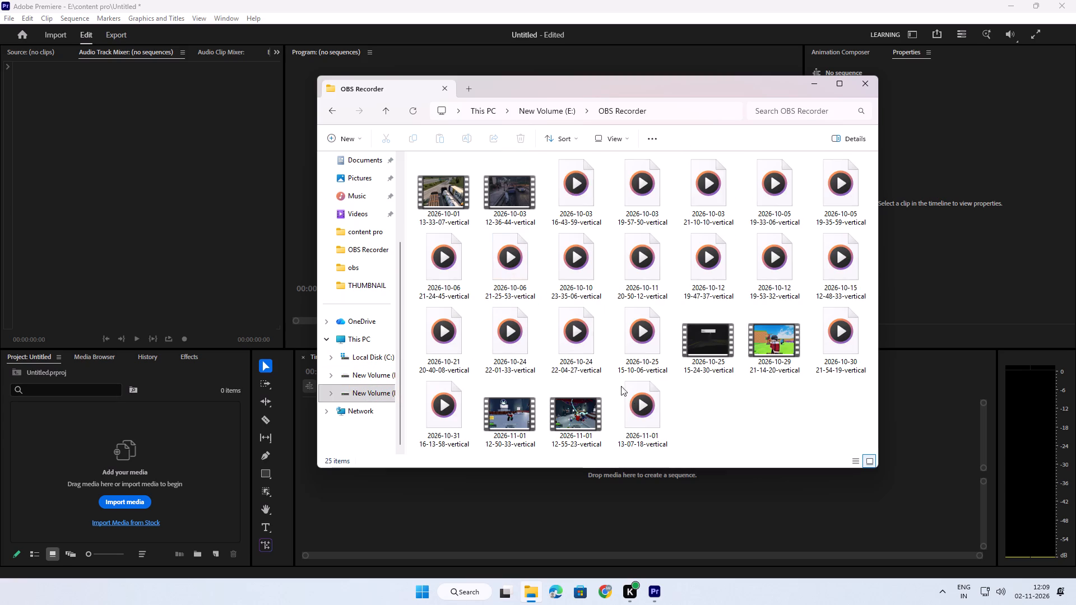
scroll(644, 401, "down", 3)
scroll(750, 416, "down", 3)
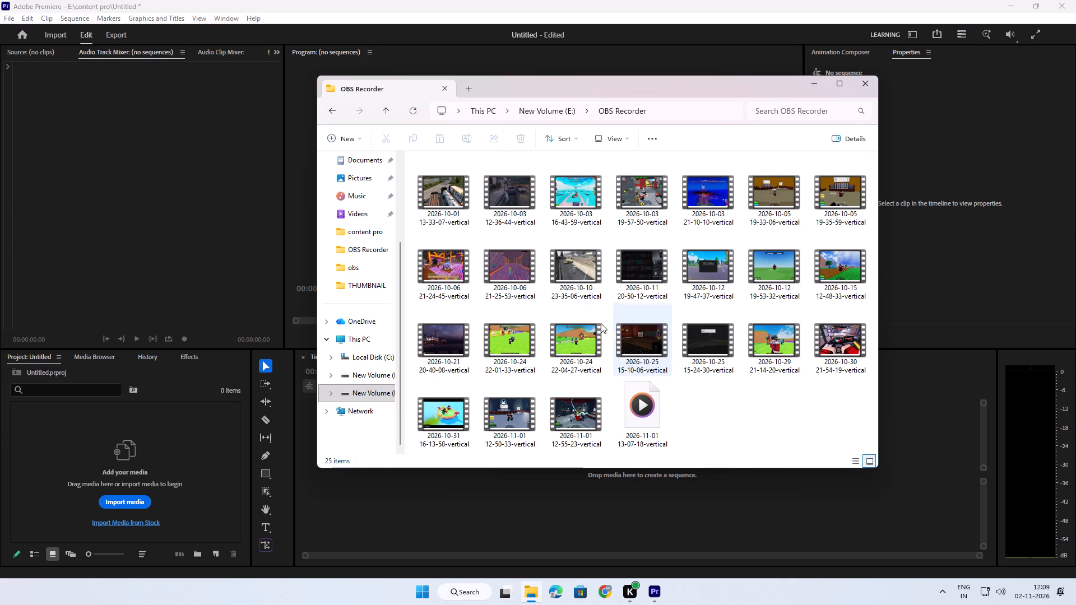
double_click(581, 418)
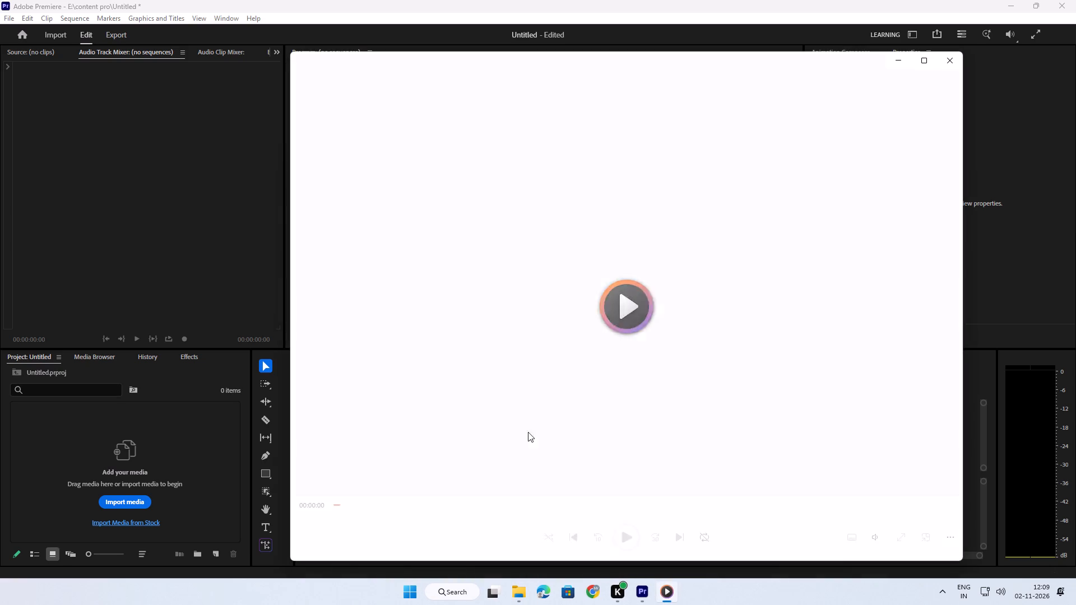
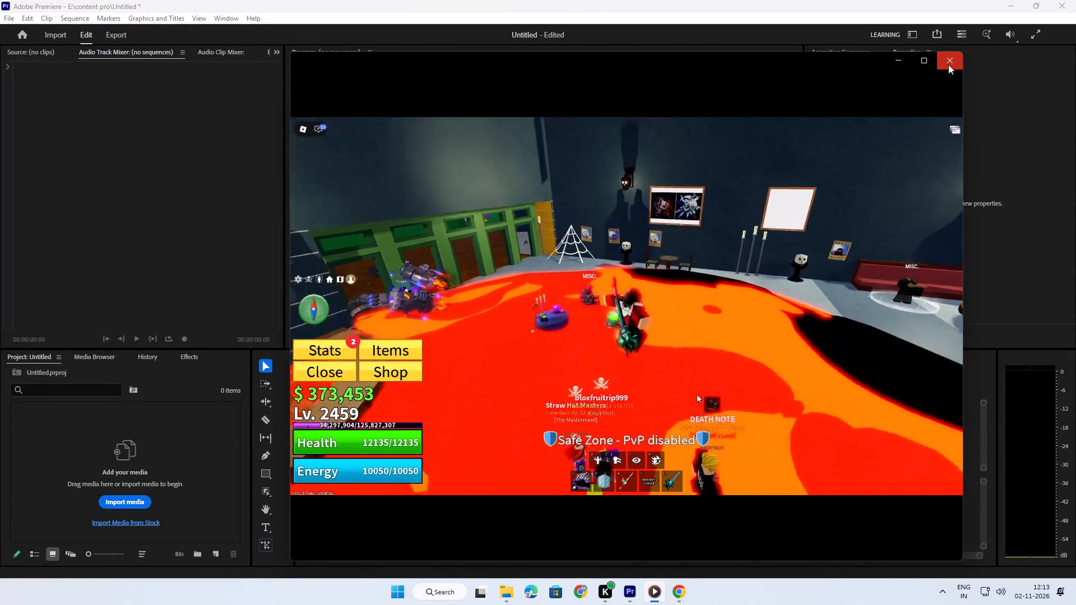
left_click(948, 64)
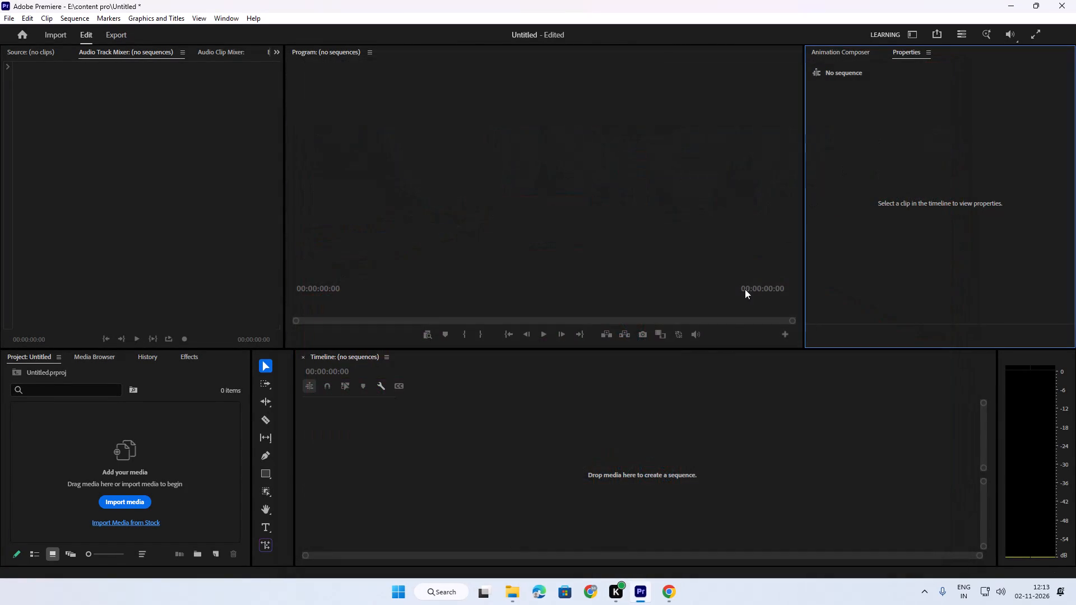
left_click(512, 593)
double_click(530, 407)
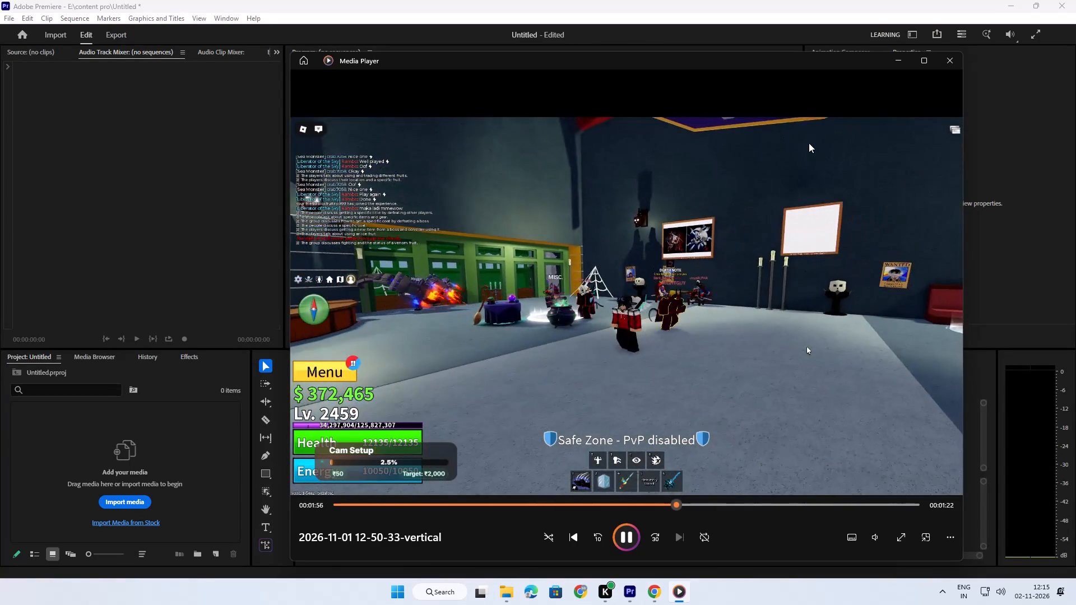
left_click(944, 59)
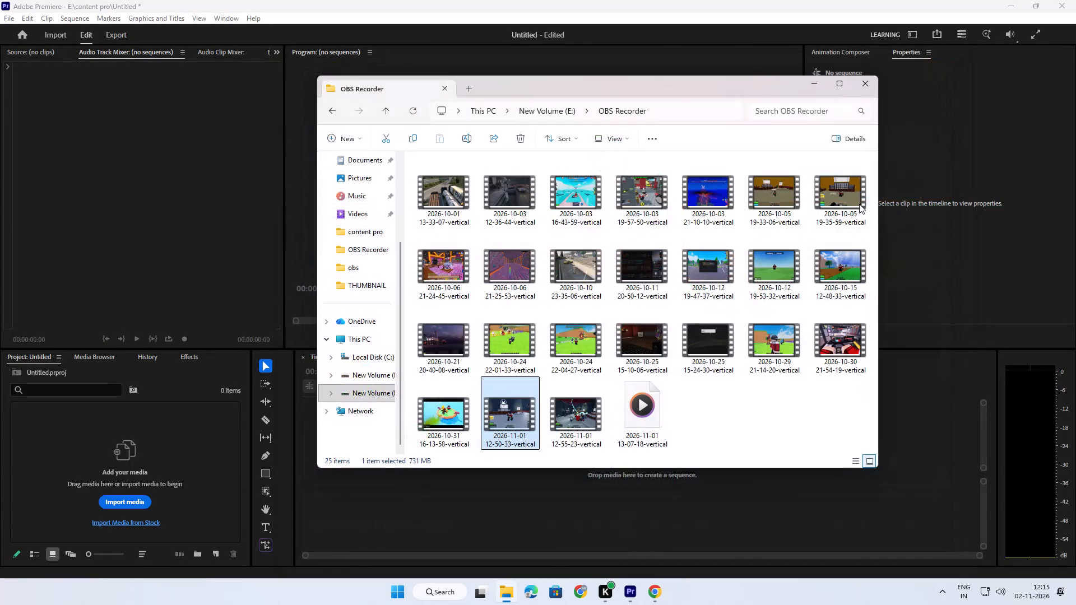
left_click_drag(522, 415, 128, 498)
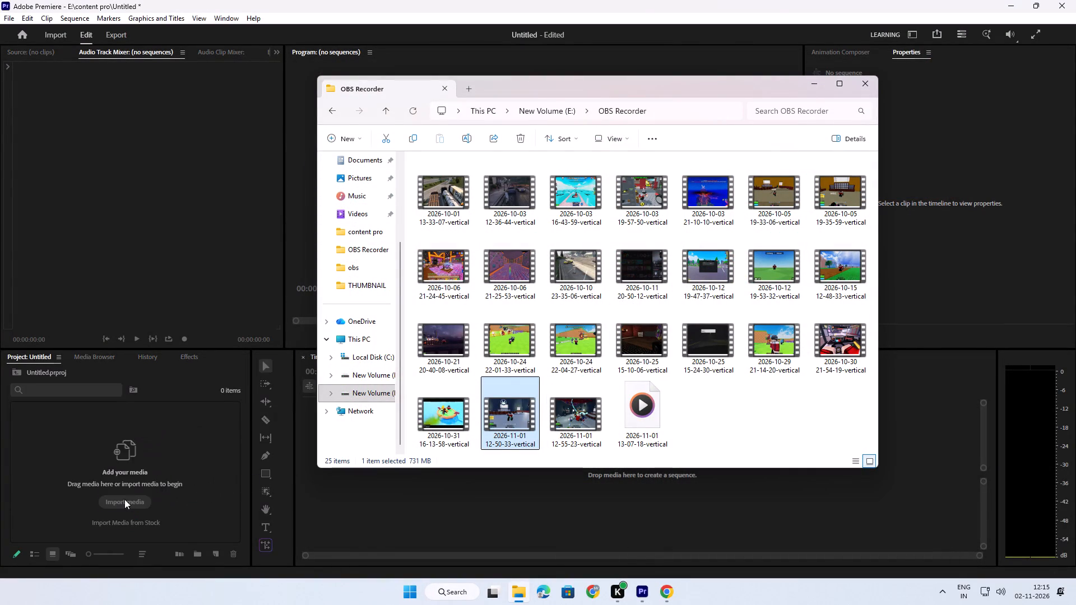
left_click(812, 86)
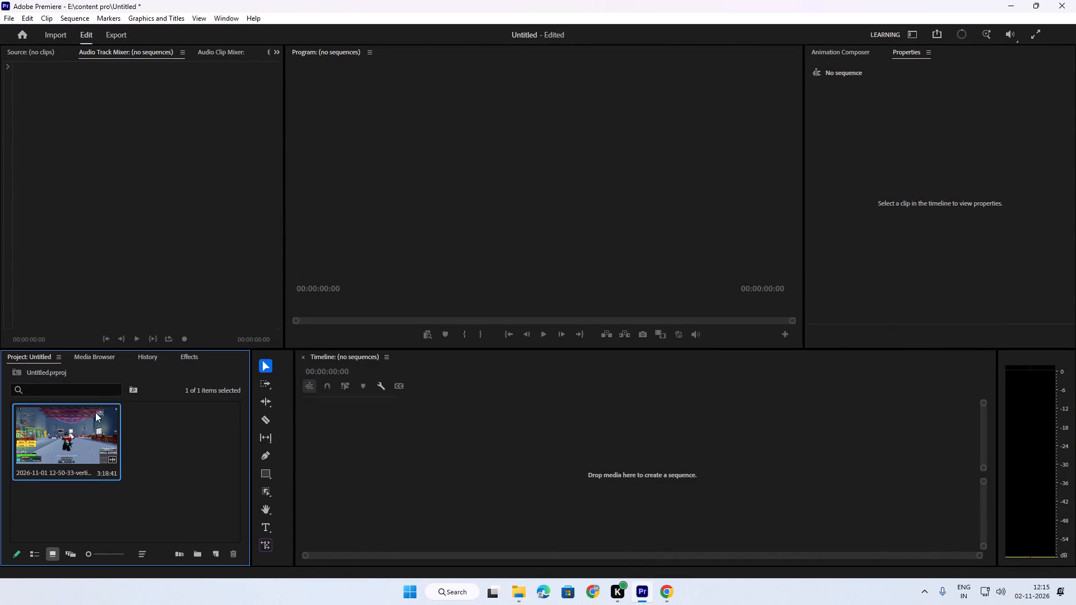
double_click(90, 436)
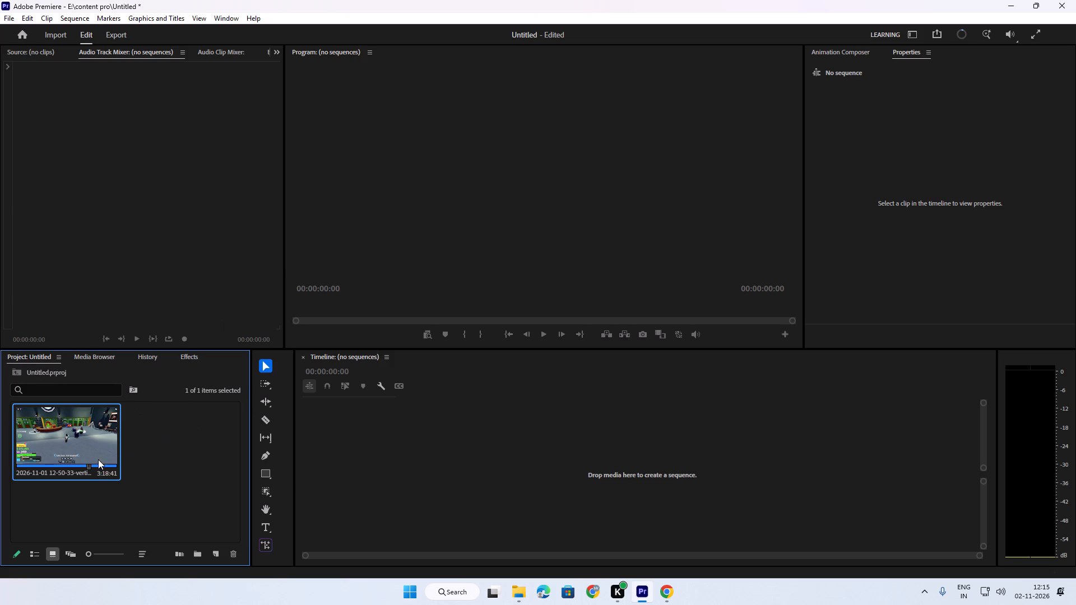
double_click(70, 433)
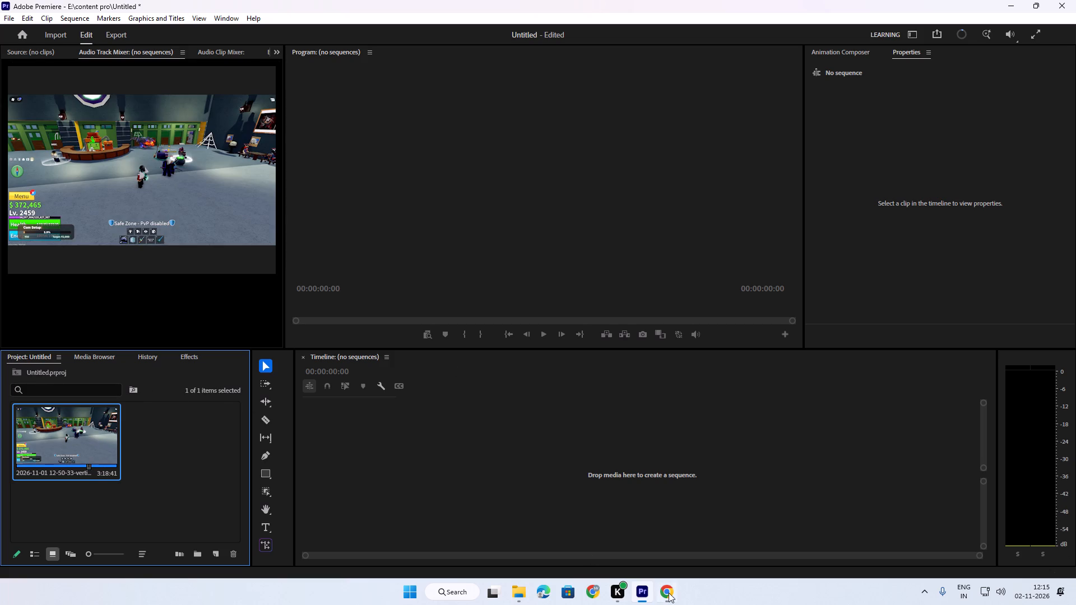
Switch to Chrome and close the browser window showing the YouTube Studio channel content.
left_click(662, 592)
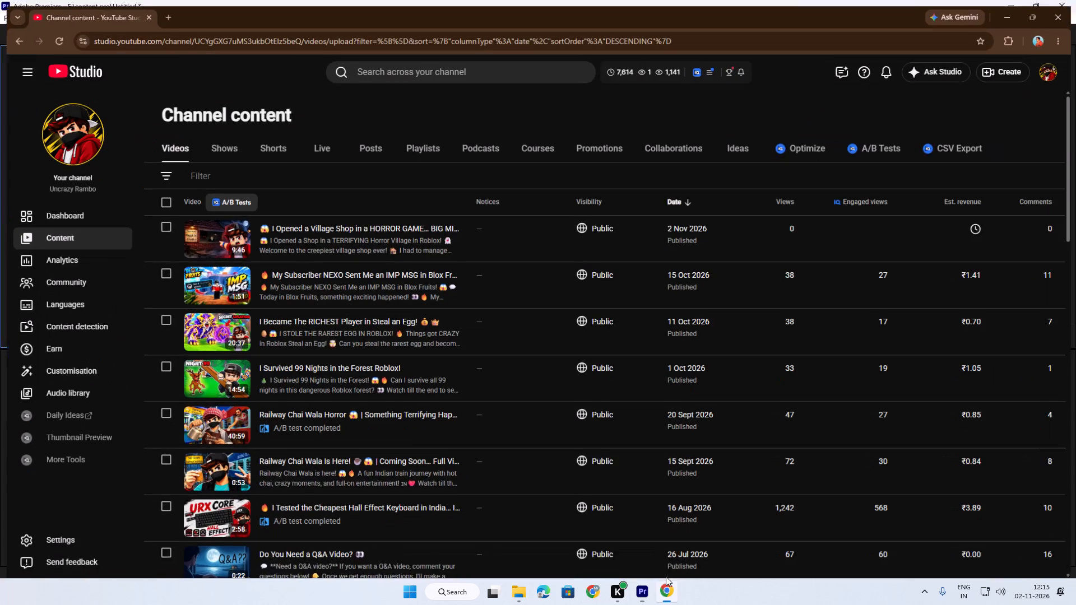
left_click(1075, 0)
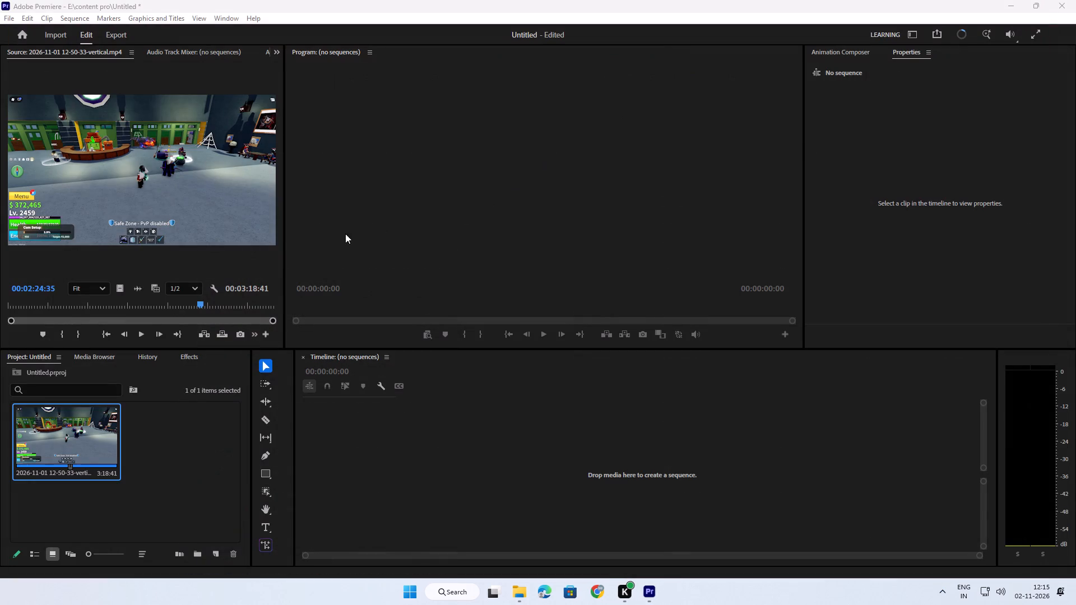
left_click_drag(68, 134, 283, 336)
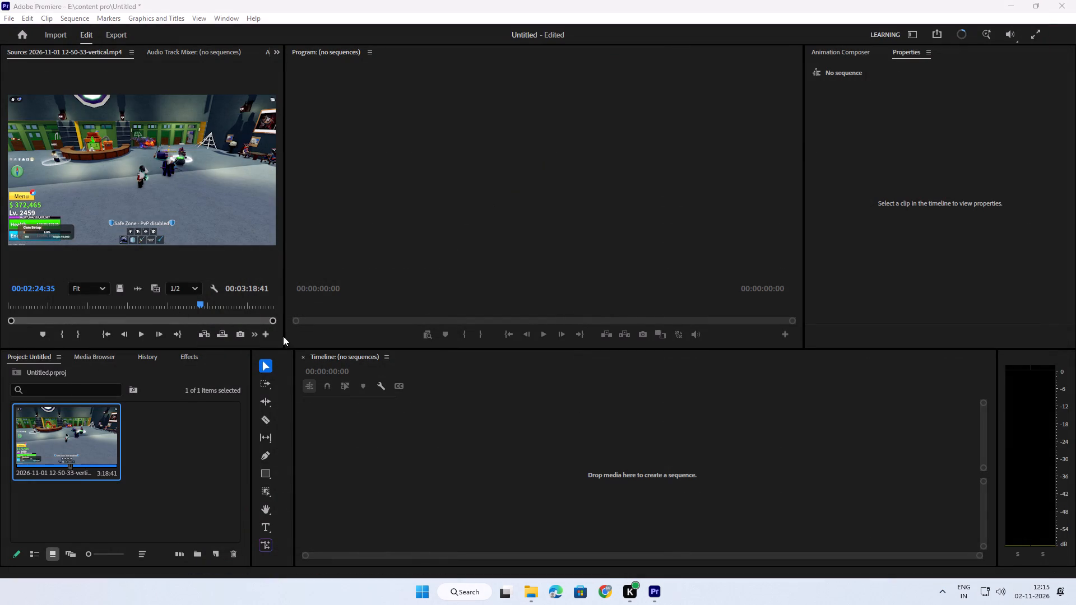
left_click_drag(283, 336, 416, 459)
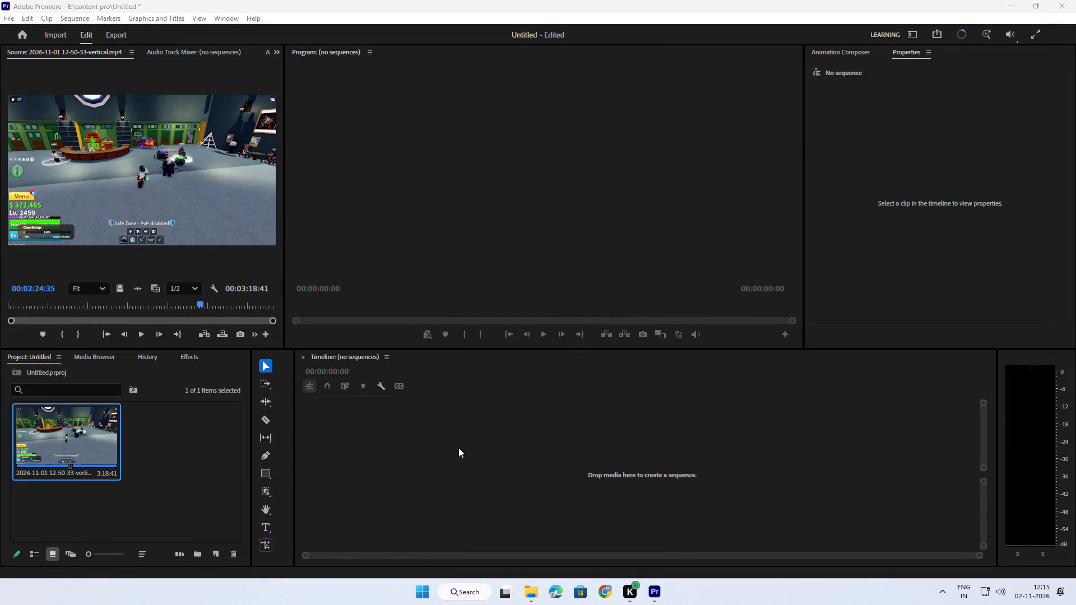
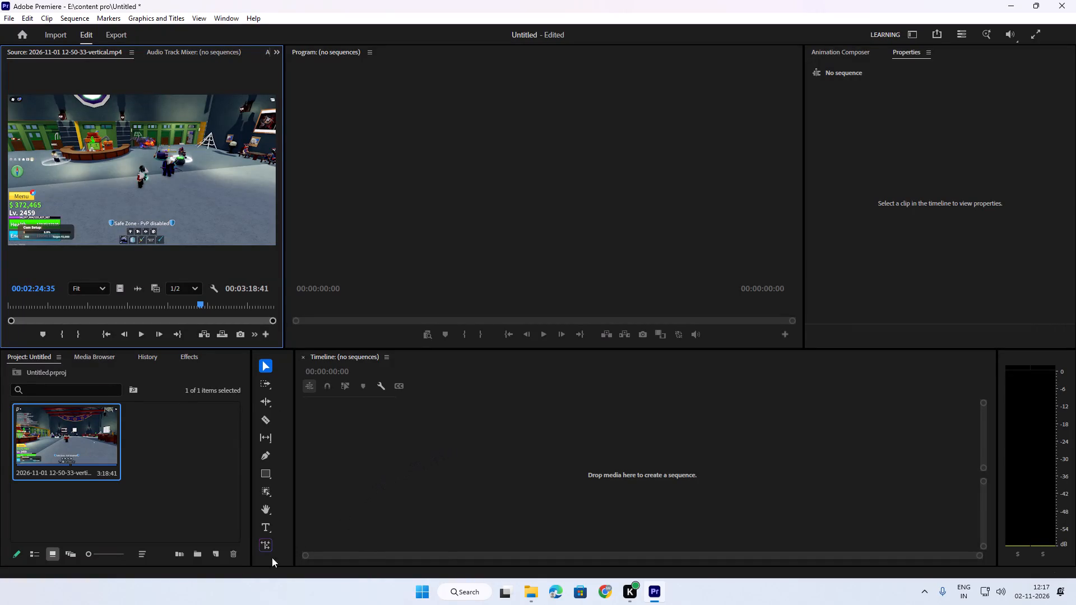
left_click_drag(91, 171, 388, 453)
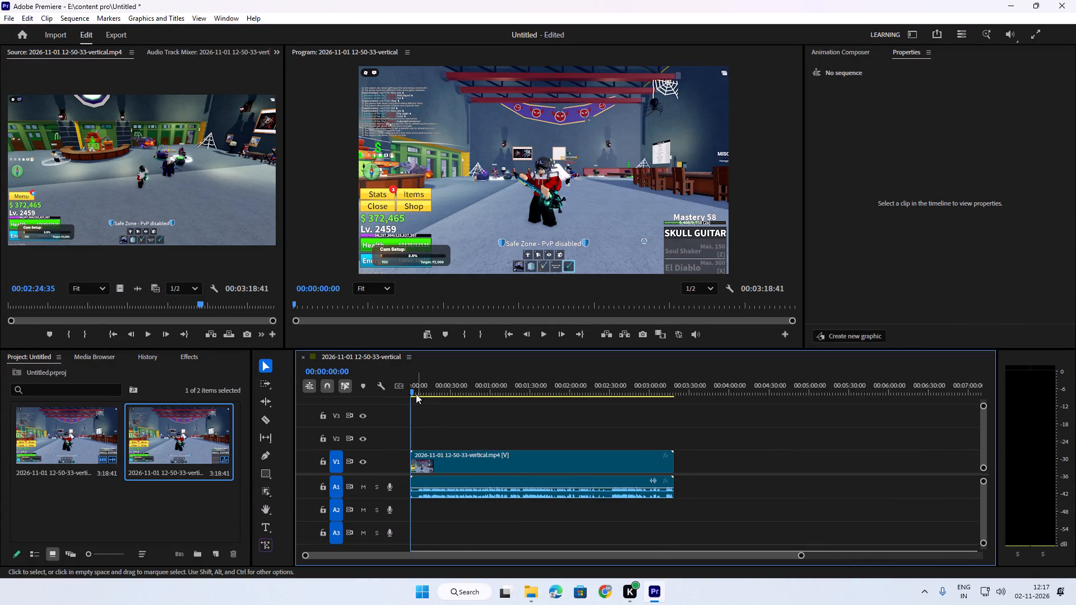
Scrub through the new sequence from start to near its end to preview the gameplay, then return the playhead to 00:00:00:00.
left_click_drag(416, 389, 488, 404)
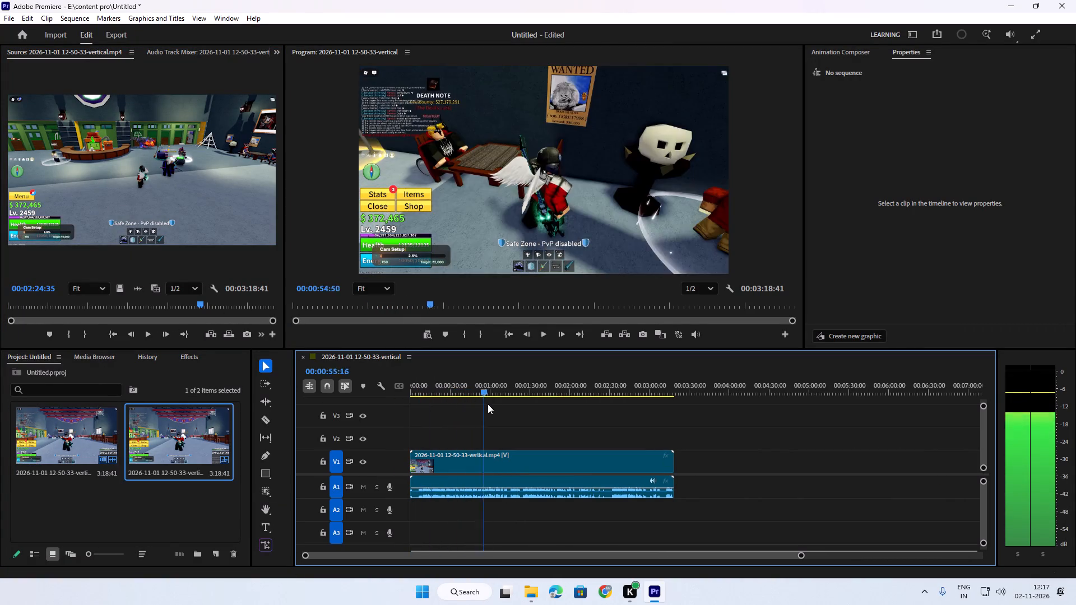
left_click_drag(488, 404, 664, 420)
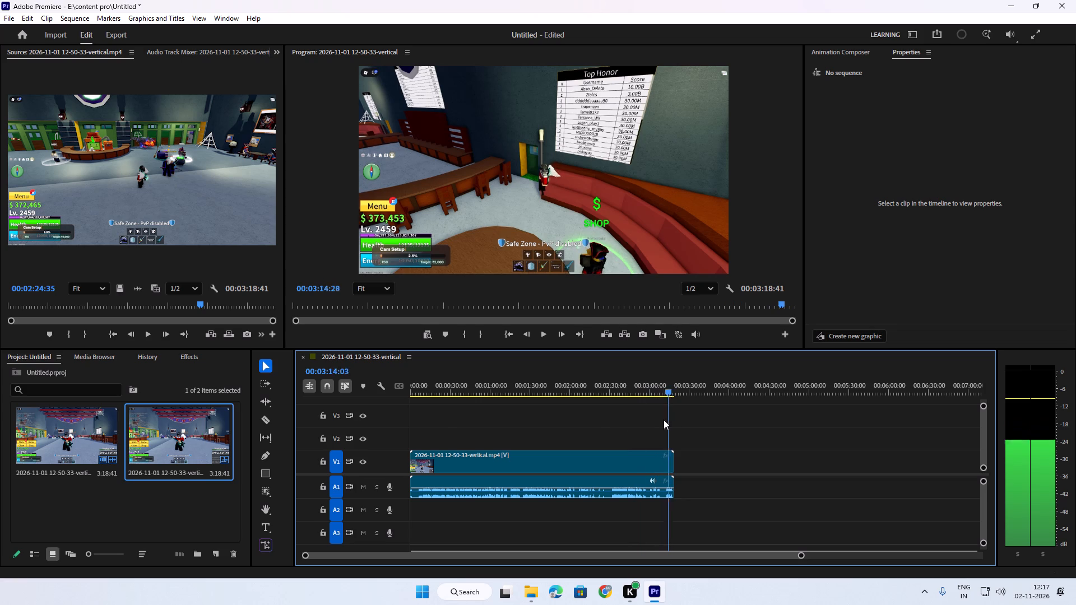
left_click_drag(664, 420, 353, 421)
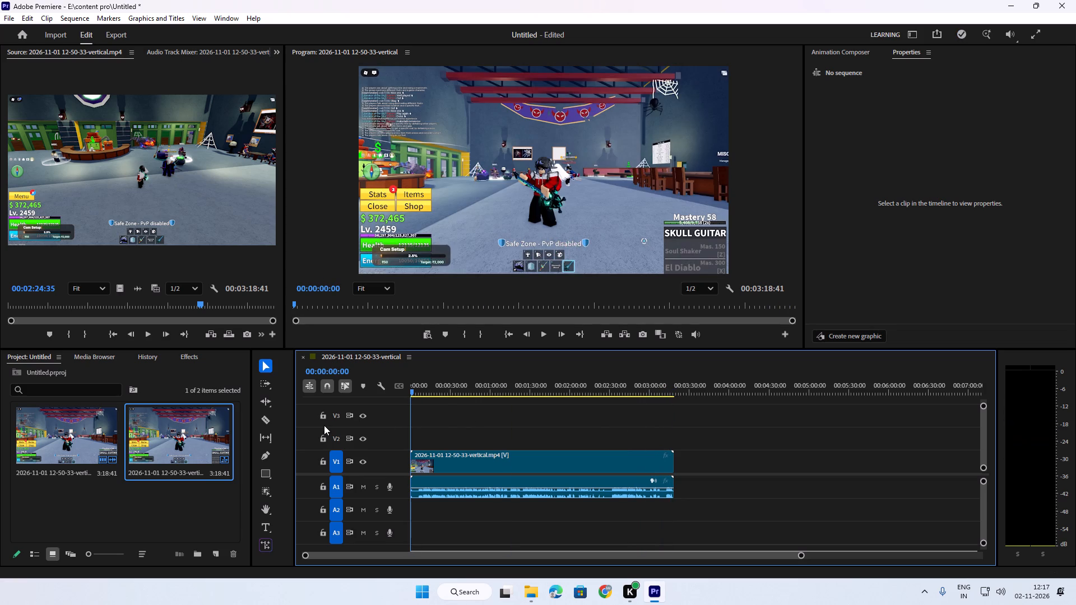
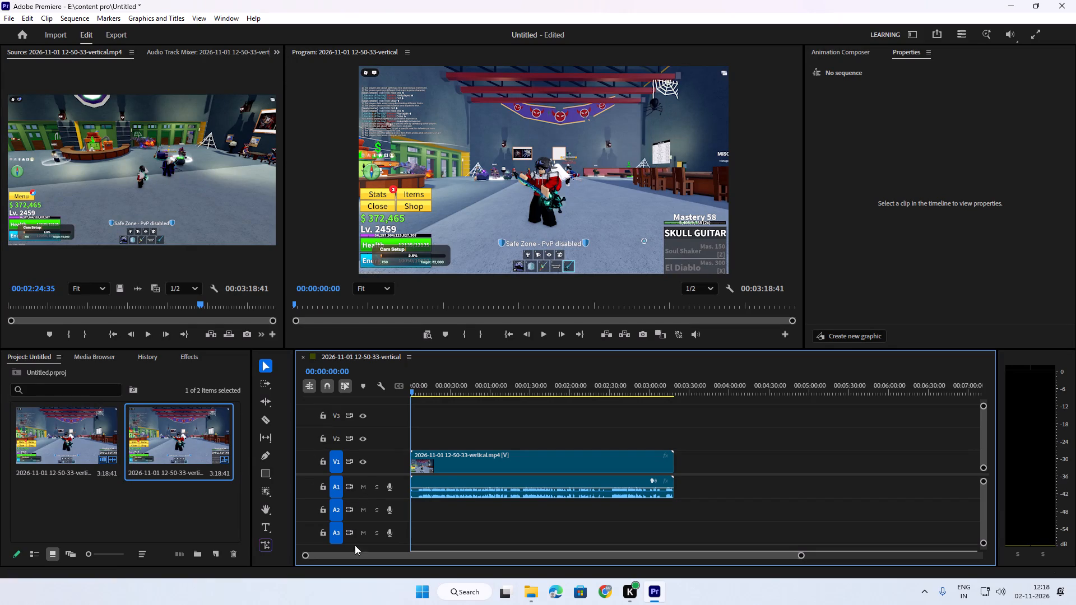
Scrub the sequence forward to about 00:00:47:15 and back to about 00:00:29:57 to examine the early gameplay footage.
left_click_drag(416, 387, 475, 404)
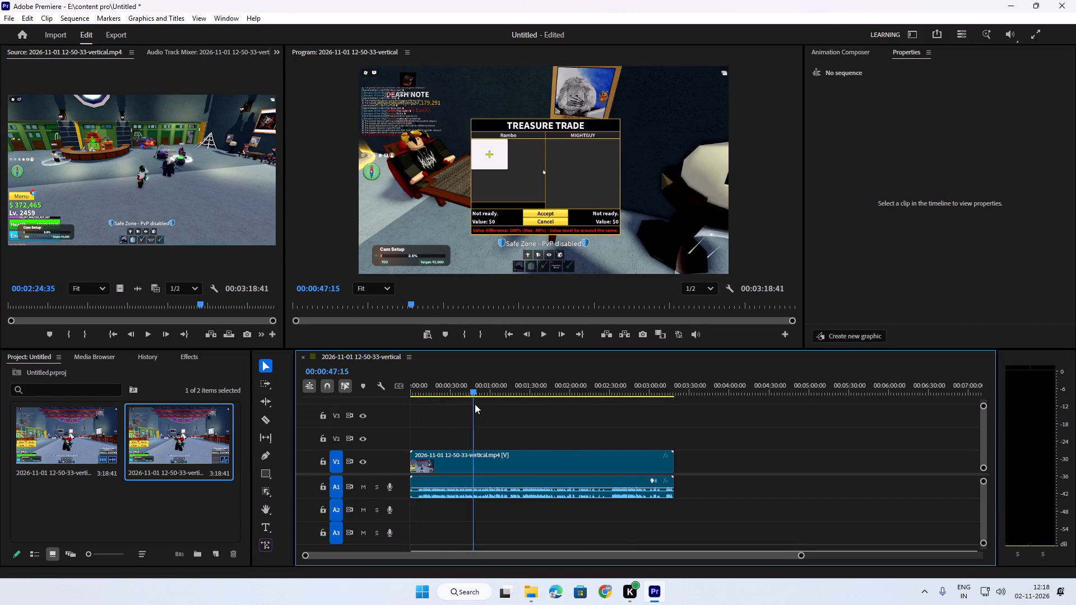
left_click_drag(475, 404, 451, 408)
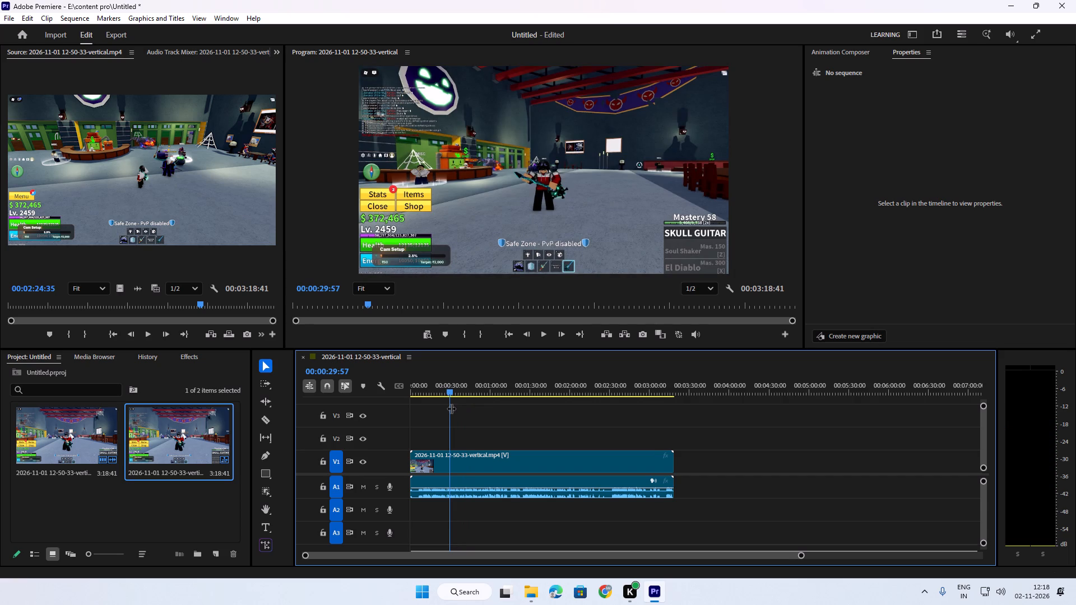
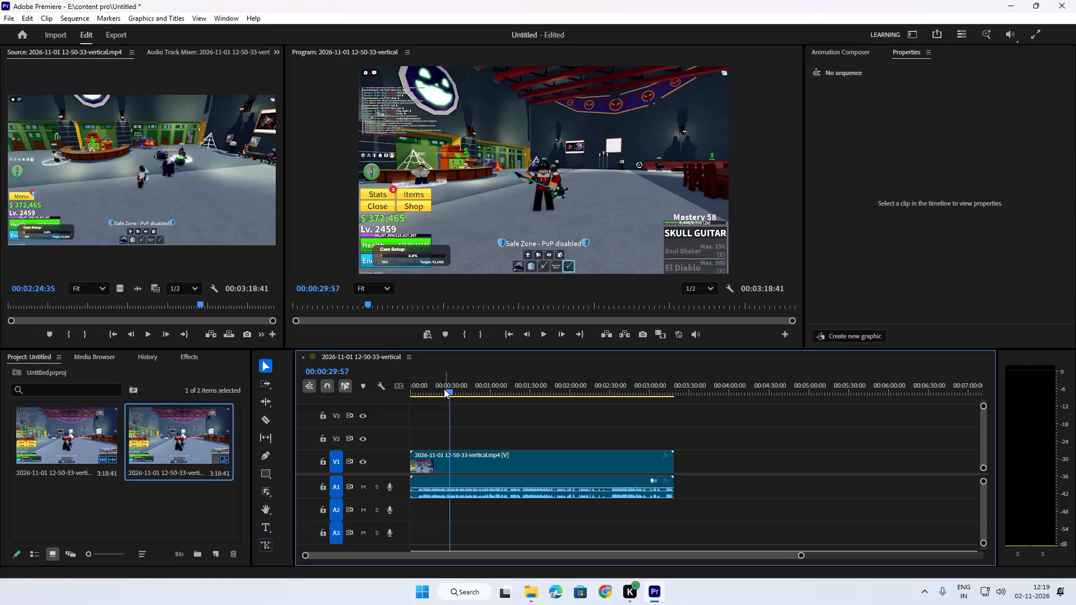
Play the sequence from about 00:00:06:45 to about 00:00:49:33 to review the opening dialogue and the treasure trade footage.
left_click_drag(454, 392, 418, 398)
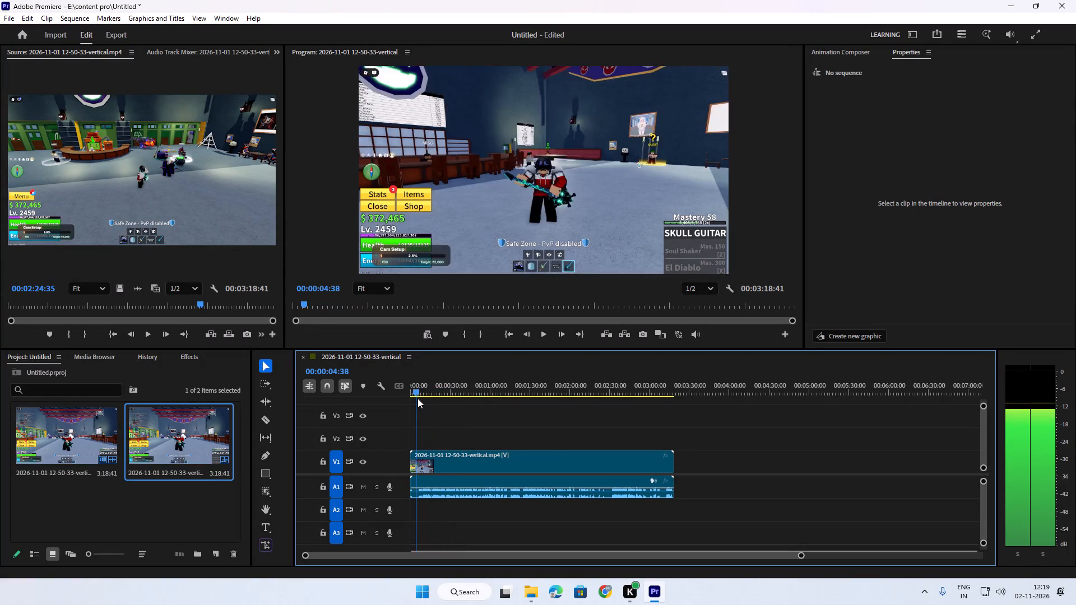
left_click_drag(418, 398, 420, 399)
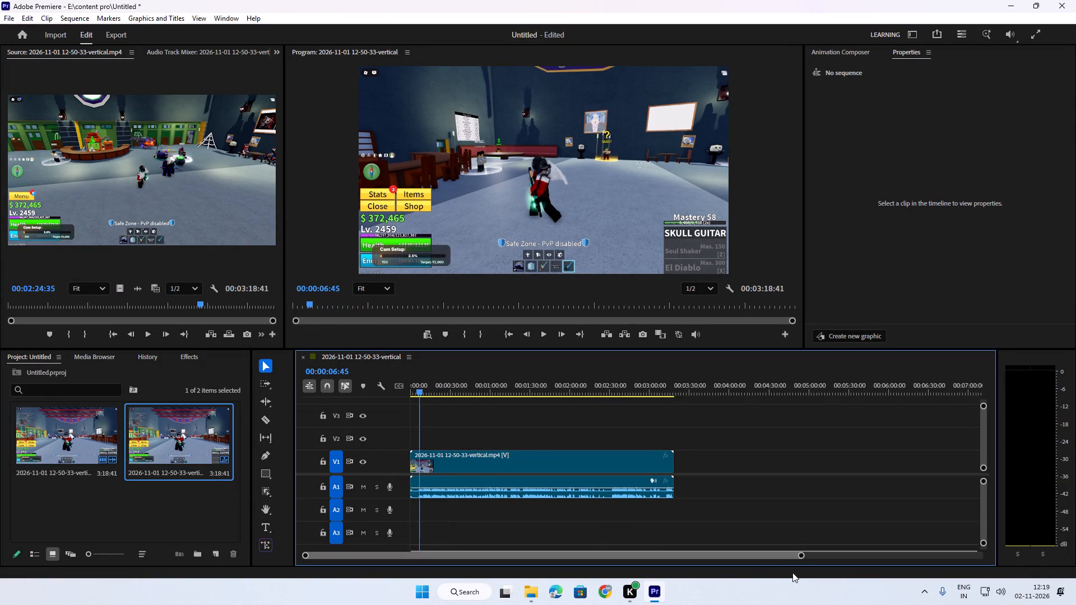
left_click_drag(800, 555, 591, 563)
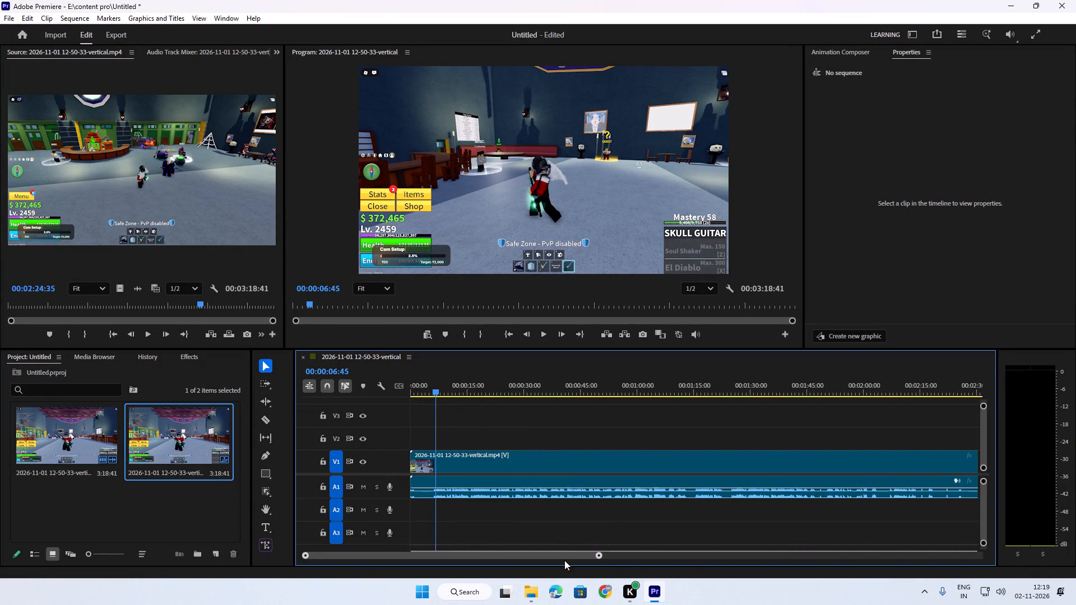
left_click(436, 379)
key("space")
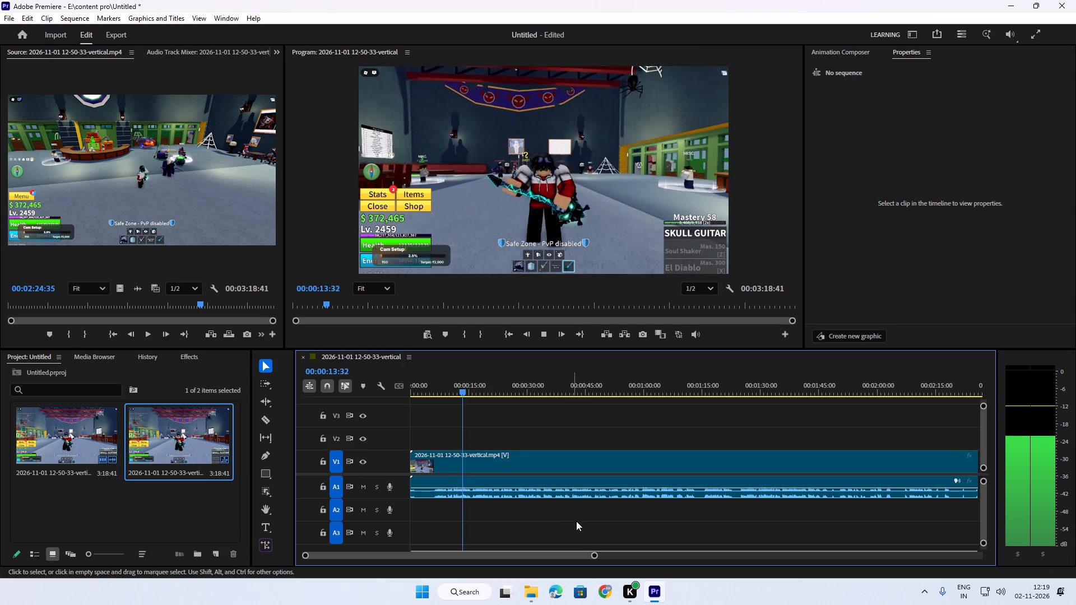
left_click_drag(593, 557, 545, 566)
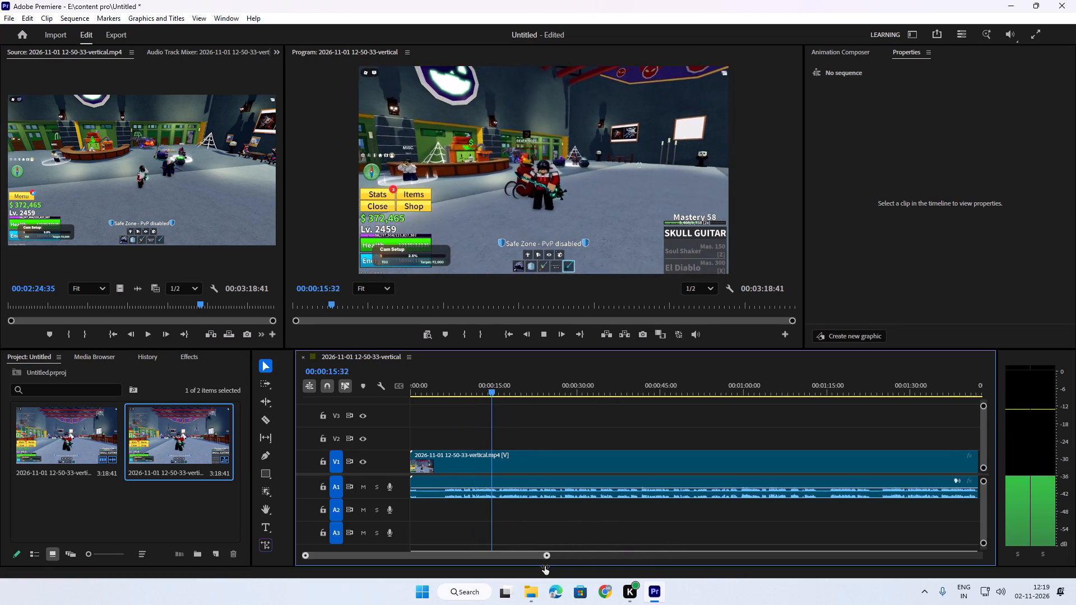
left_click_drag(545, 566, 544, 566)
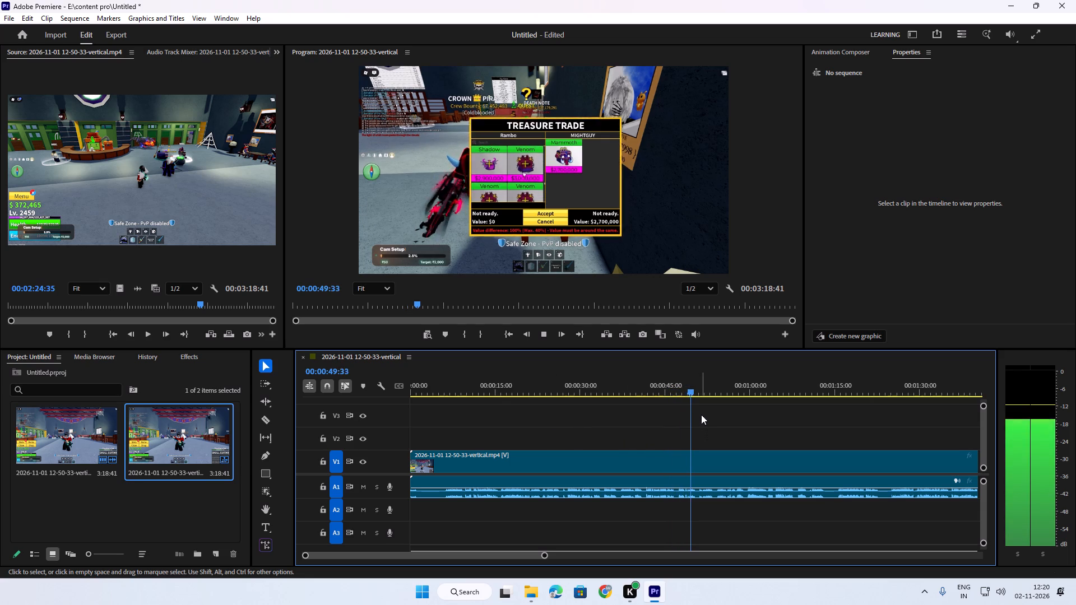
Replay the opening around 00:00:08 to 00:00:10 to find the cut point, and add a marker to the clip at 00:00:09:34.
left_click_drag(703, 387, 447, 418)
key("space")
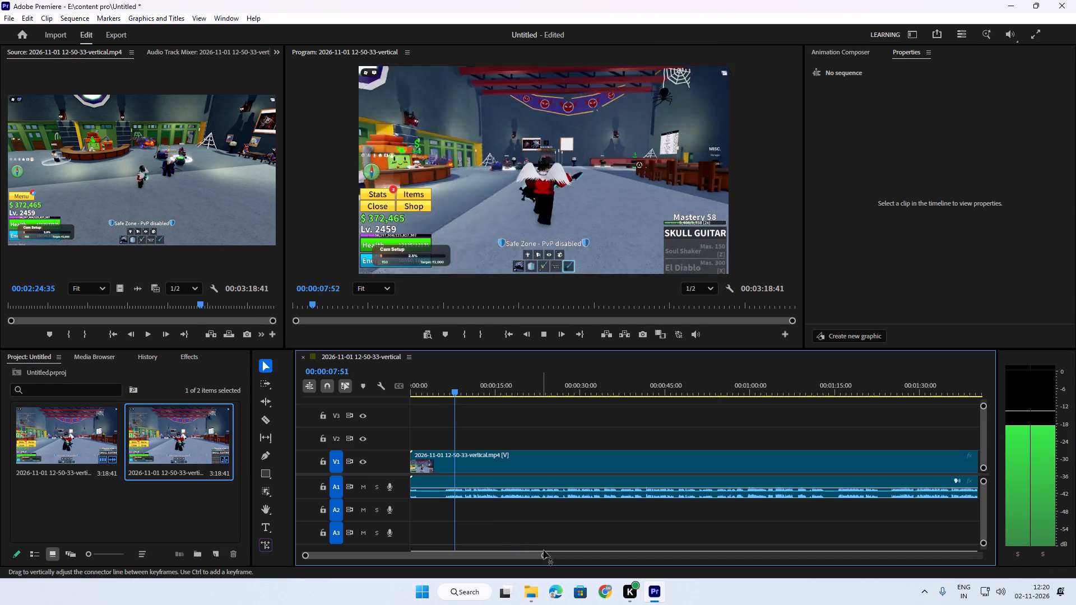
left_click_drag(545, 553, 464, 564)
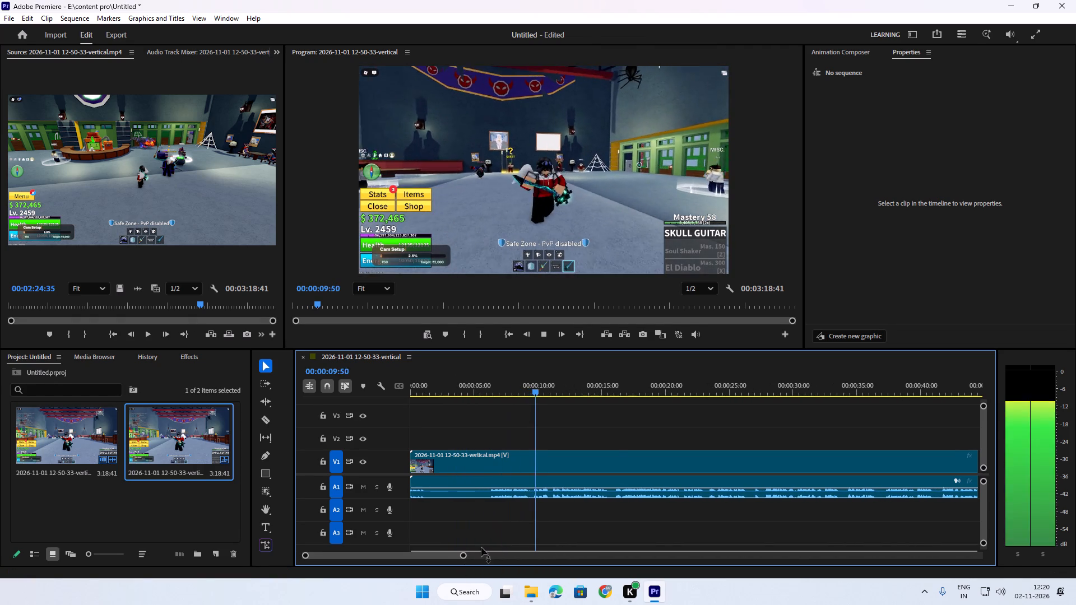
key("space")
left_click_drag(541, 391, 539, 392)
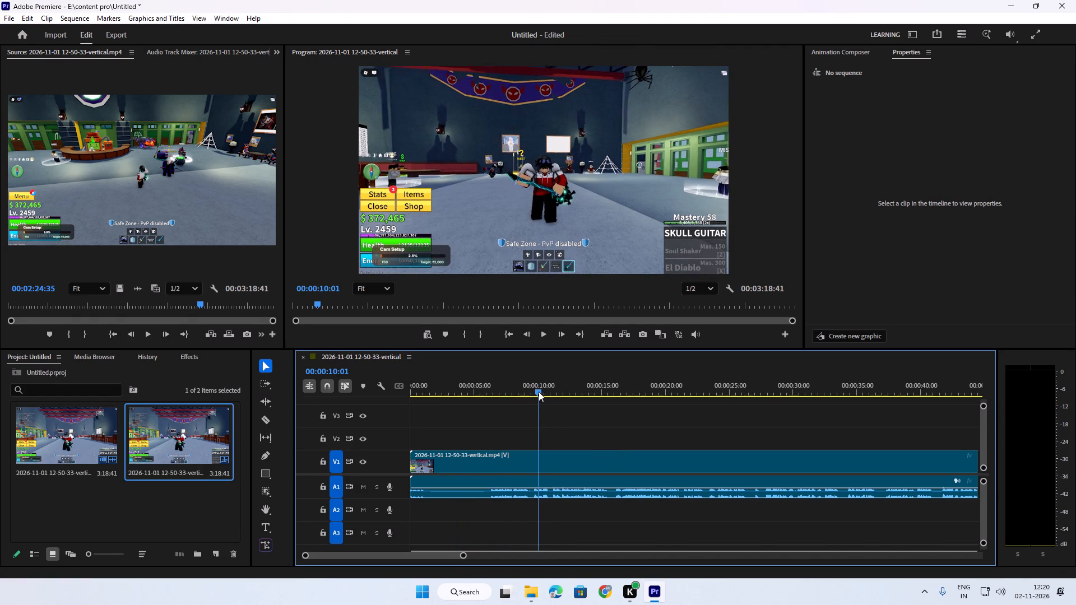
left_click_drag(539, 392, 533, 394)
key("space")
left_click_drag(534, 394, 527, 395)
key("space")
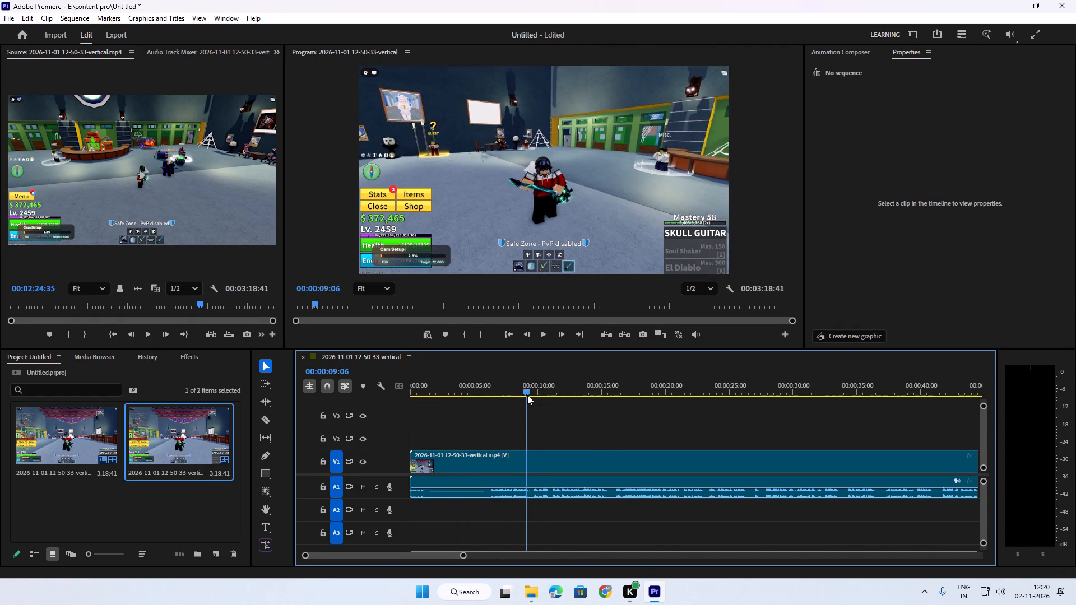
left_click(528, 395)
key("space")
key("space")
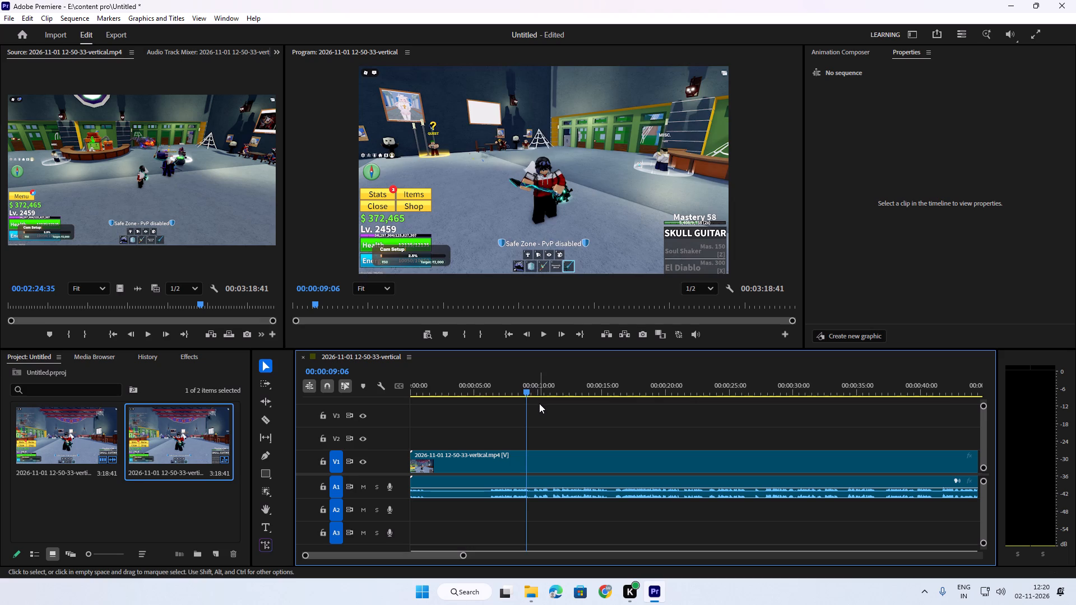
key("space")
key("space")
key("space")
key("space")
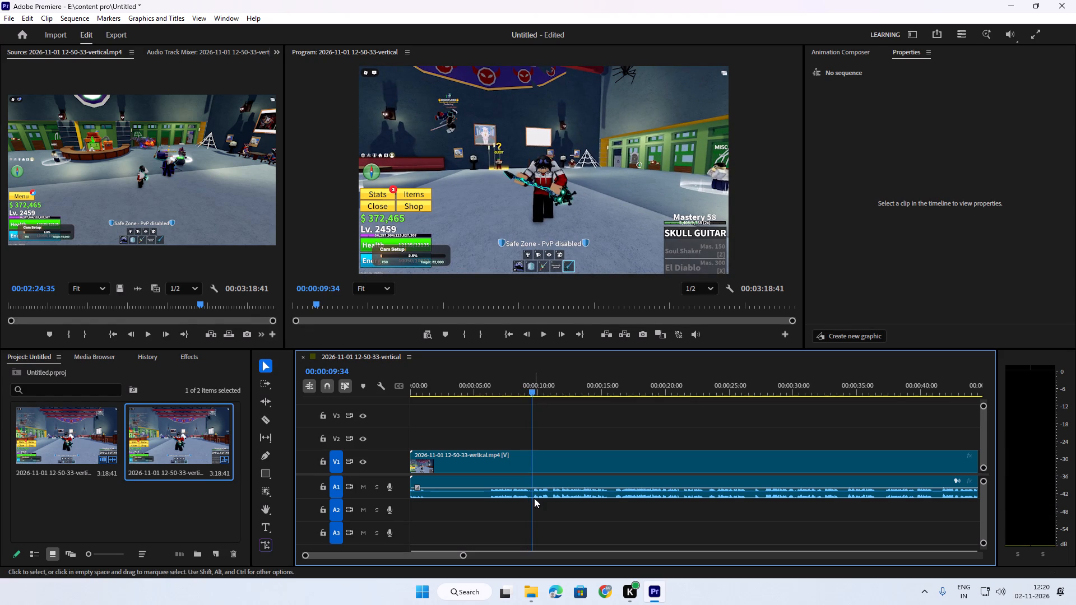
left_click(534, 498)
type("m")
Replay the footage after the clip marker in short passes up to about 00:00:14:28 to examine its audio.
key("space")
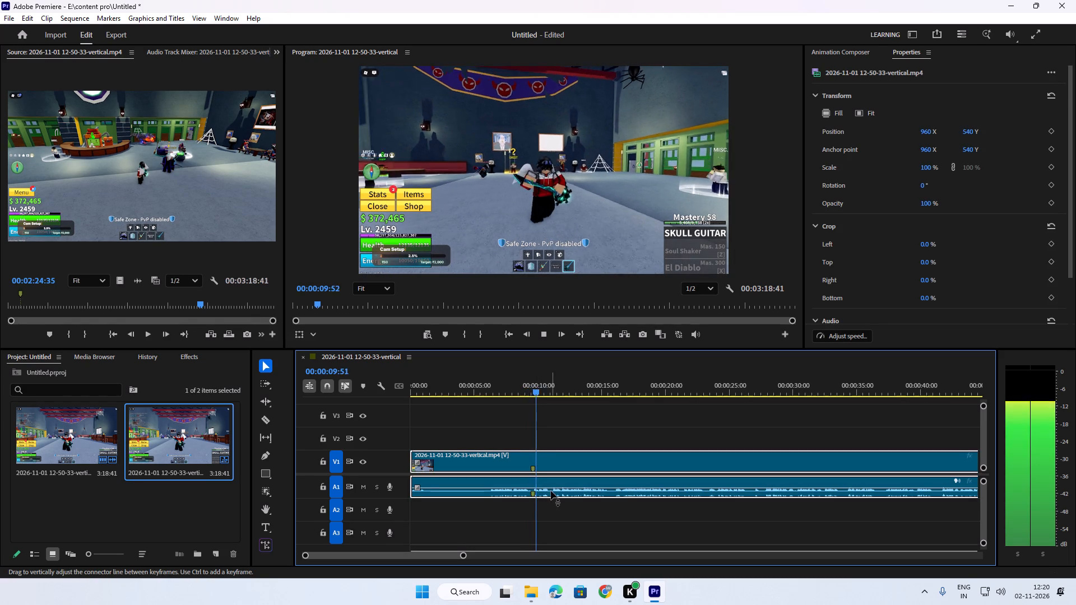
key("space")
key("space")
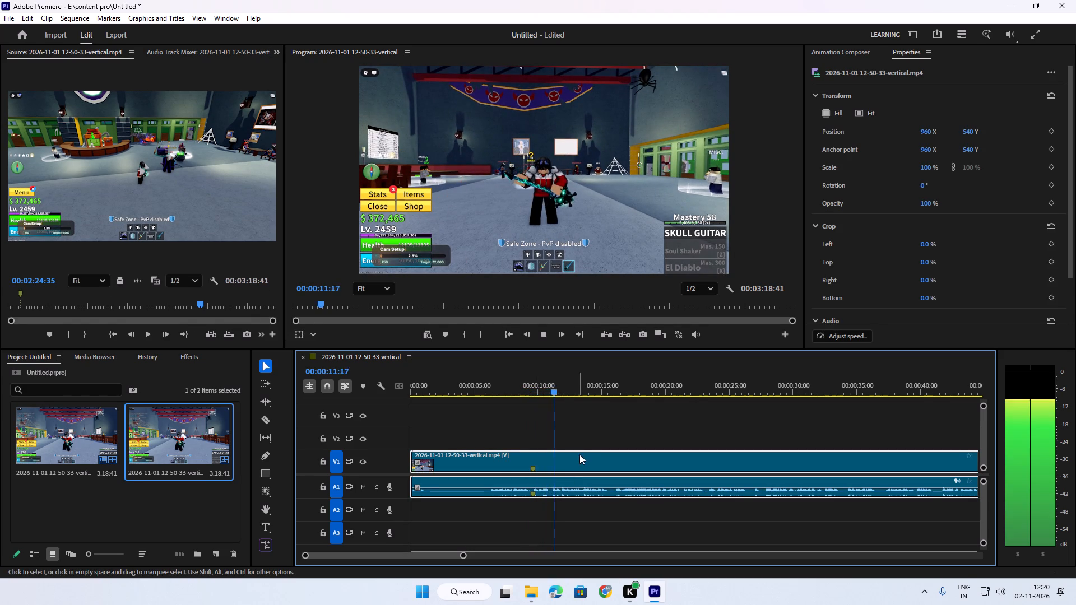
left_click_drag(574, 393, 555, 399)
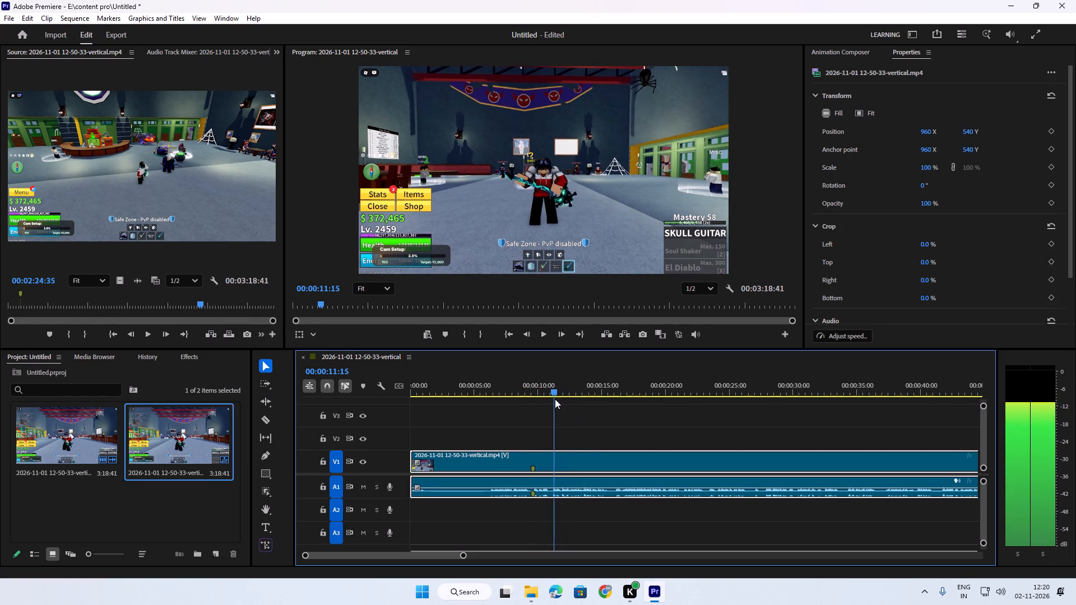
left_click_drag(555, 399, 555, 399)
key("space")
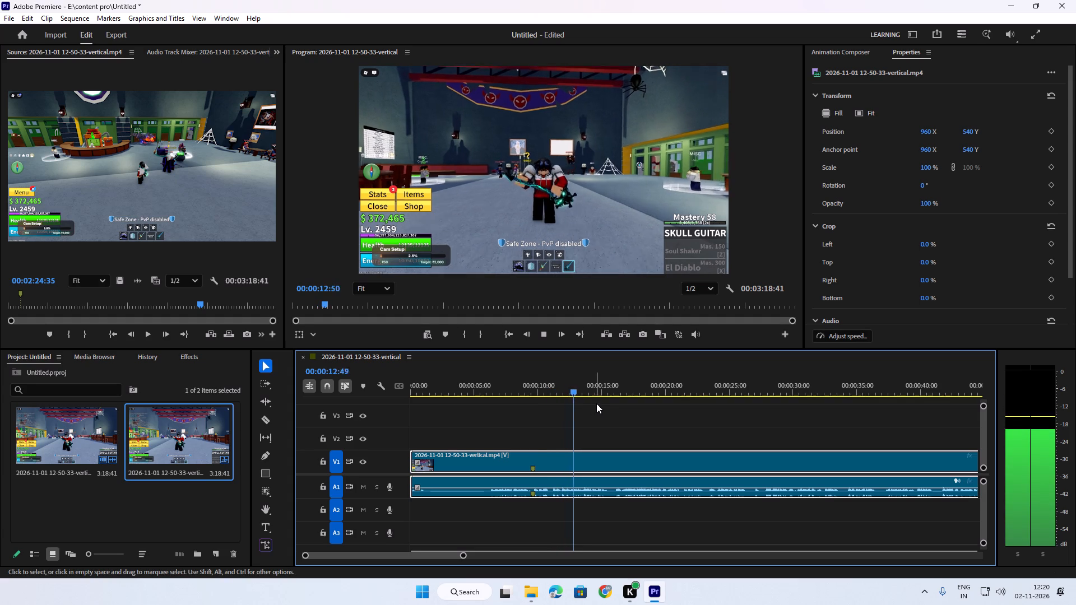
left_click_drag(600, 390, 576, 396)
key("space")
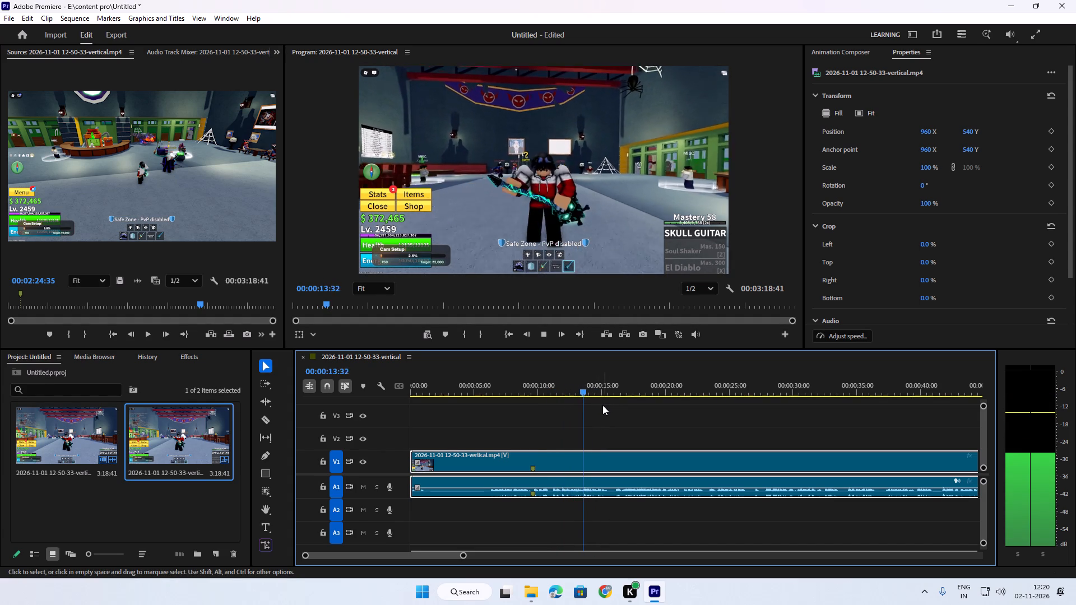
left_click_drag(592, 392, 566, 398)
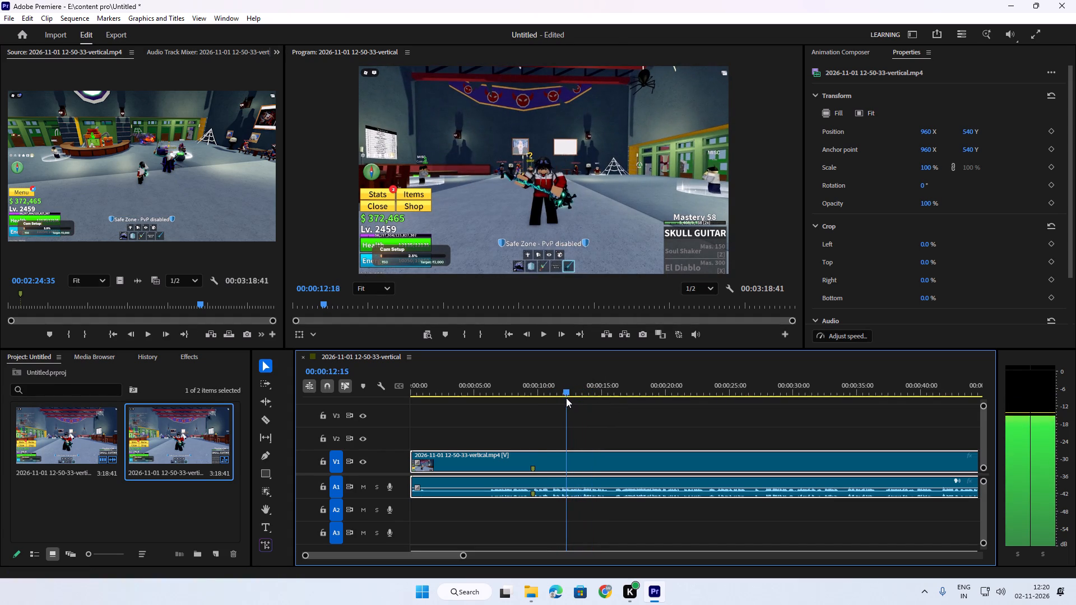
left_click_drag(566, 398, 562, 399)
key("space")
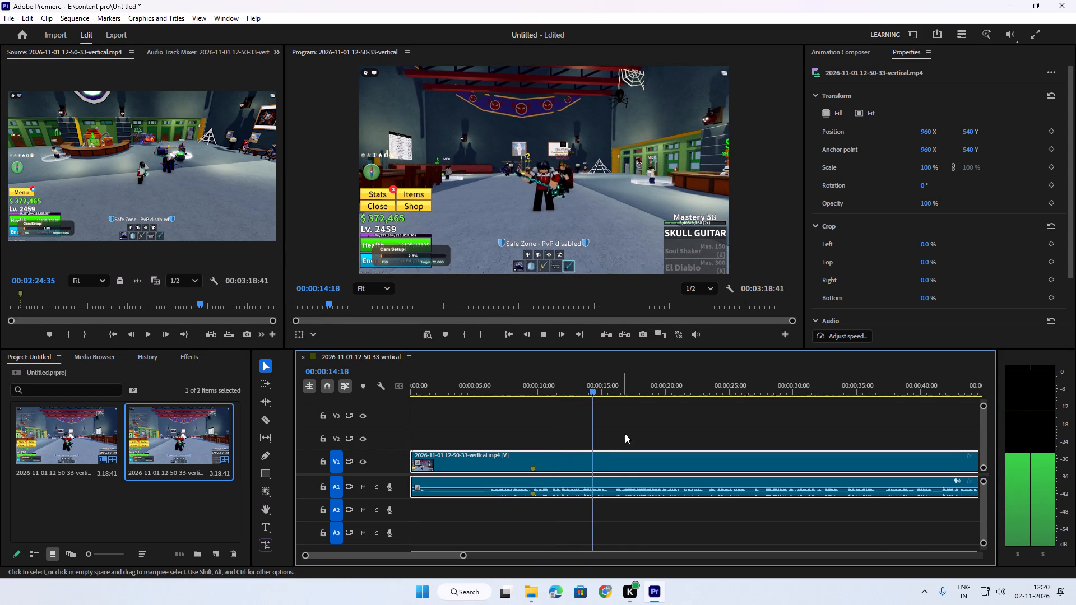
key("space")
Play the sequence from 00:00:08:09 to about 00:00:17:19 to review the section around the marker in closer timeline detail.
left_click_drag(463, 557, 413, 564)
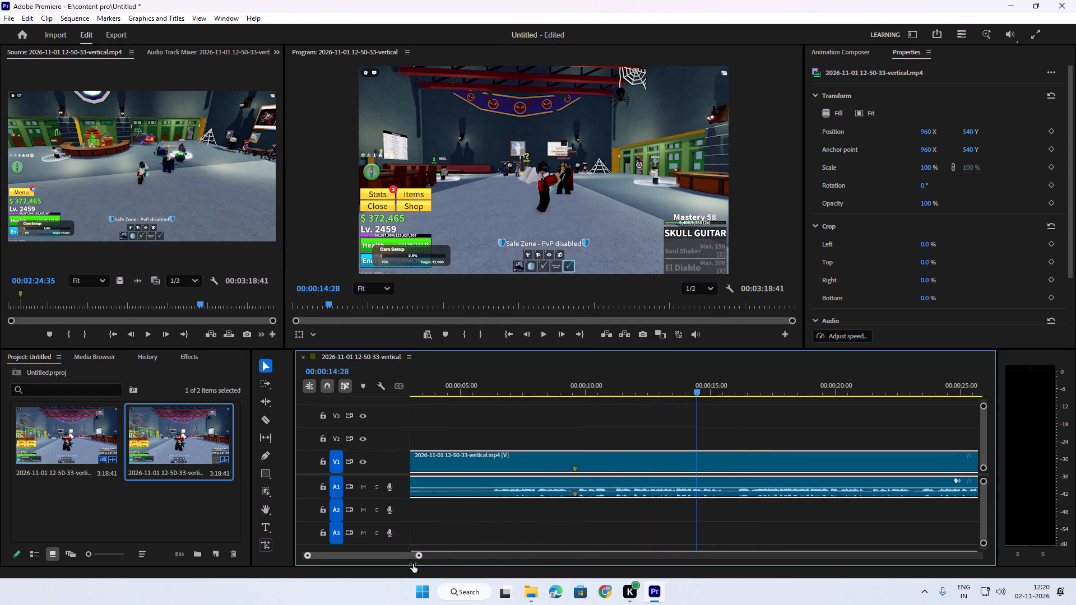
left_click_drag(413, 564, 407, 565)
left_click_drag(691, 392, 511, 406)
key("space")
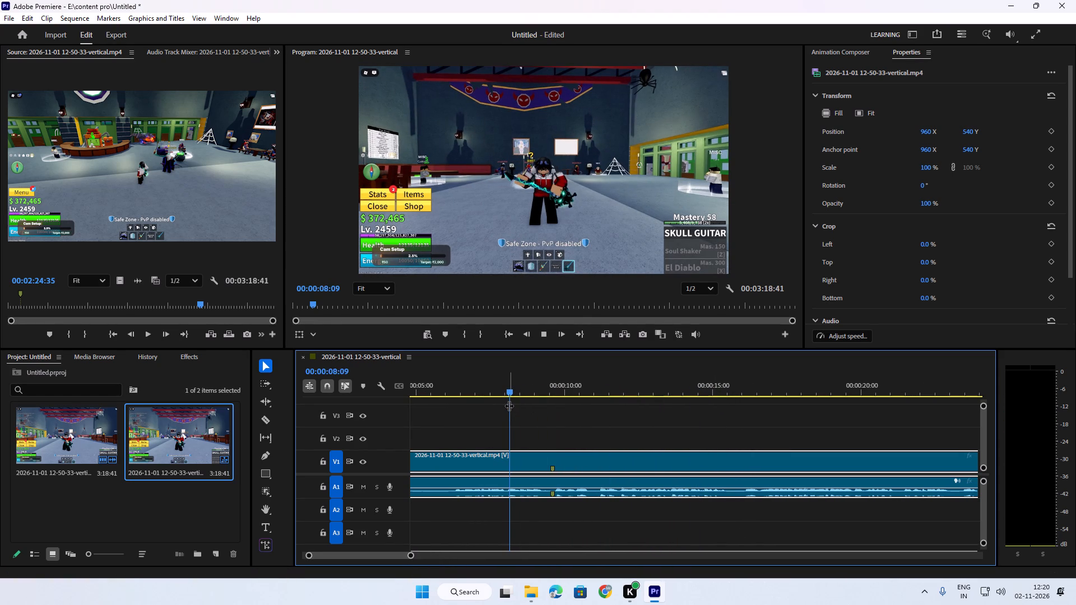
key("space")
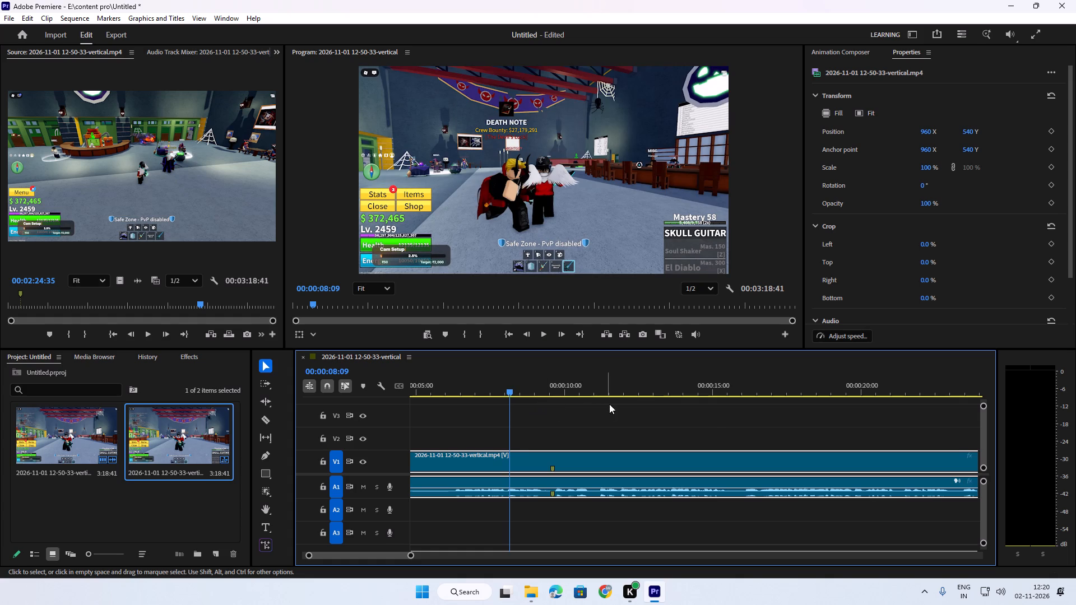
key("space")
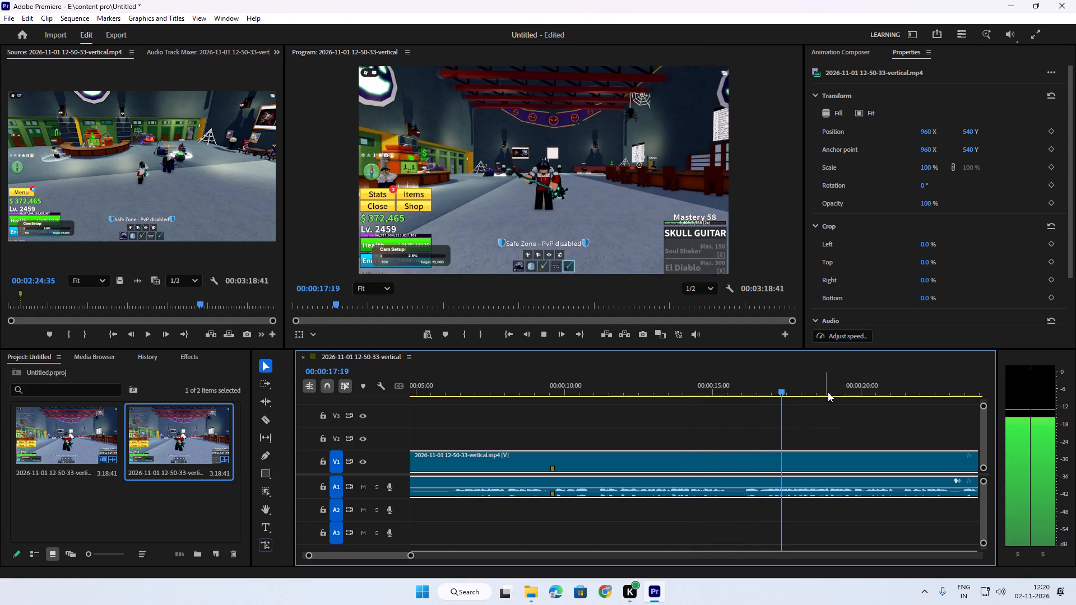
Replay the passage between about 00:00:14:14 and 00:00:15:37 repeatedly to examine where the next cut point falls.
left_click_drag(813, 390, 708, 399)
key("space")
key("space")
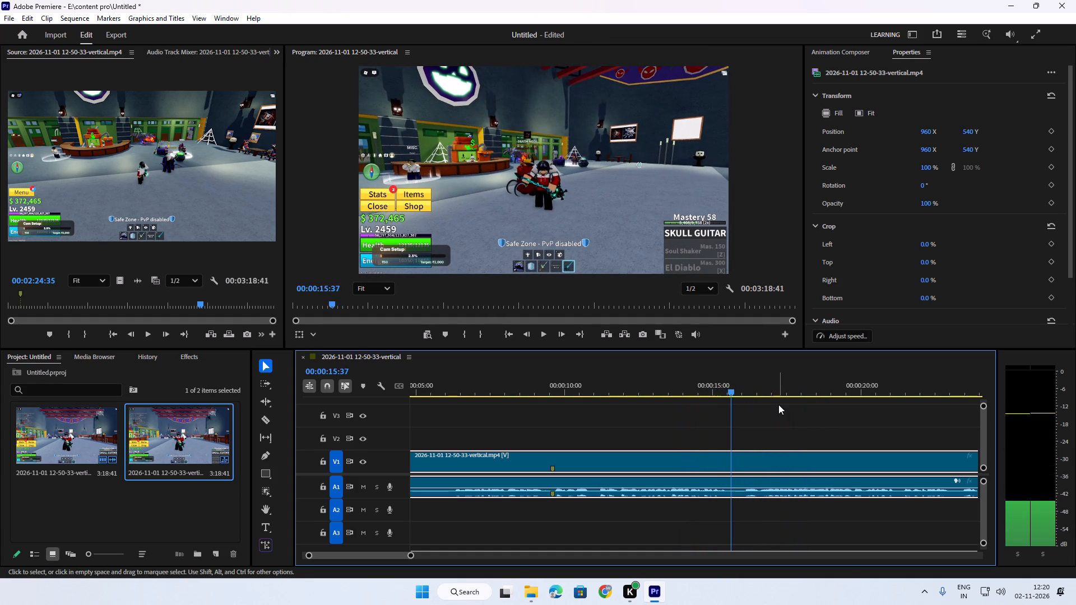
left_click_drag(734, 399, 708, 403)
left_click_drag(738, 394, 707, 394)
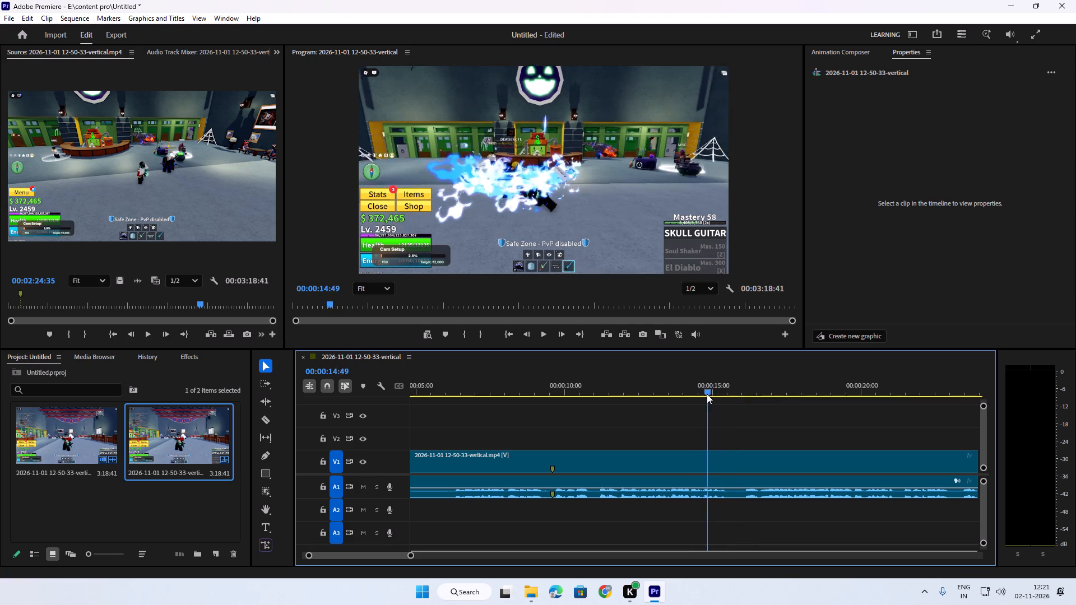
left_click_drag(707, 394, 700, 394)
key("space")
key("space")
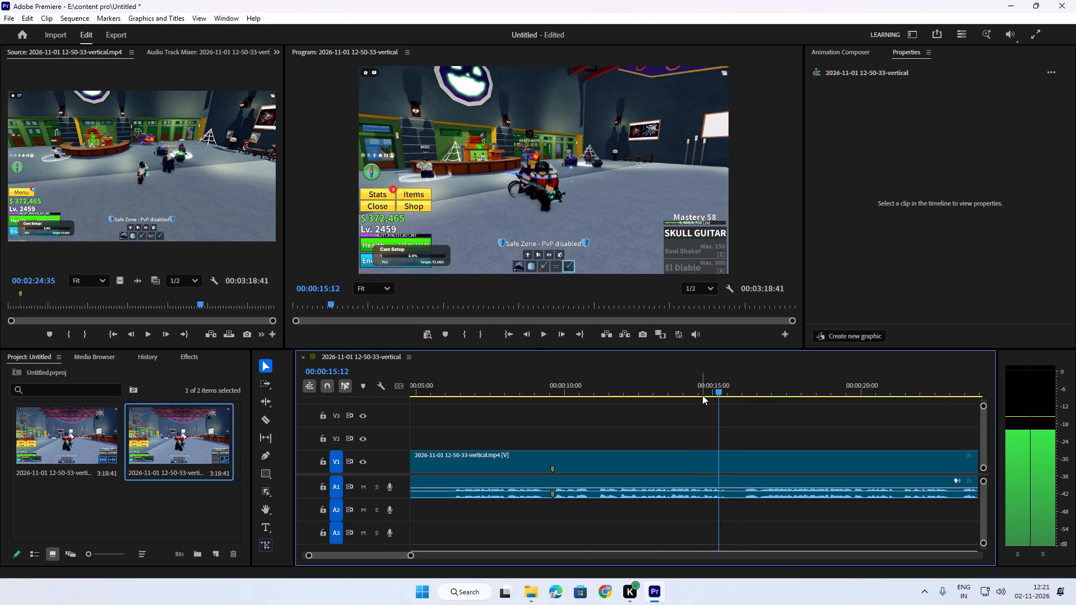
left_click_drag(720, 390, 703, 398)
key("space")
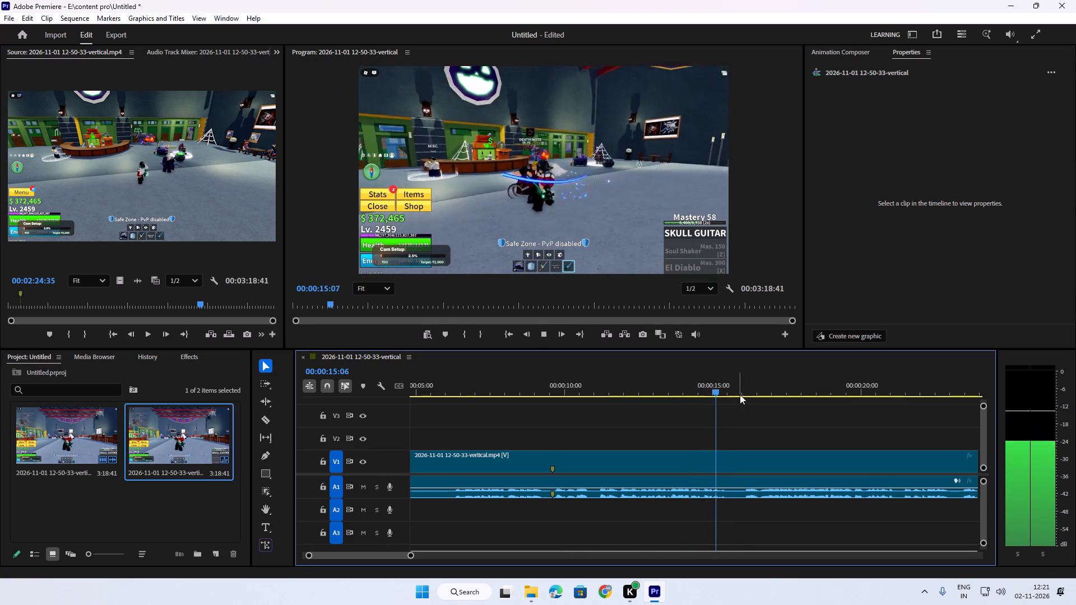
left_click_drag(740, 386, 695, 398)
key("space")
key("space")
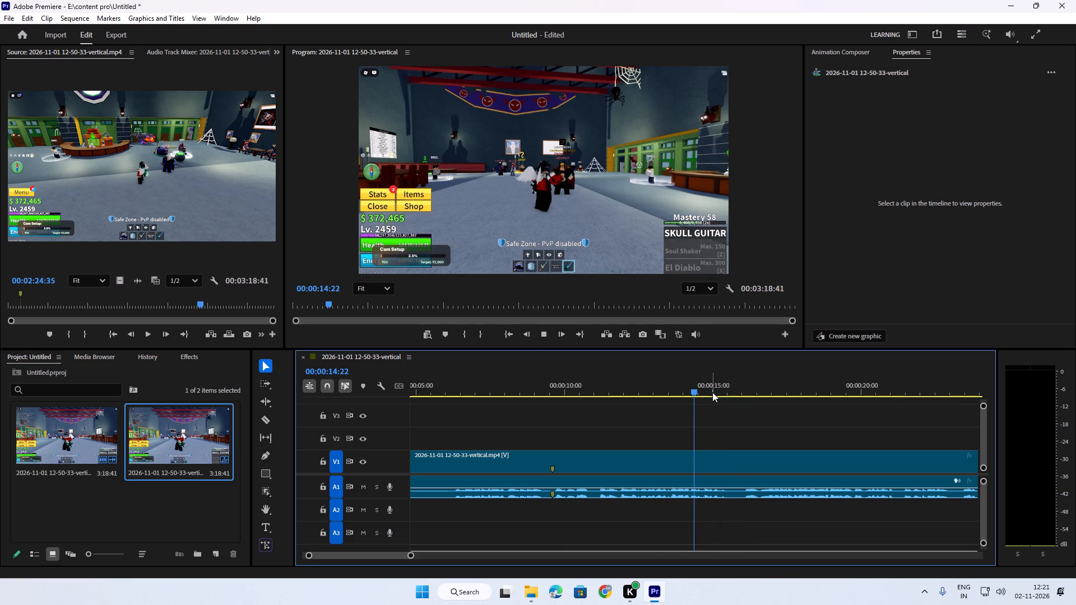
key("space")
key("space")
key("space")
left_click_drag(711, 392, 704, 392)
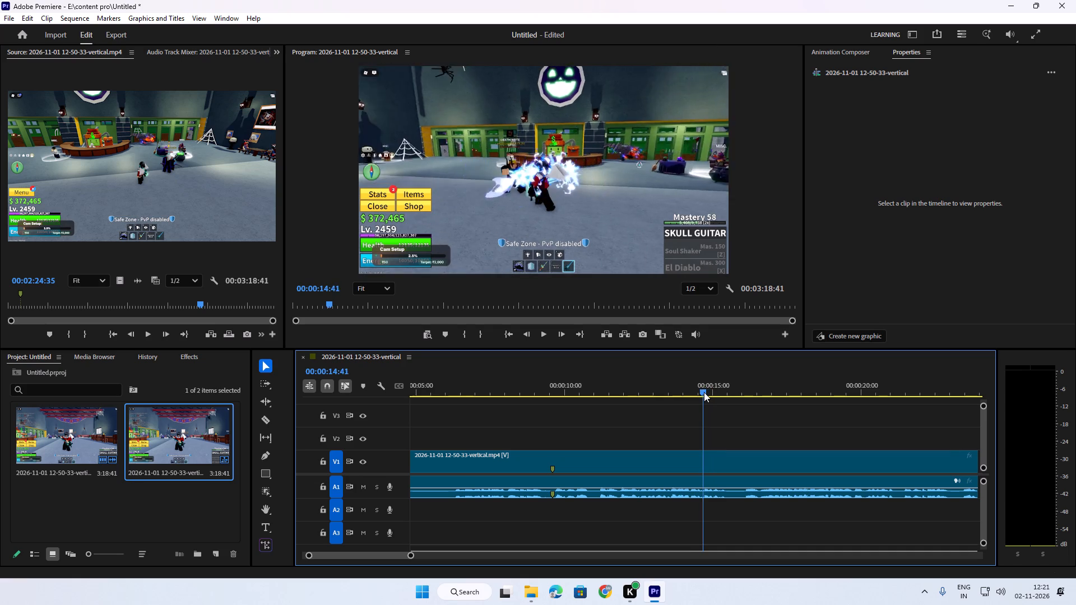
left_click_drag(704, 392, 698, 393)
key("space")
left_click_drag(719, 387, 692, 396)
key("space")
left_click_drag(720, 390, 691, 401)
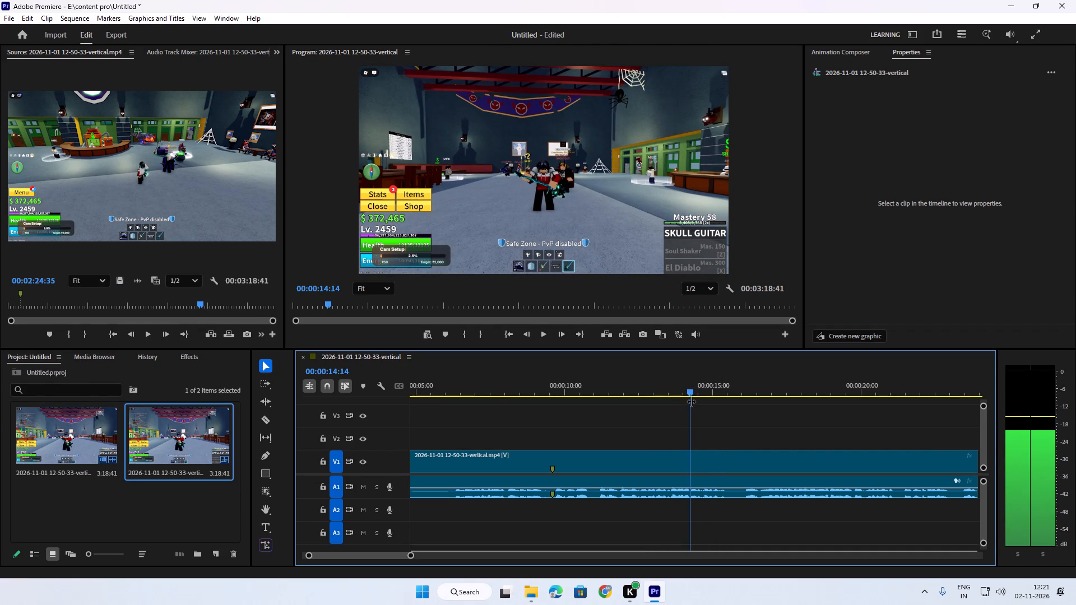
key("space")
key("space")
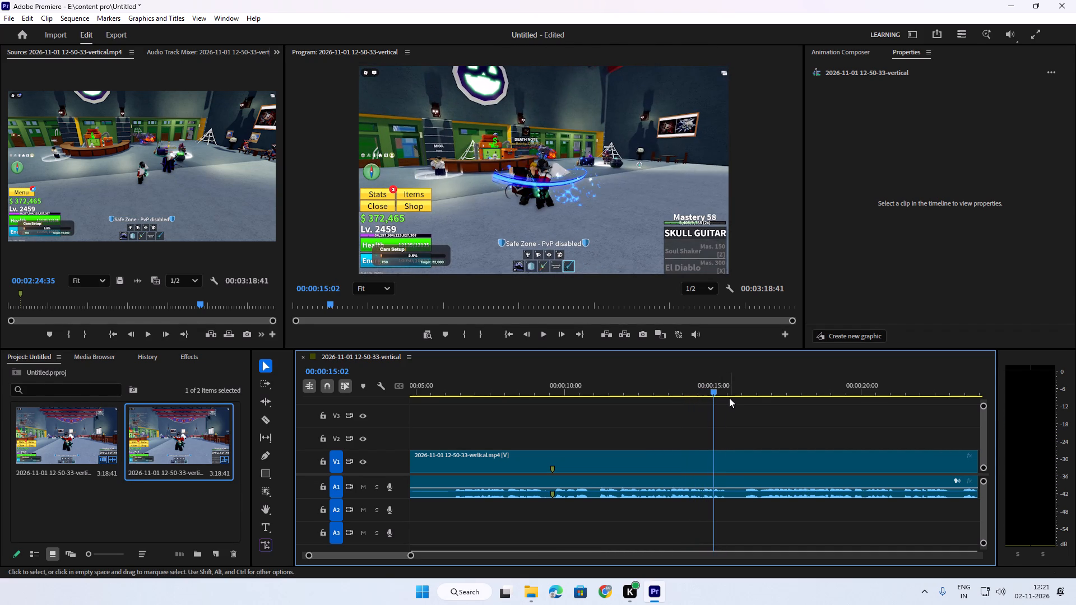
key("space")
Replay the footage around 00:00:15:00 to pin down the cut point, and add a marker to the clip at 00:00:15:00.
left_click_drag(727, 397, 720, 397)
left_click_drag(771, 387, 722, 399)
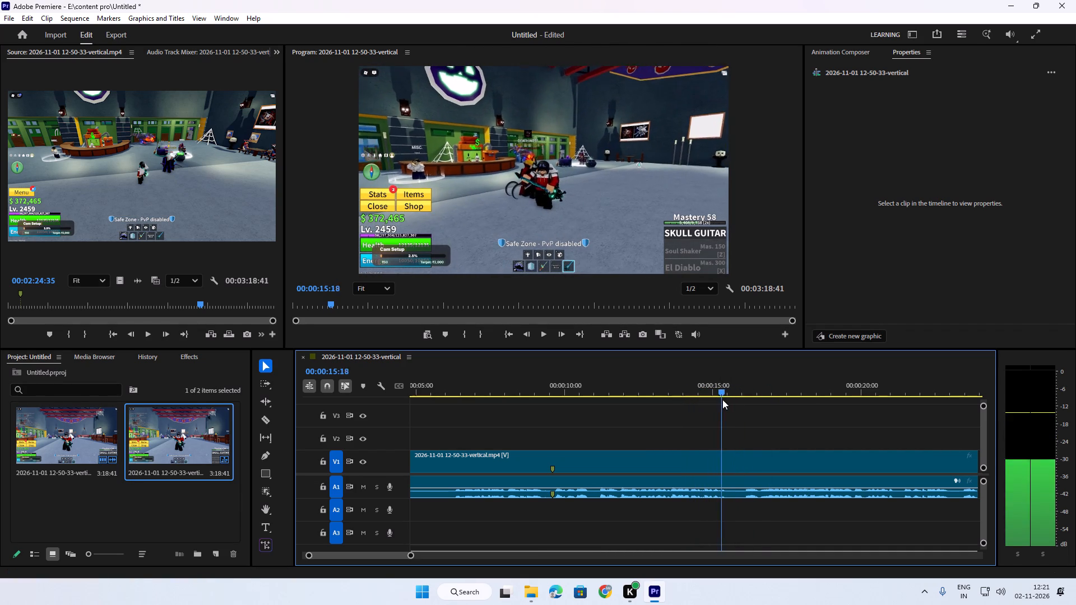
left_click_drag(722, 399, 720, 401)
key("space")
left_click_drag(750, 393, 716, 402)
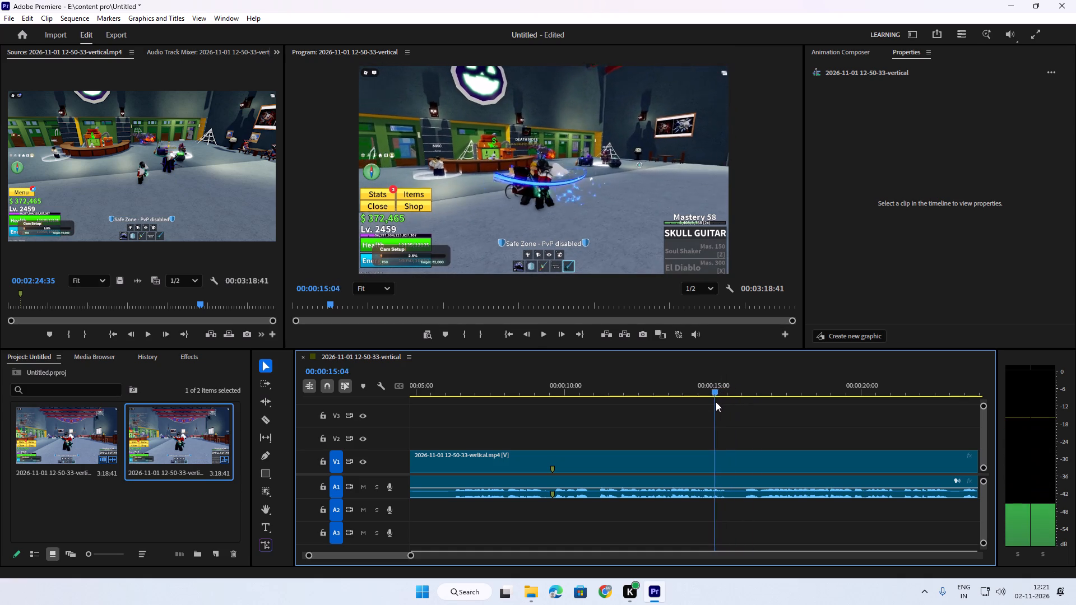
left_click_drag(716, 402, 715, 403)
key("space")
left_click_drag(745, 393, 711, 402)
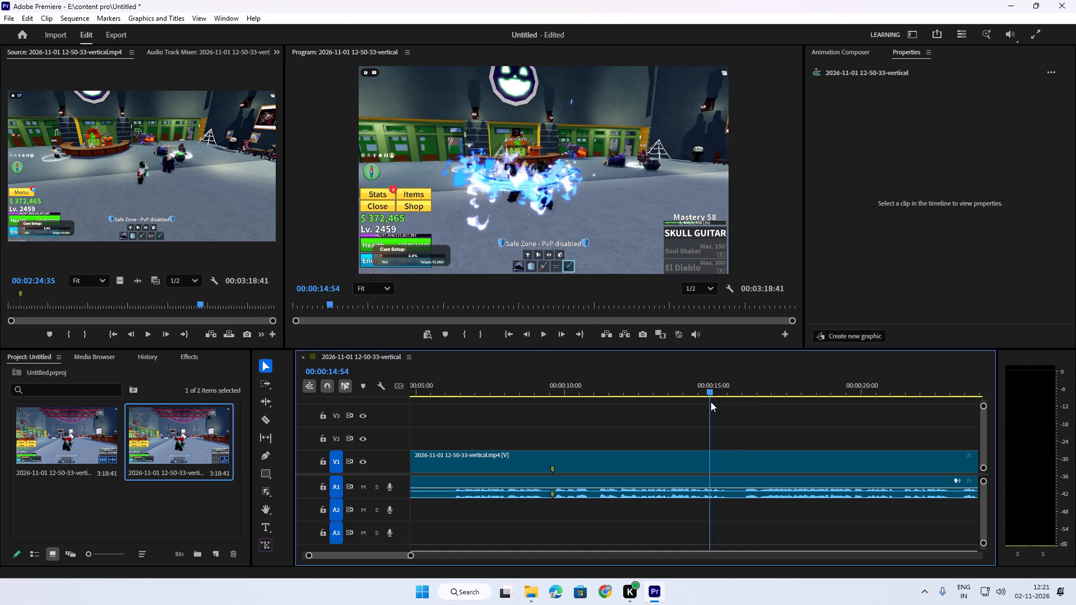
left_click_drag(711, 402, 714, 404)
left_click(718, 490)
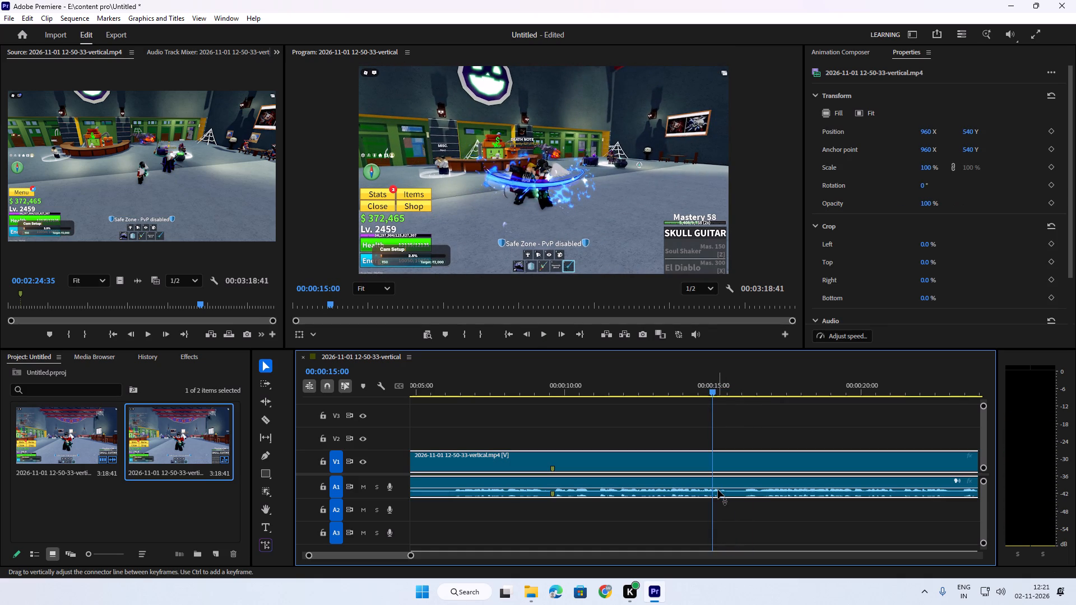
type("m")
Play past the 00:00:15:00 marker to find the next cut point, and add a marker to the clip at 00:00:16:32.
key("space")
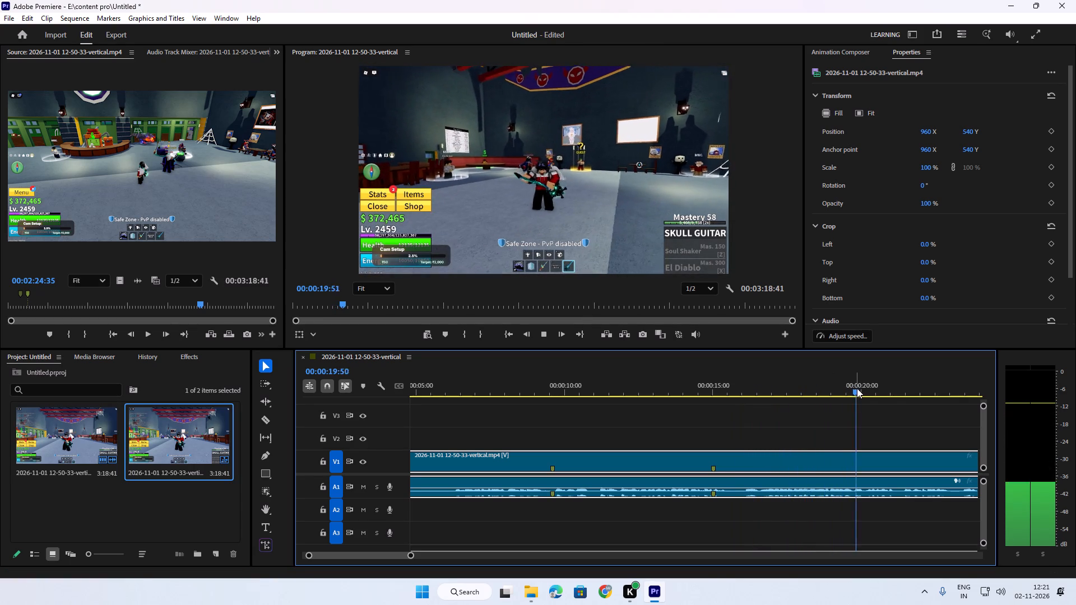
left_click_drag(857, 388, 744, 403)
key("space")
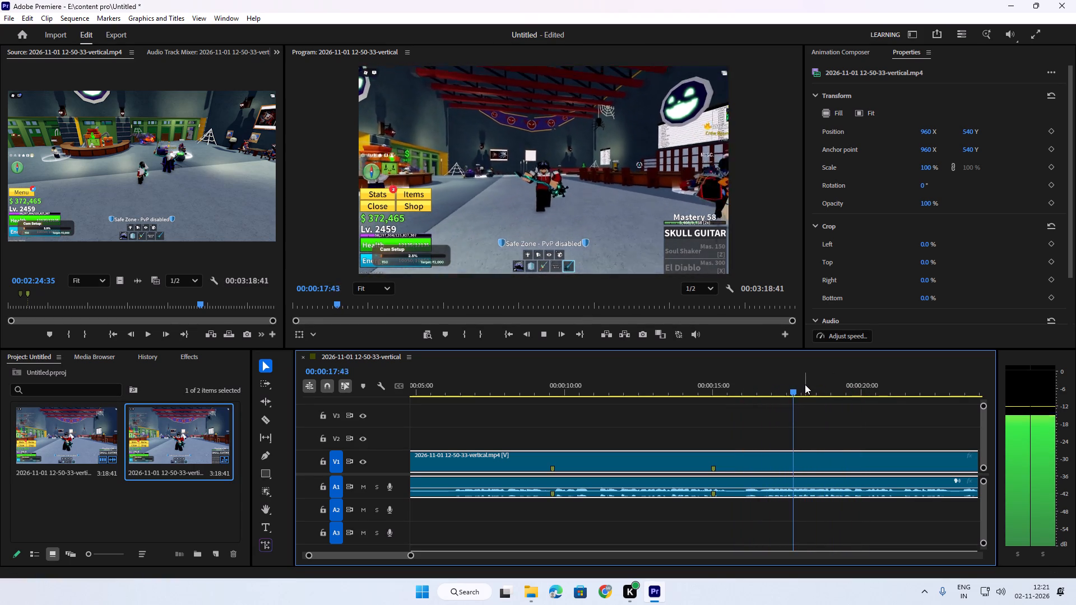
left_click_drag(825, 384, 764, 397)
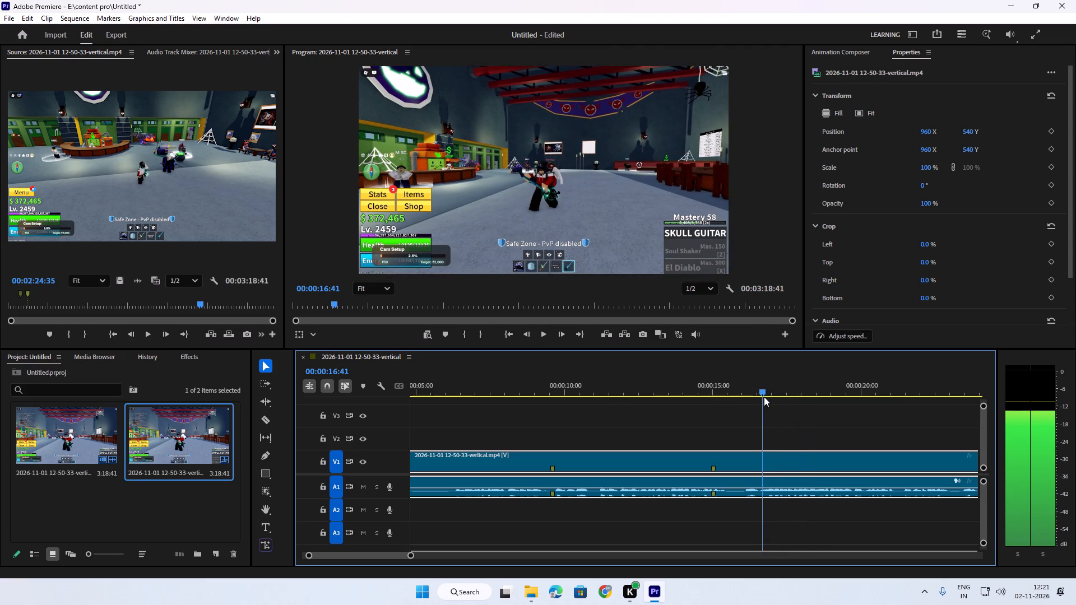
left_click_drag(764, 397, 760, 399)
key("space")
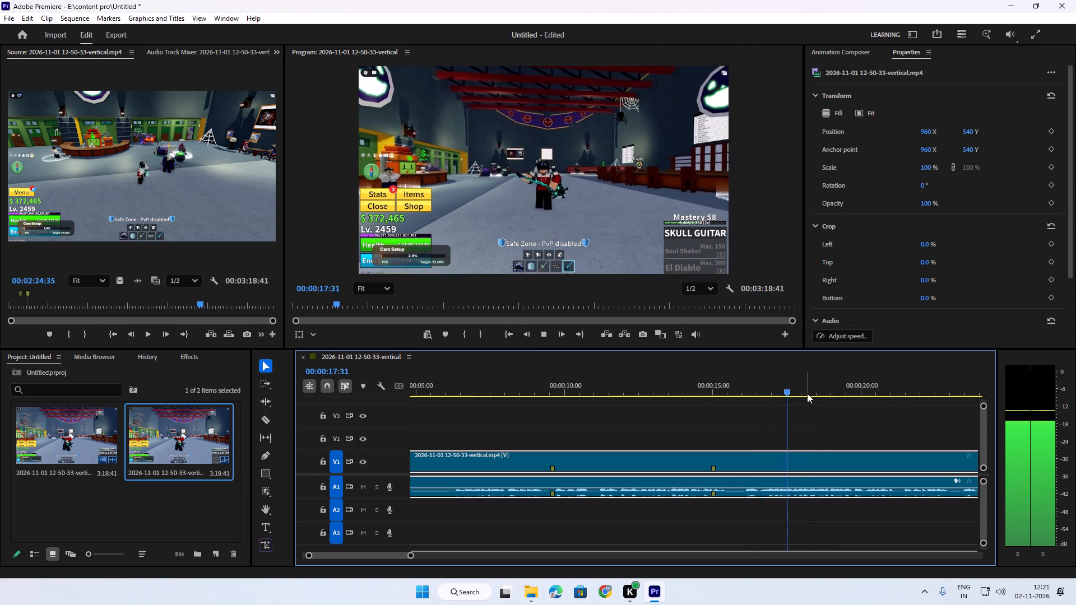
left_click_drag(809, 389, 762, 410)
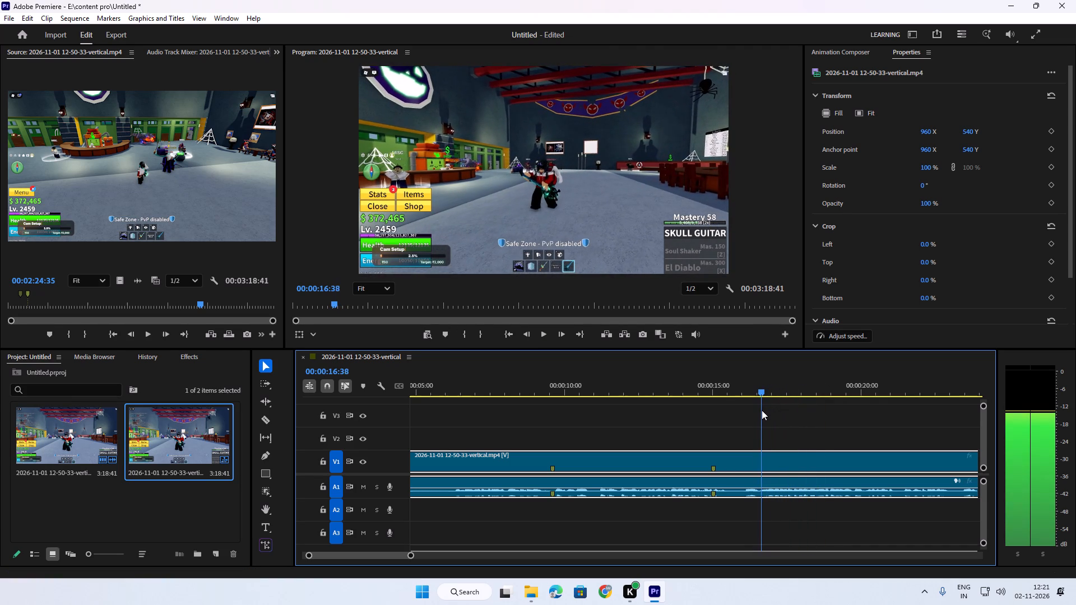
left_click_drag(762, 410, 759, 411)
left_click(774, 489)
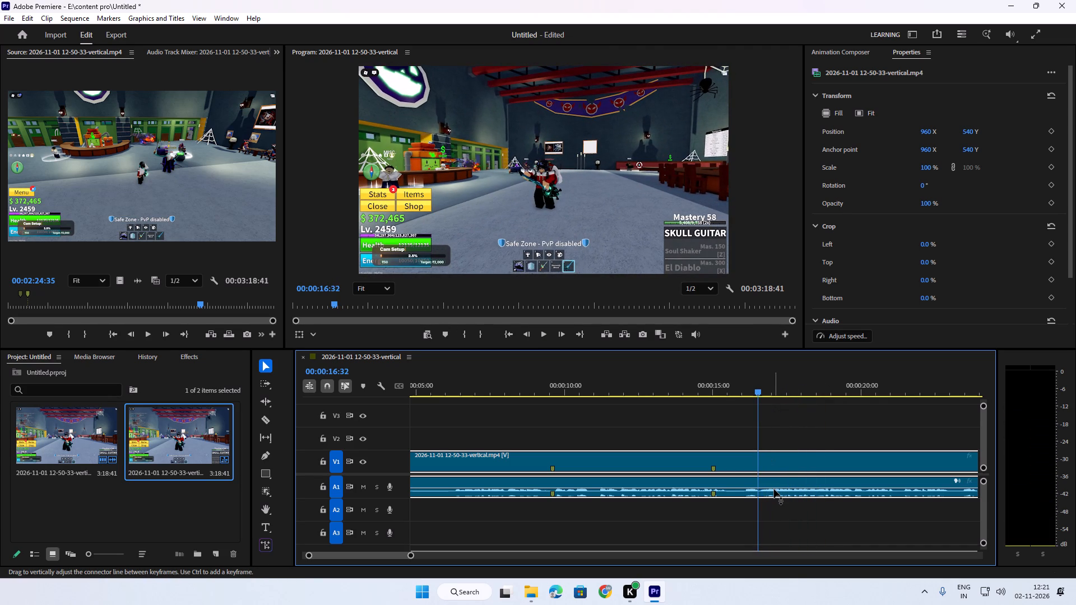
type("m")
Play on to about 00:00:21:41, then replay the footage around the first marker from about 00:00:08:50 to 00:00:13:47.
key("space")
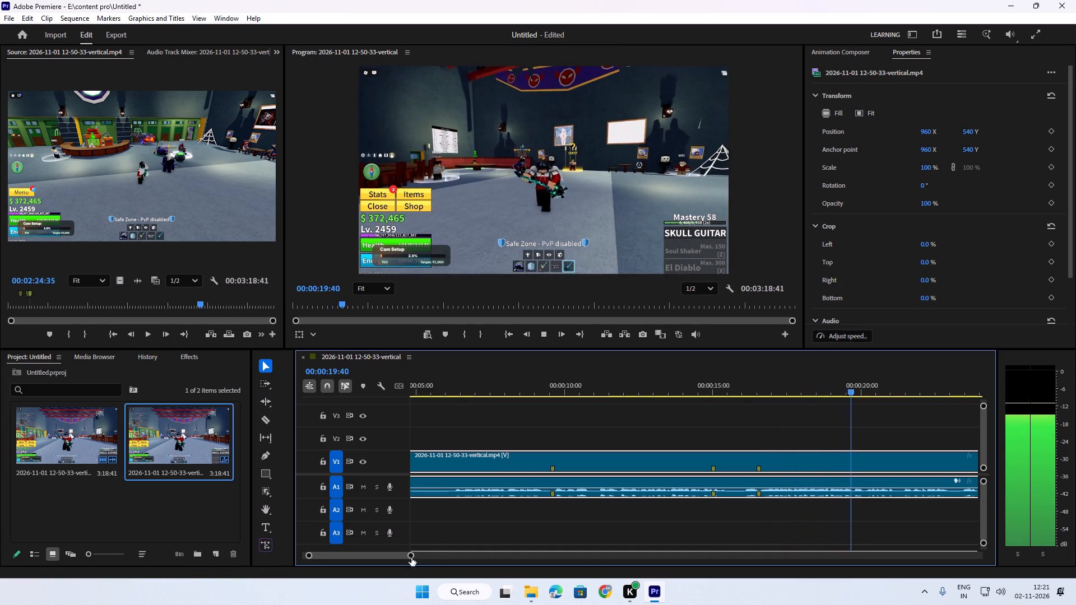
left_click_drag(410, 556, 448, 559)
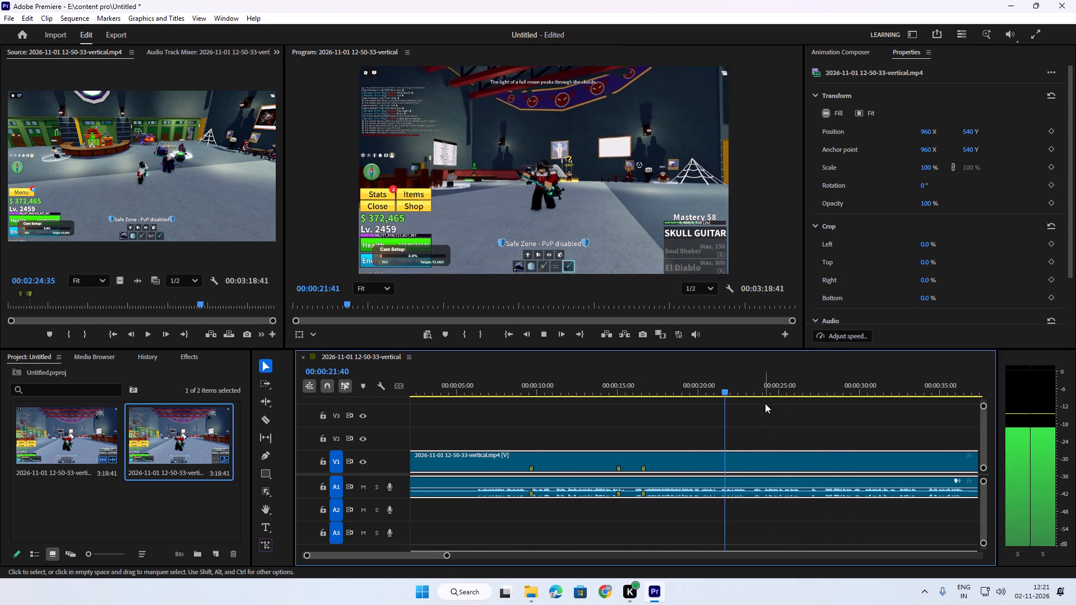
left_click_drag(755, 391, 521, 400)
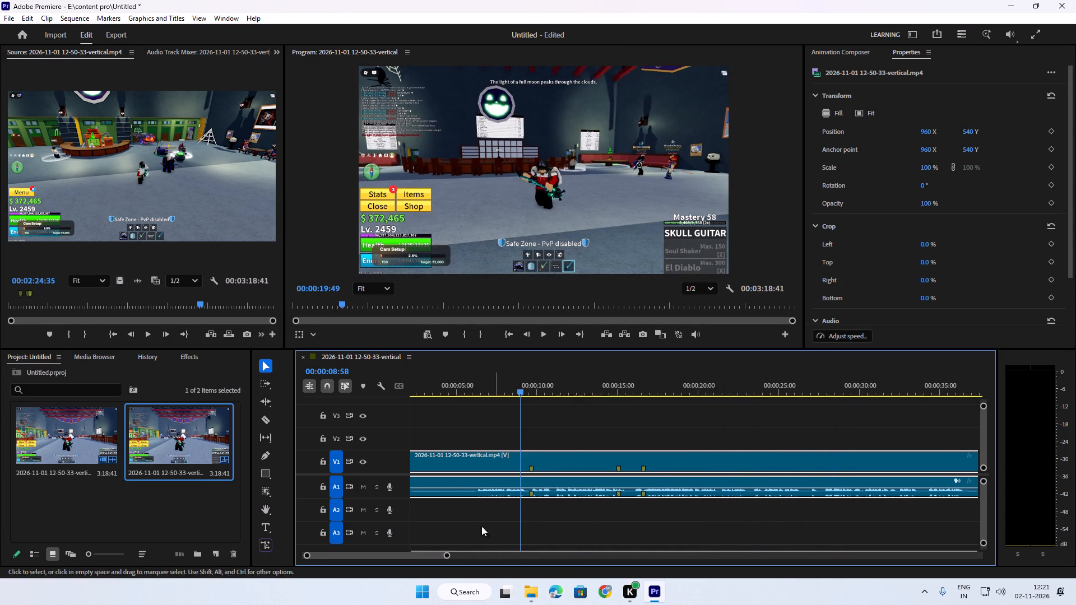
left_click_drag(446, 557, 392, 557)
key("space")
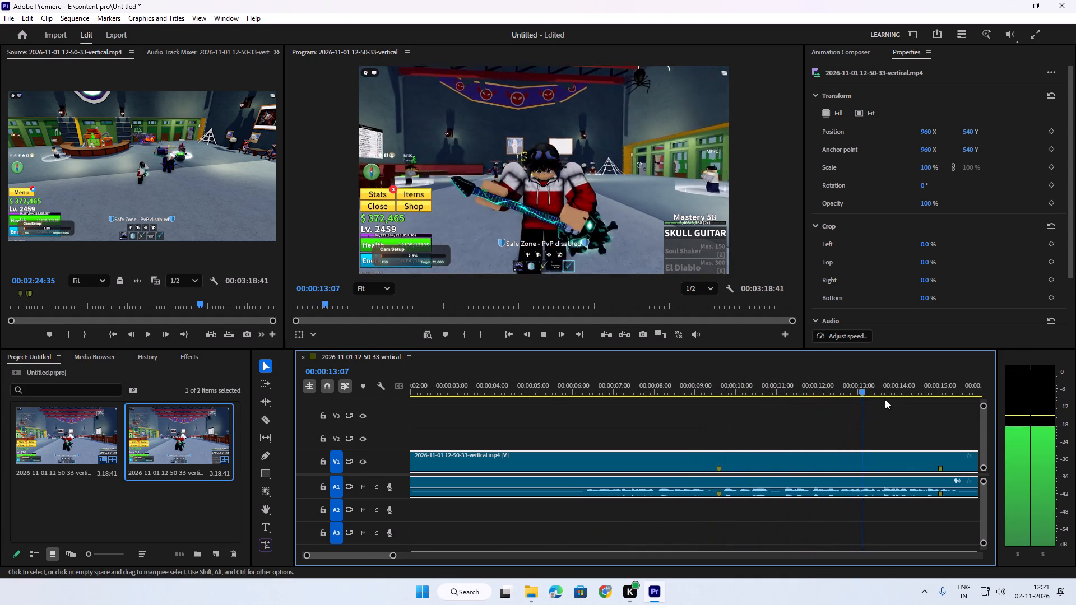
left_click_drag(882, 389, 783, 399)
key("space")
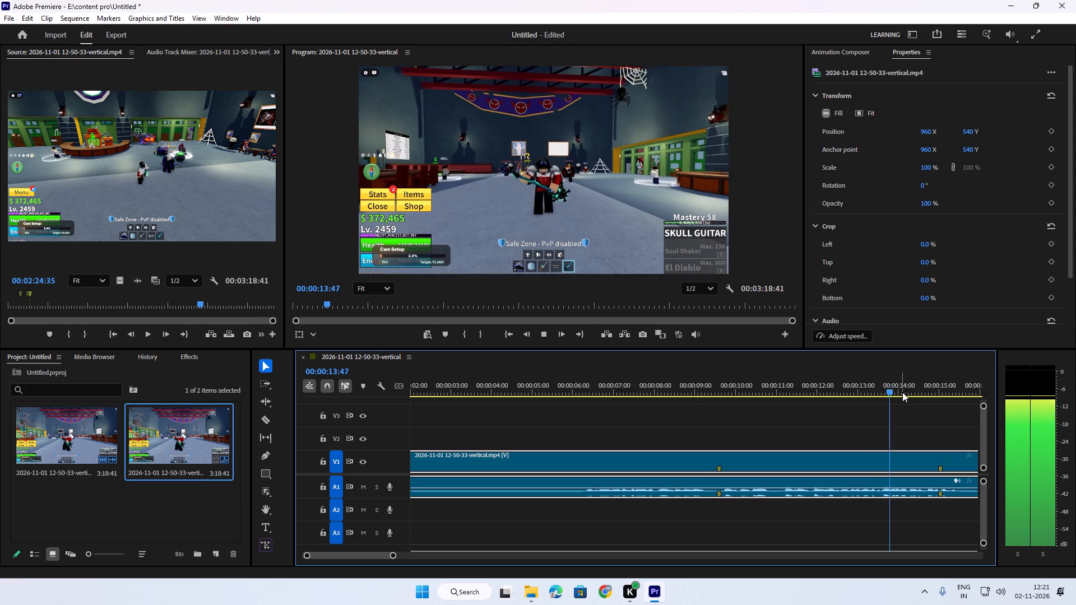
left_click_drag(902, 392, 737, 418)
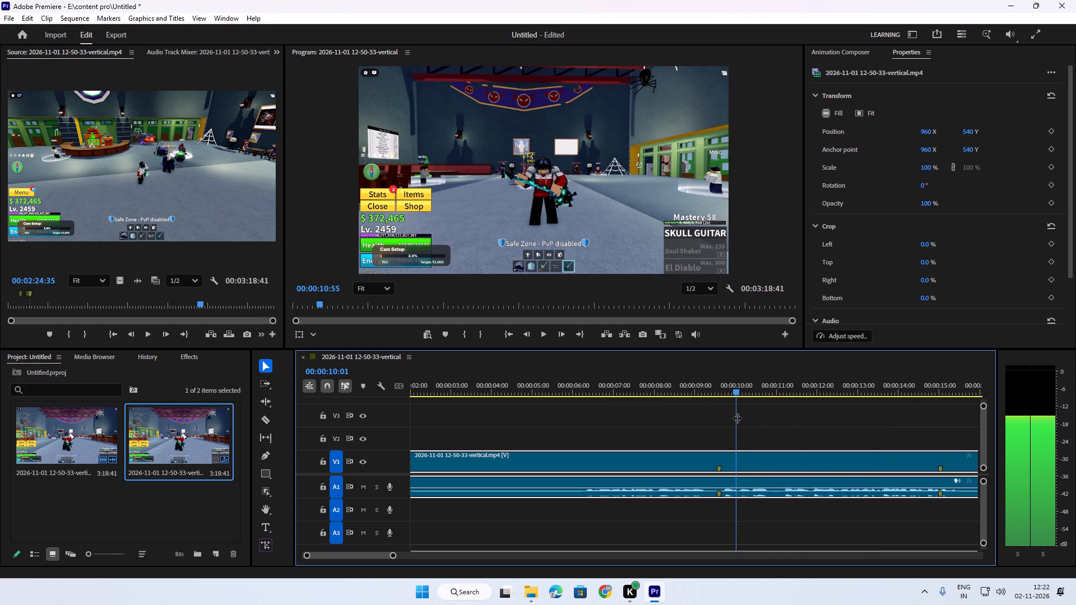
left_click_drag(737, 418, 738, 417)
key("space")
left_click_drag(761, 383, 690, 392)
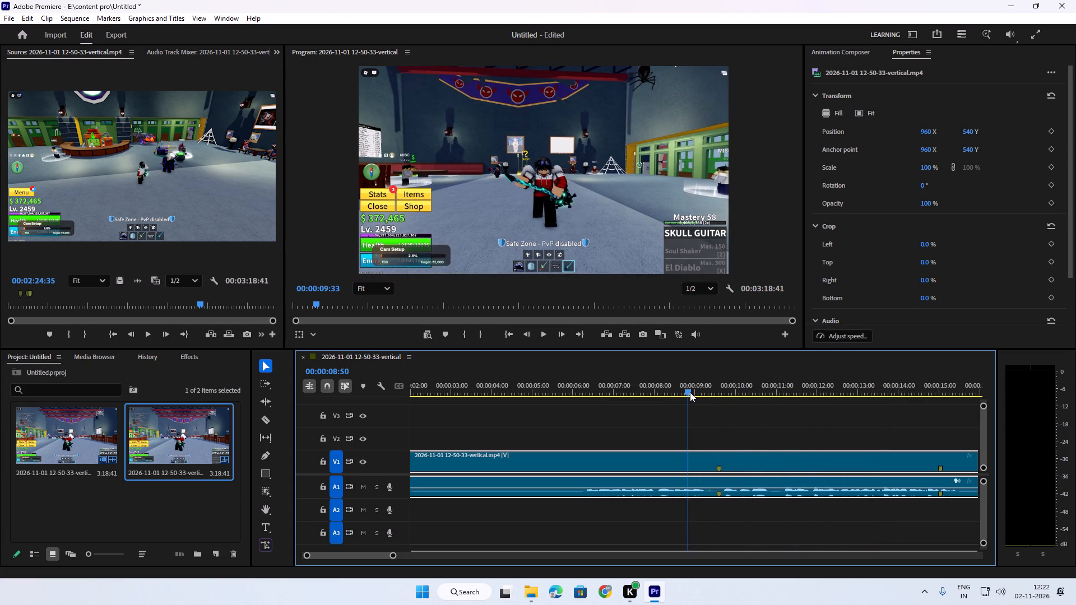
key("space")
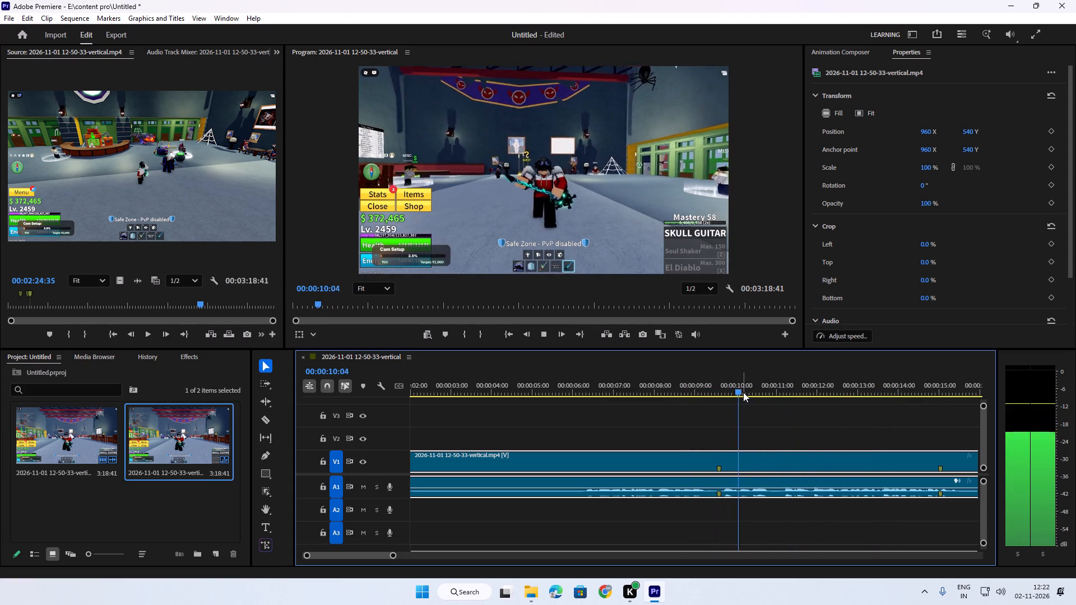
Replay the footage before the first marker to find where the opening should start, and set the playhead at 00:00:06:38.
left_click_drag(760, 392, 588, 404)
key("space")
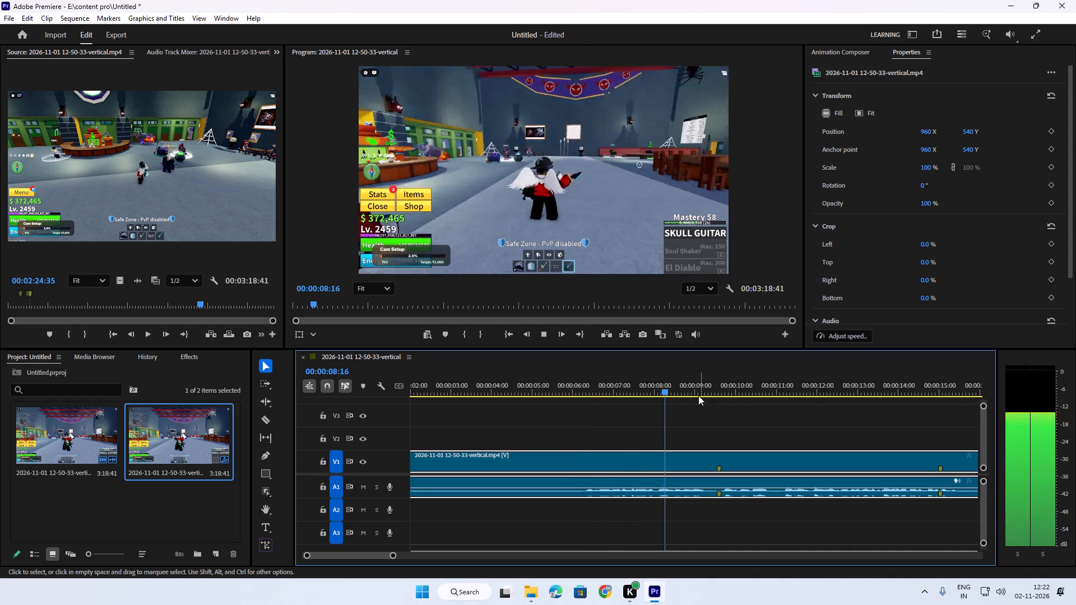
left_click_drag(694, 391, 587, 397)
key("space")
left_click_drag(643, 385, 642, 385)
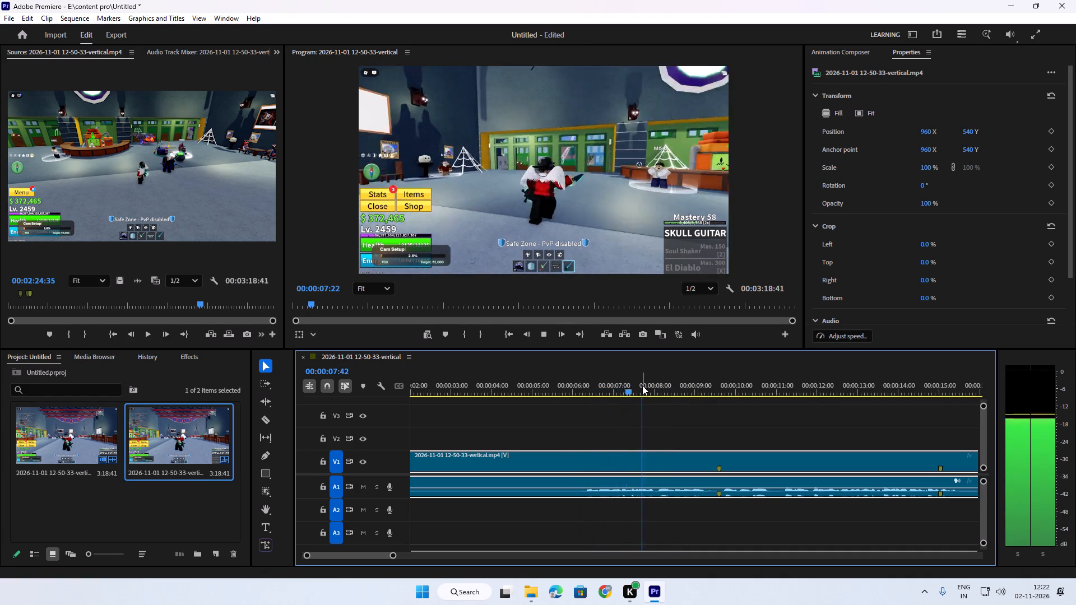
left_click_drag(642, 385, 600, 395)
key("space")
left_click_drag(640, 390, 599, 399)
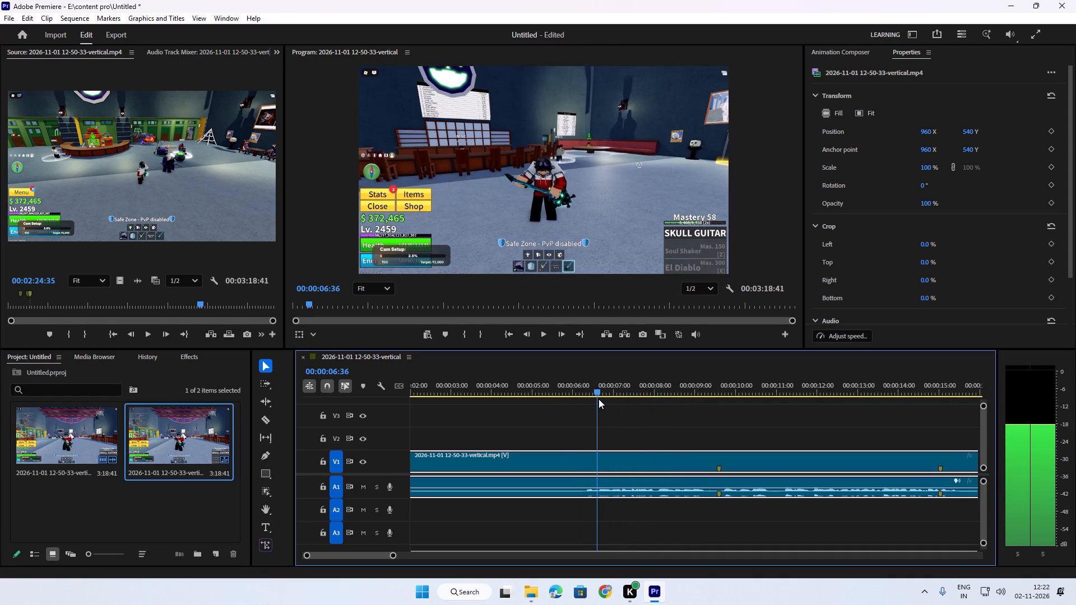
left_click_drag(599, 399, 600, 399)
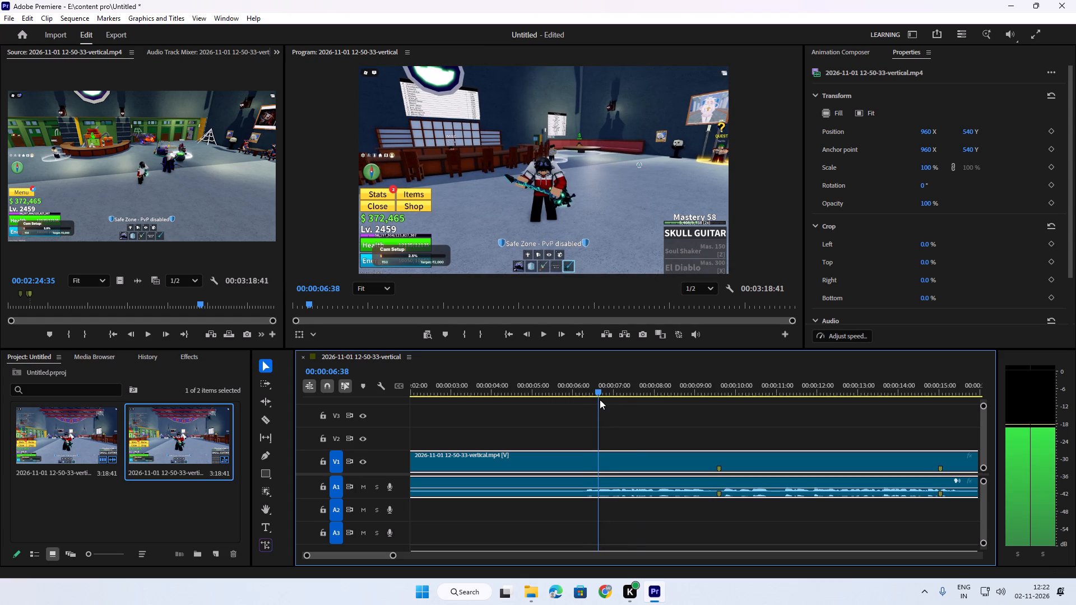
left_click_drag(600, 399, 600, 400)
key("space")
left_click_drag(630, 392, 603, 399)
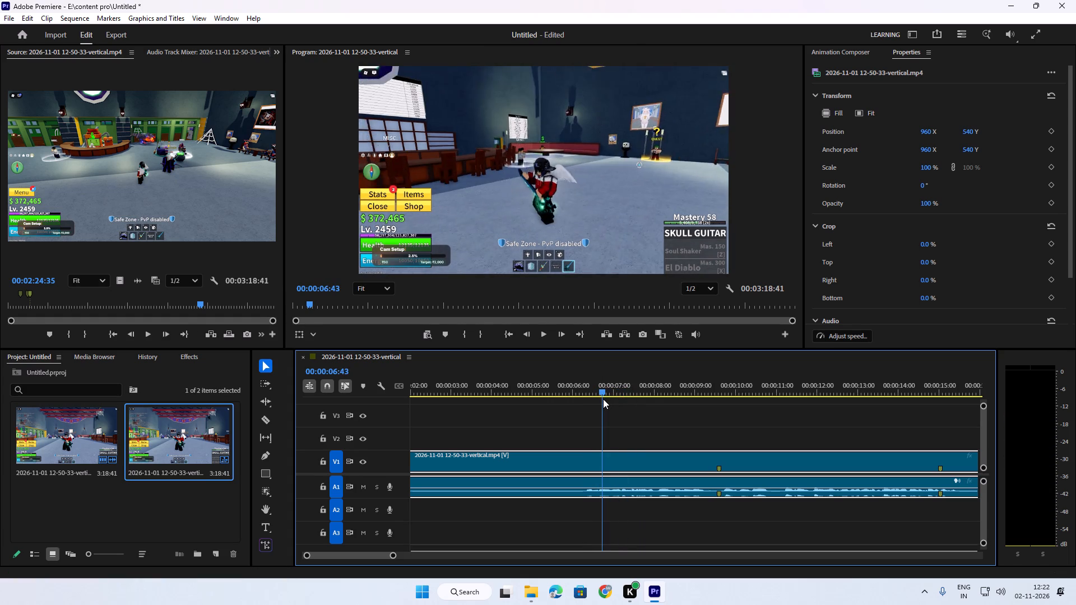
left_click_drag(603, 399, 600, 400)
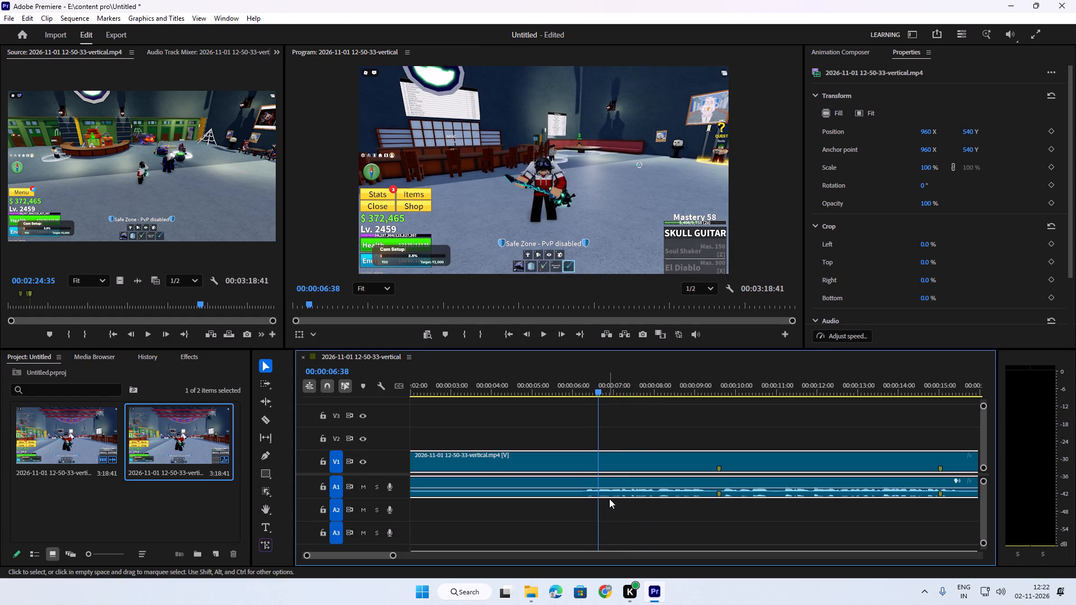
Trim the start of the gameplay clip, video and audio together, to the playhead at 00:00:06:38.
left_click(609, 498)
left_click(615, 490)
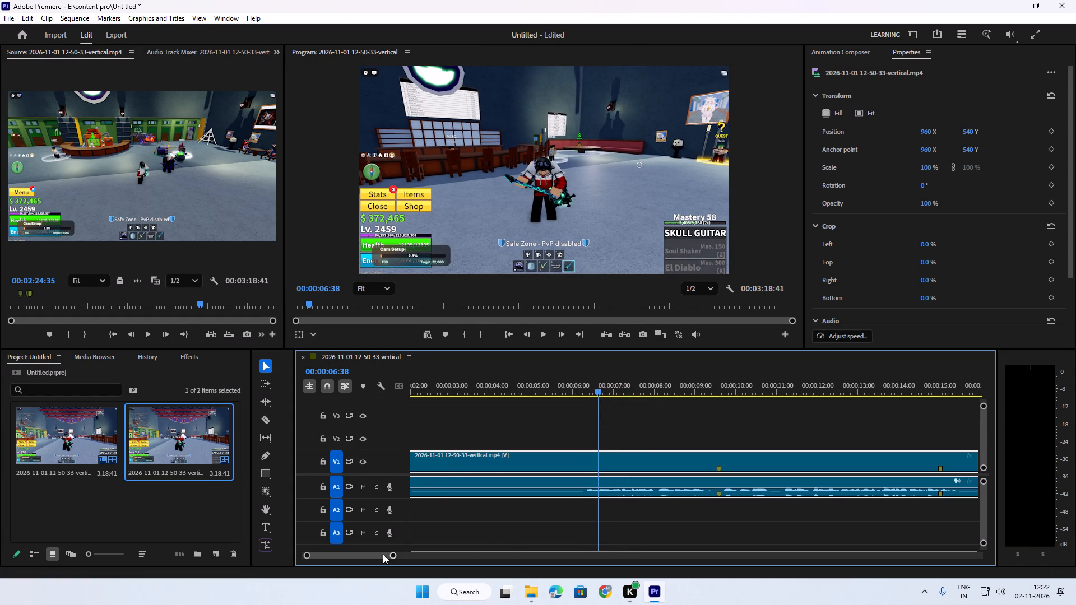
left_click_drag(394, 554, 429, 555)
left_click_drag(411, 462, 472, 469)
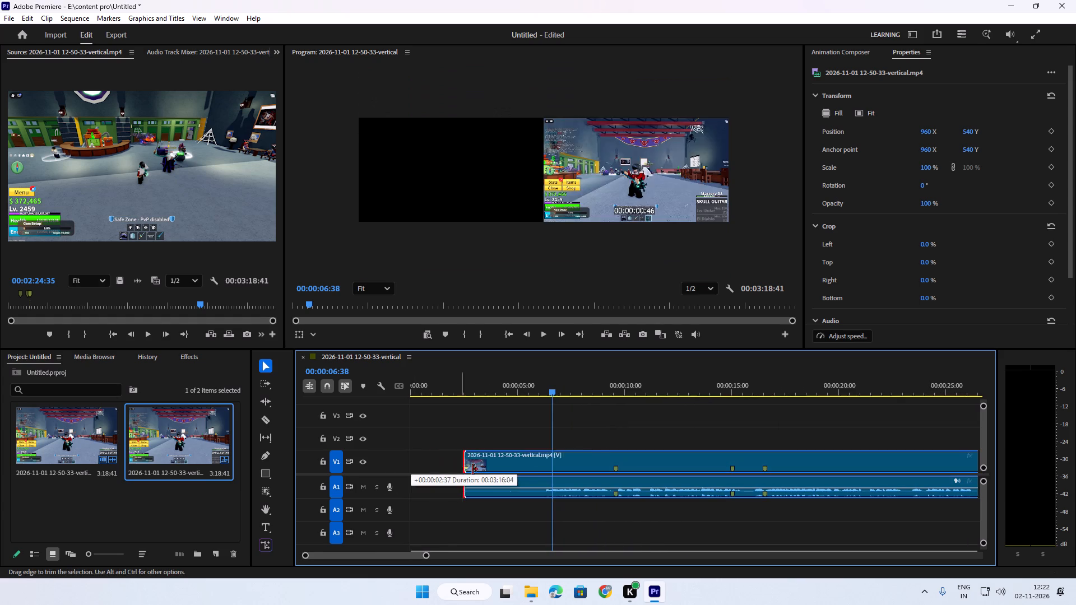
left_click_drag(472, 469, 553, 480)
Delete the empty gap before the trimmed clip so it starts at the beginning of the sequence.
left_click(502, 488)
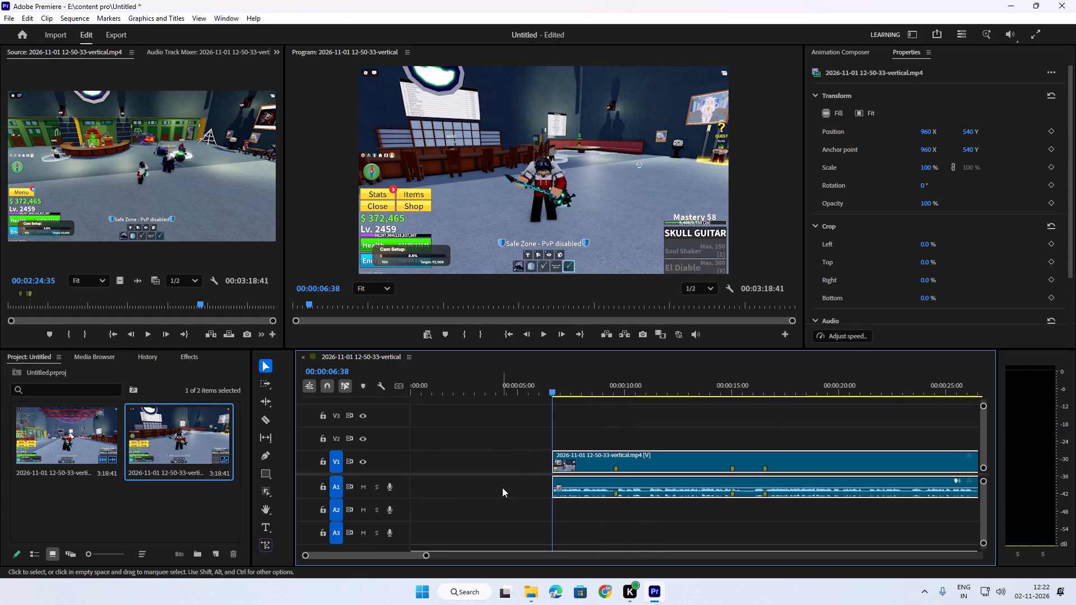
left_click(513, 461)
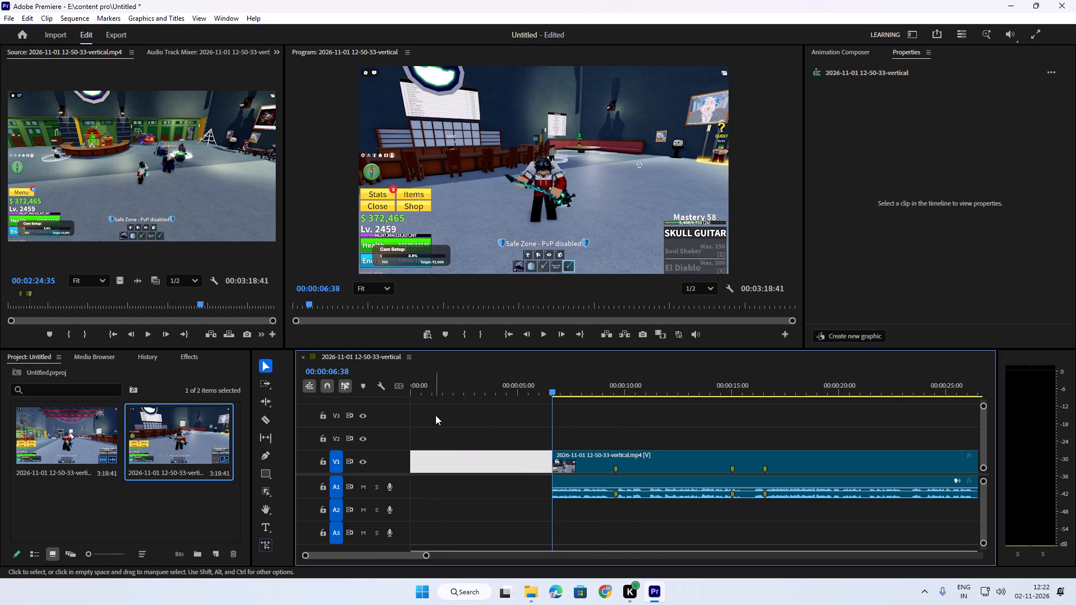
key("BackSpace")
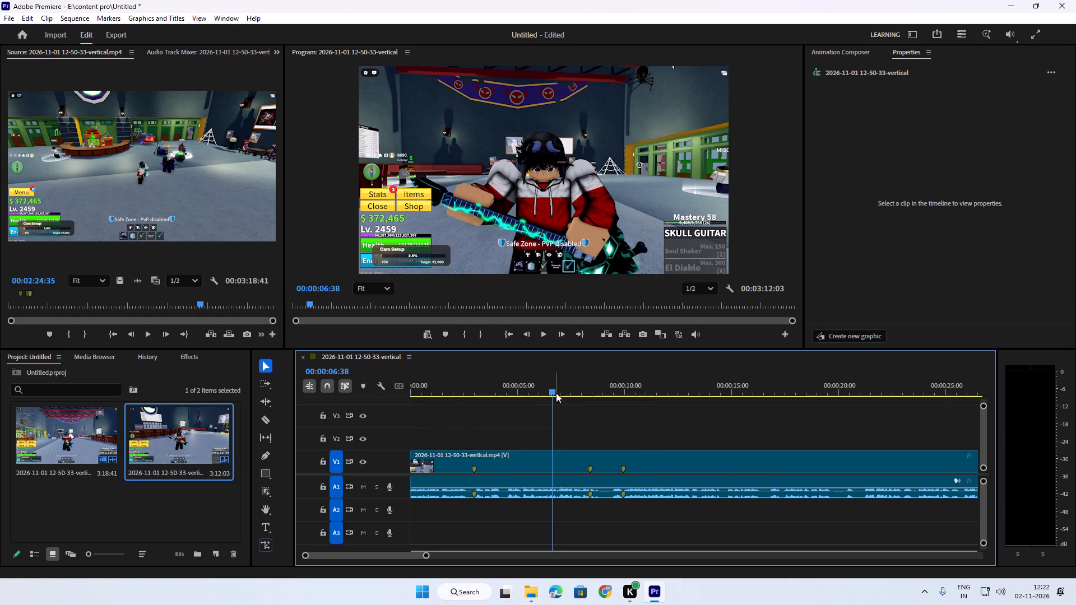
Play the trimmed sequence from its start to about 00:00:05:50, repeating the part around 00:00:05:00, to review the new opening.
left_click_drag(556, 392, 328, 401)
key("space")
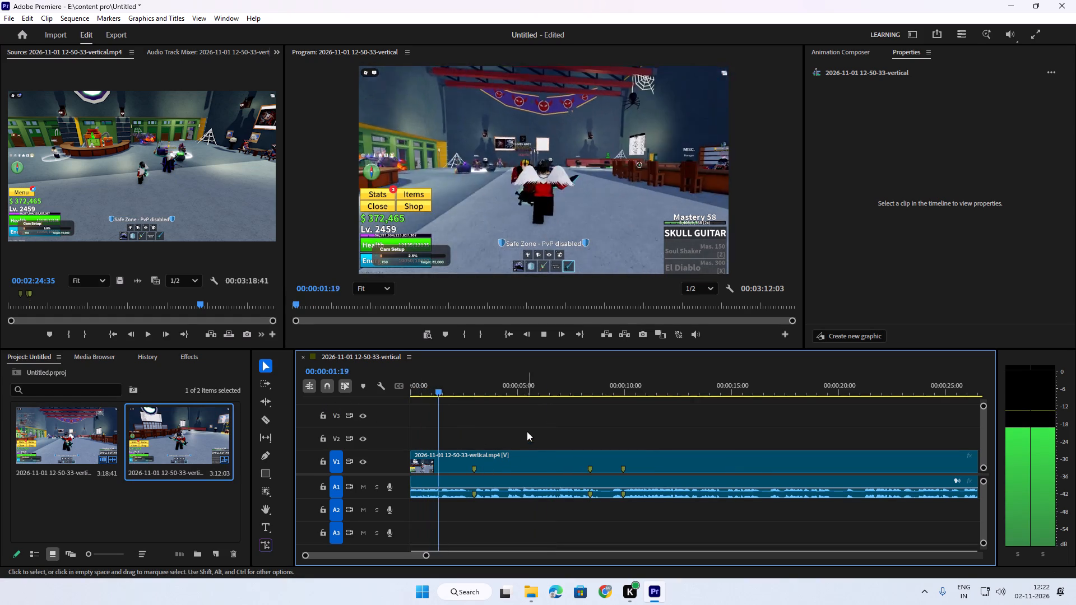
key("space")
key("space")
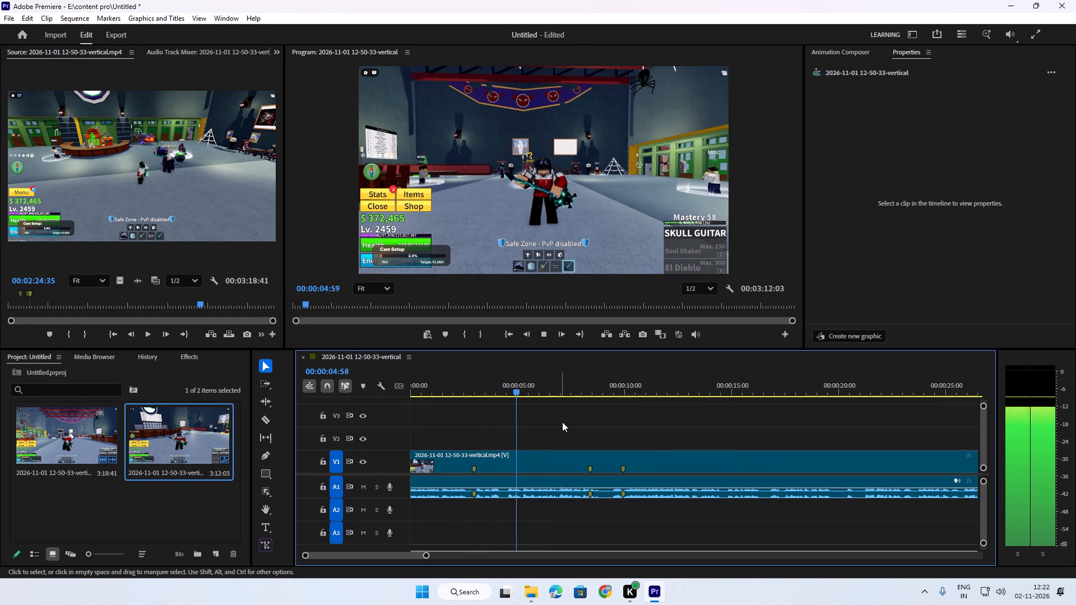
left_click_drag(562, 385, 522, 391)
key("space")
key("space")
left_click_drag(544, 381, 526, 385)
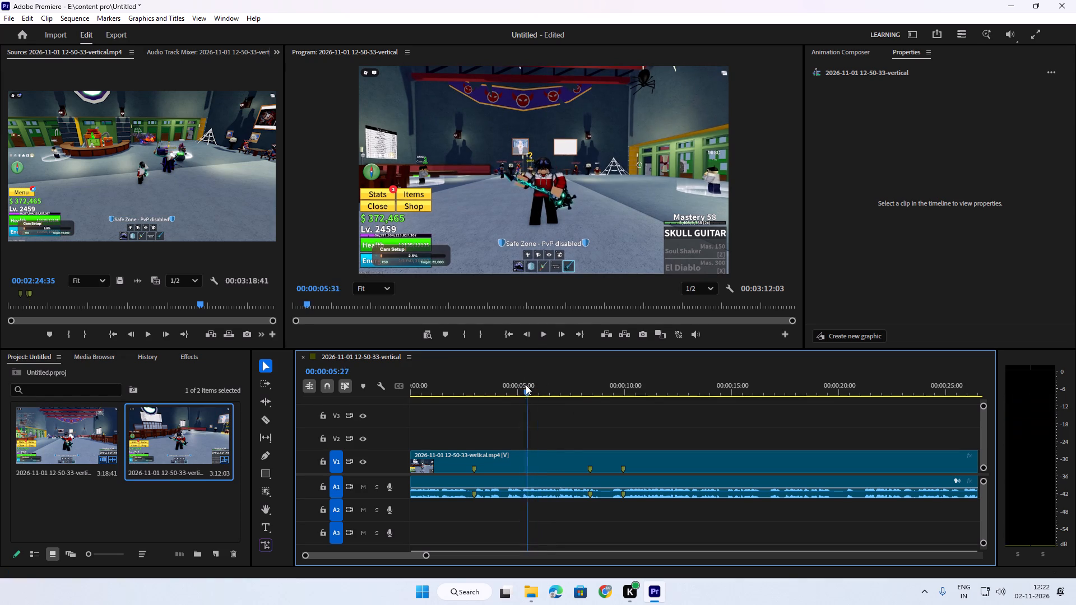
left_click_drag(526, 385, 514, 389)
key("space")
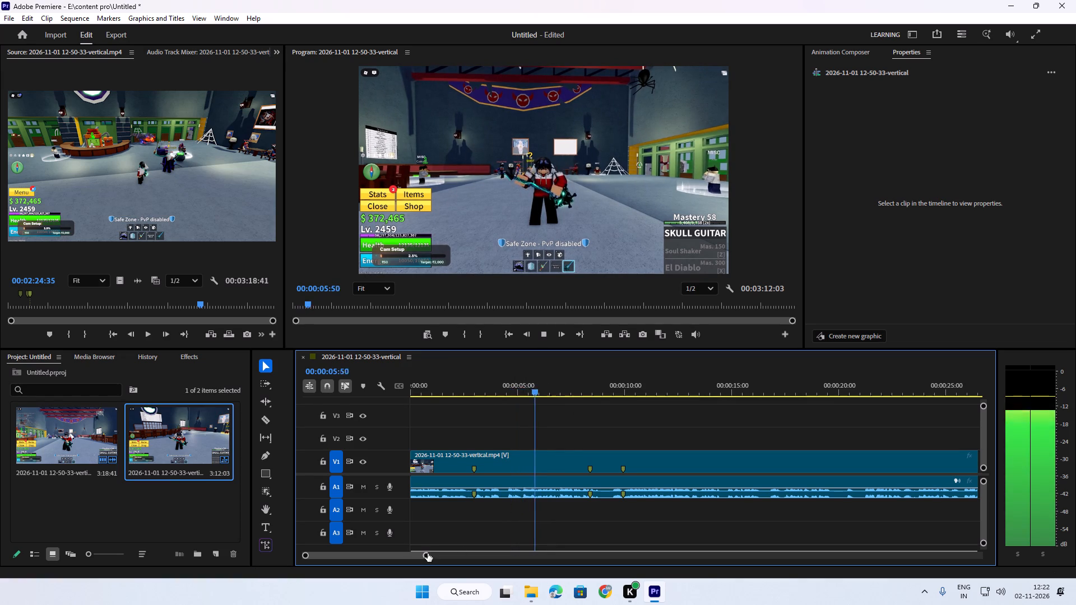
Replay the footage between about 00:00:04:30 and 00:00:08:10 several times, with the timeline enlarged, to find the next cut point.
left_click_drag(428, 553, 376, 556)
key("space")
left_click_drag(741, 397, 625, 407)
left_click_drag(761, 380, 615, 406)
key("space")
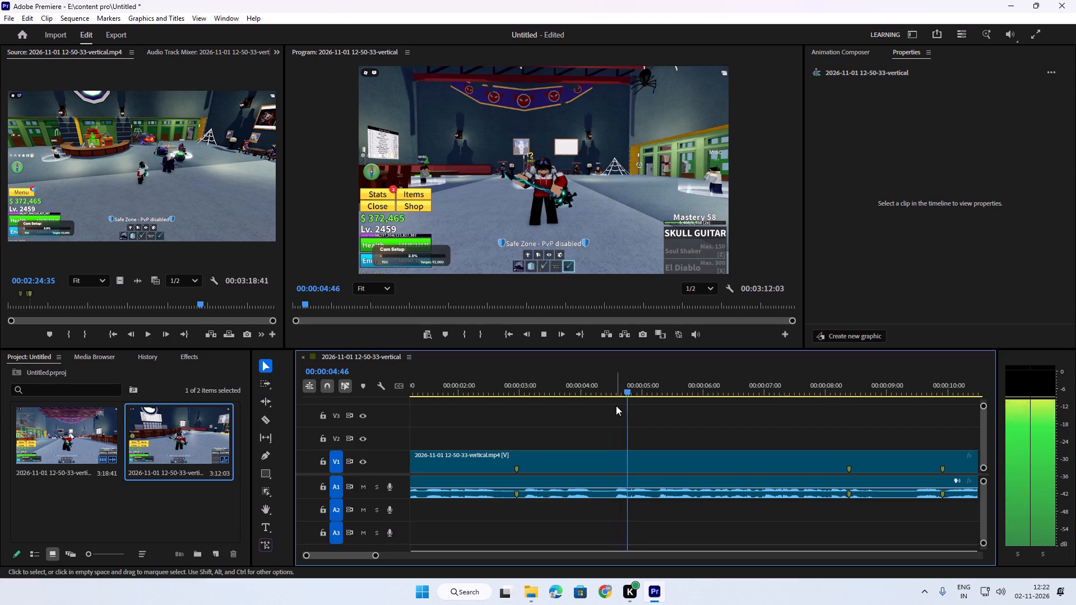
left_click_drag(694, 382, 615, 403)
key("space")
key("space")
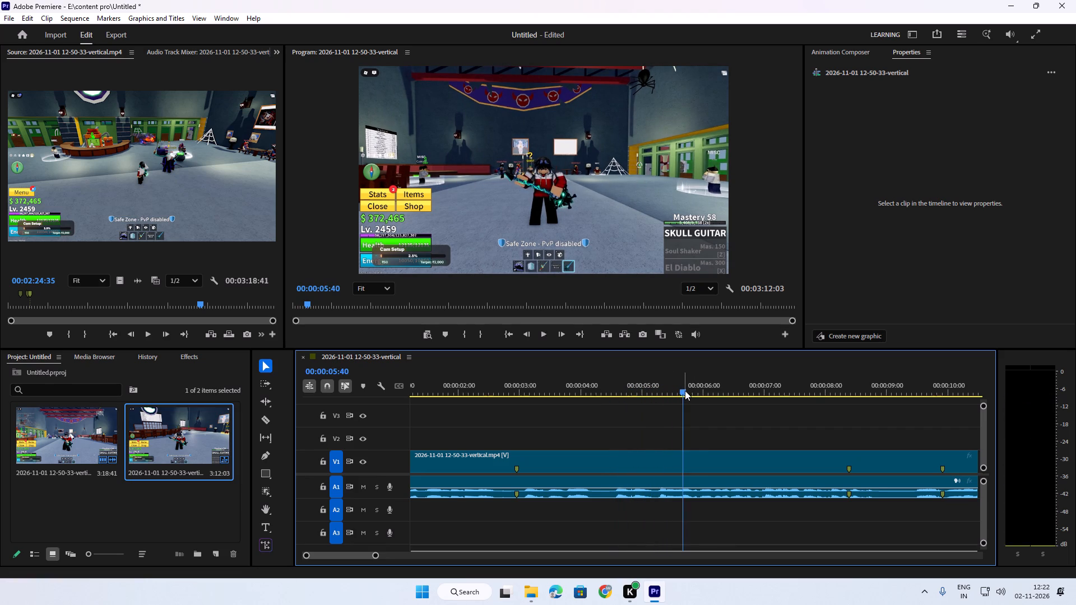
key("space")
left_click_drag(725, 387, 690, 395)
key("space")
key("space")
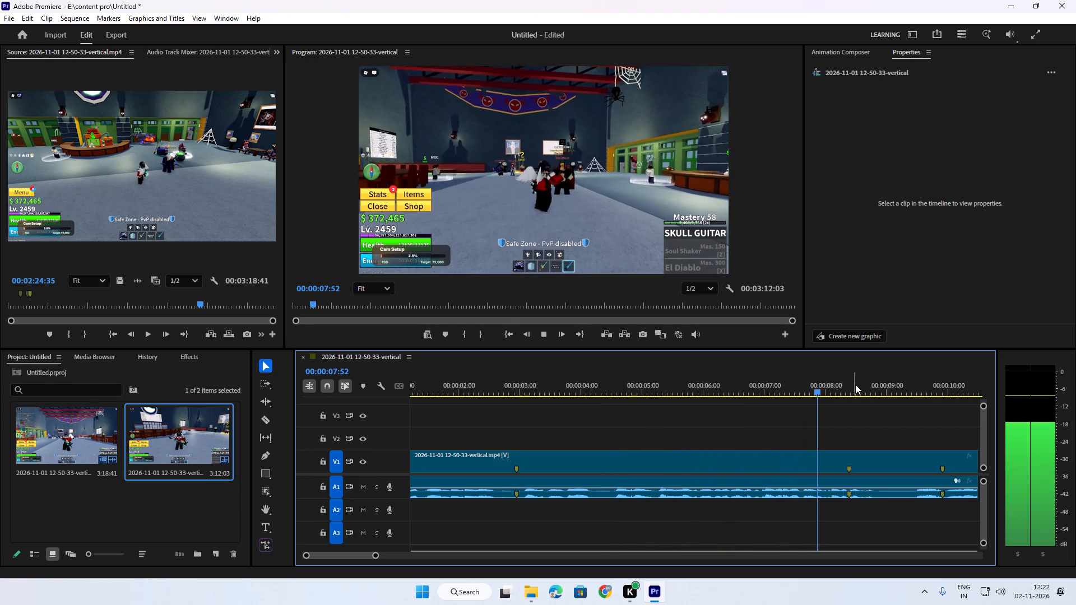
left_click_drag(905, 384, 813, 391)
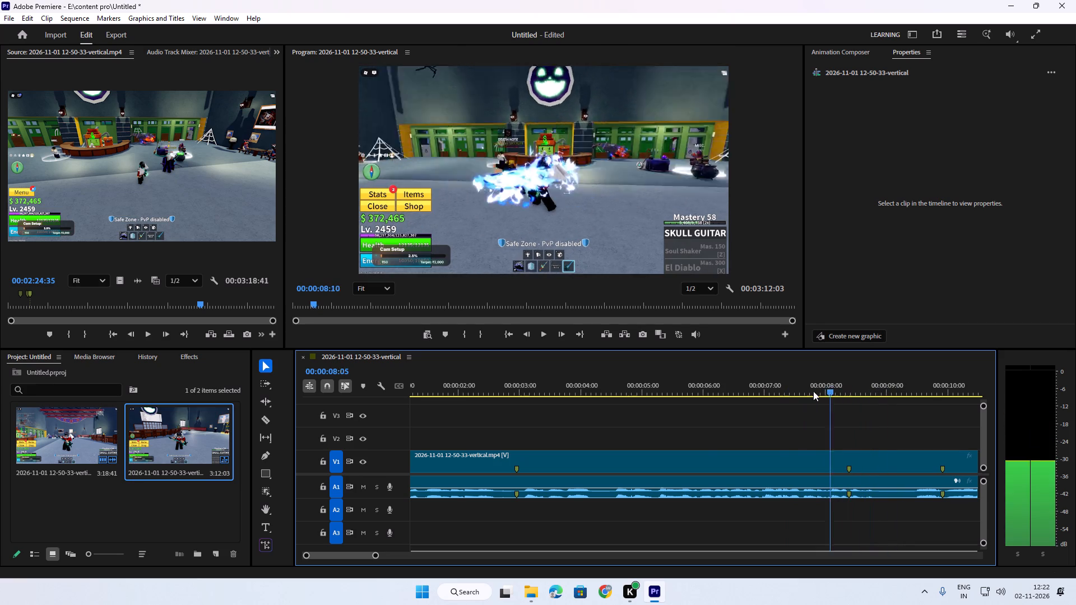
Add a marker to the gameplay clip at 00:00:04:33.
left_click_drag(813, 391, 615, 396)
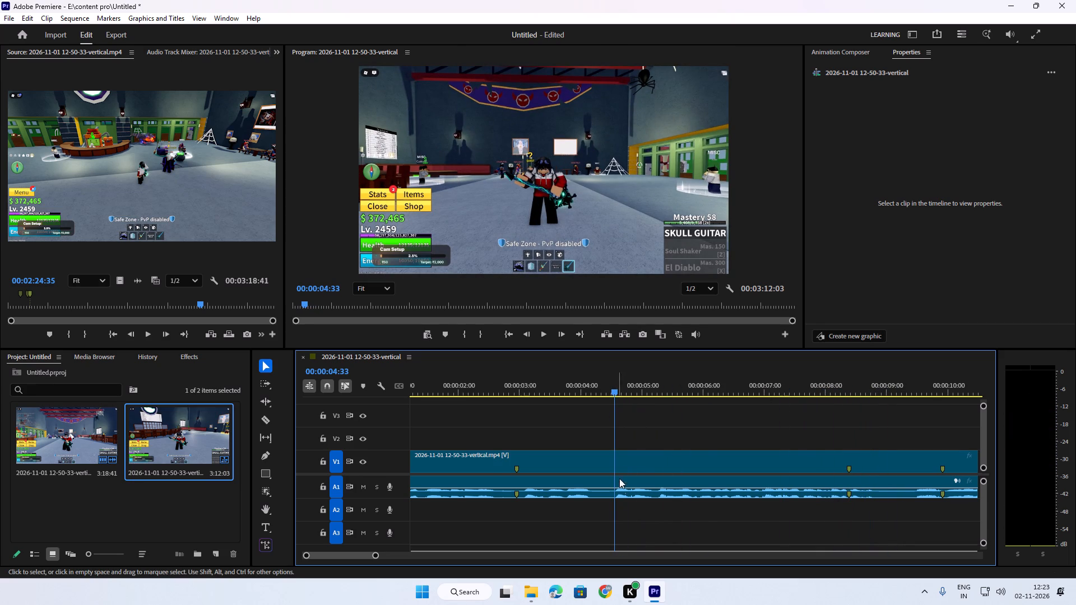
left_click(625, 493)
key("m")
key("space")
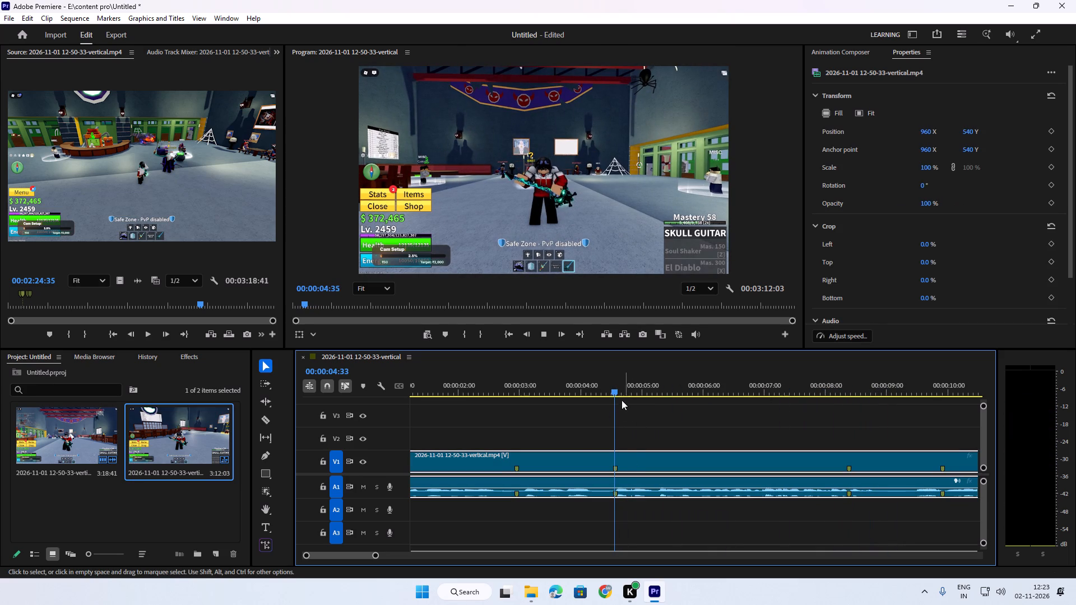
Split the gameplay clip with the Razor tool at the markers at about 00:00:03:00 and 00:00:04:33.
left_click_drag(611, 386, 576, 389)
key("c")
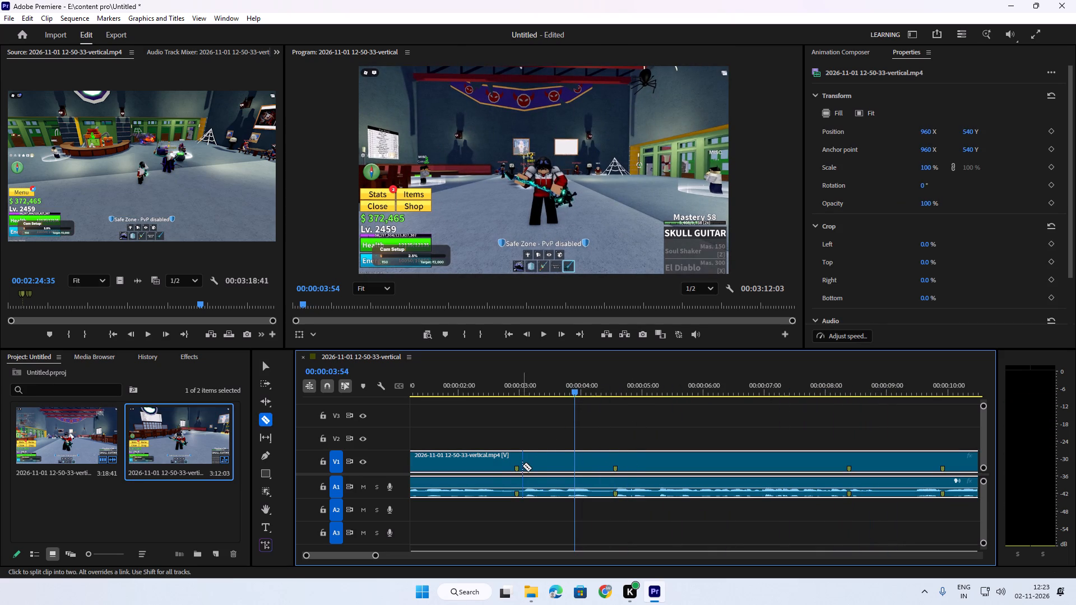
left_click(519, 466)
left_click(615, 463)
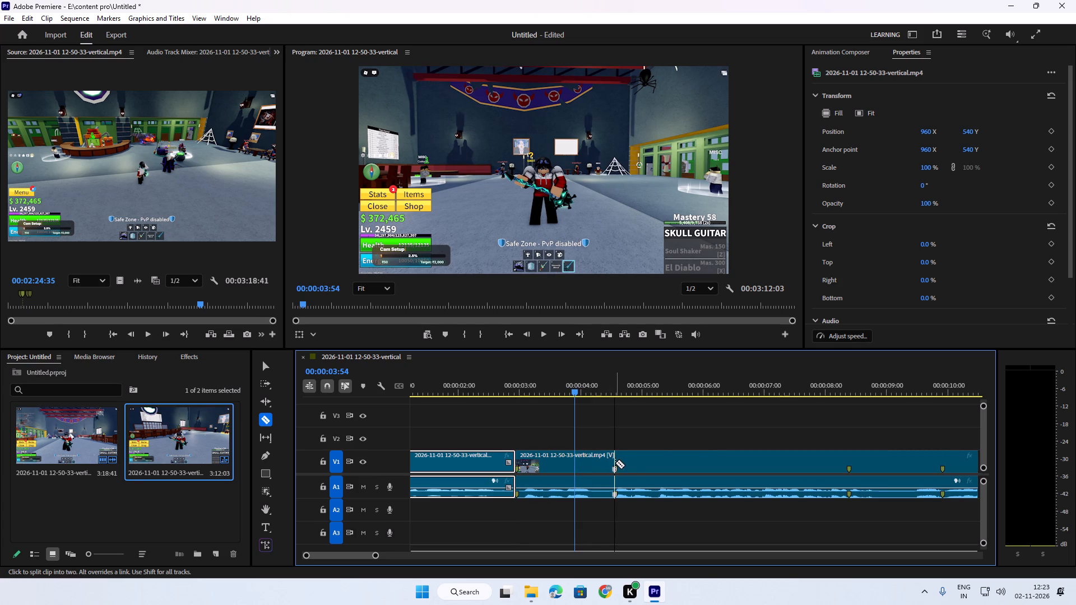
Delete the short segment between the two cuts, video and audio, and close the gap it leaves.
key("v")
left_click(577, 465)
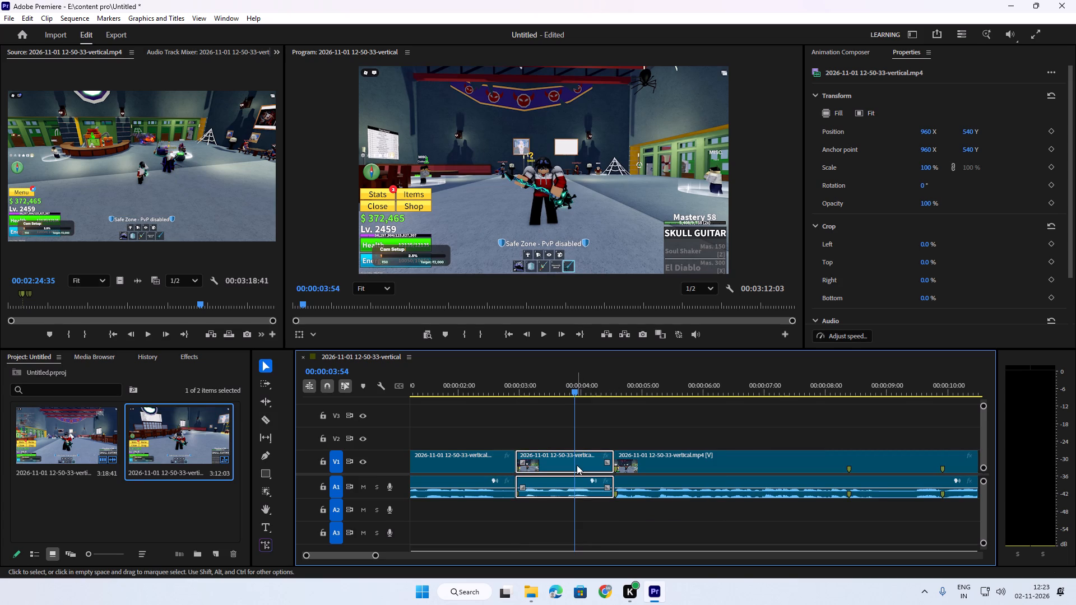
key("BackSpace")
left_click(577, 465)
left_click(595, 463)
key("BackSpace")
Replay across the first join, and split the last clip at its markers at about 00:00:06:45 and 00:00:08:17.
left_click_drag(593, 401, 534, 406)
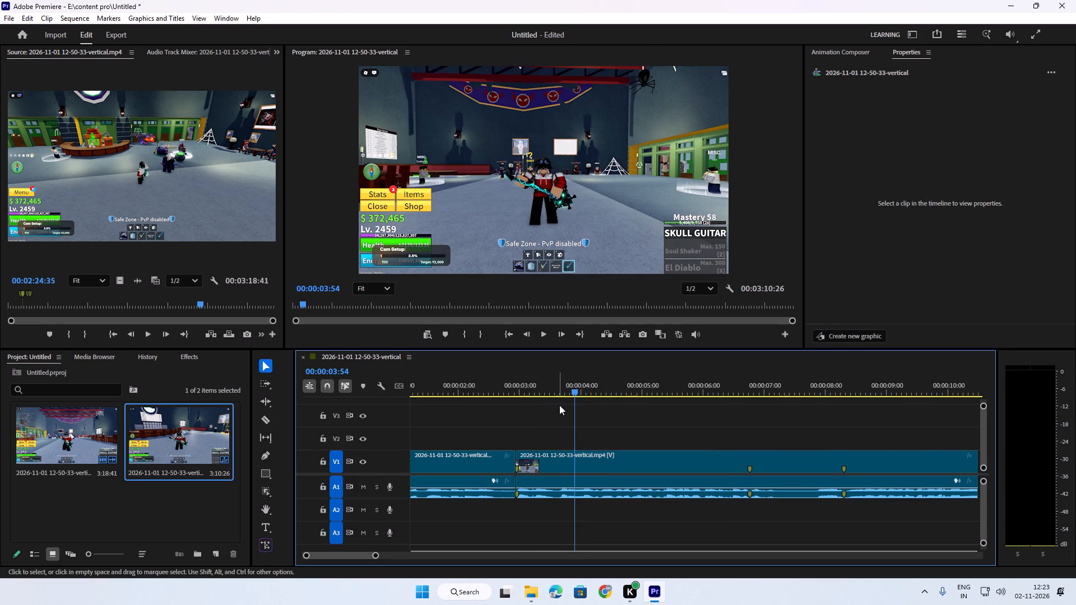
left_click_drag(583, 390, 498, 395)
key("space")
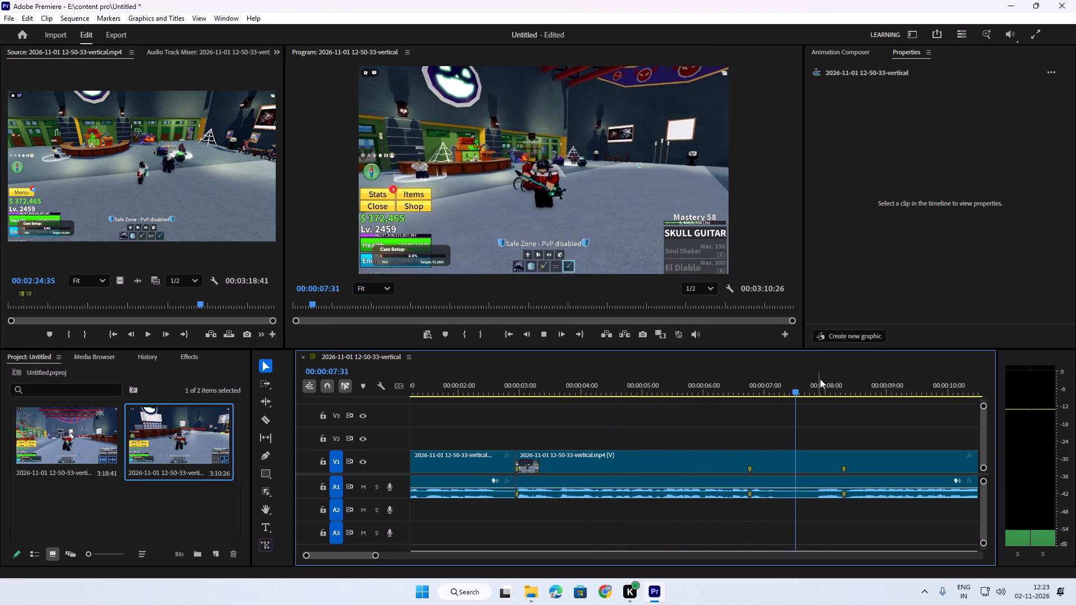
key("space")
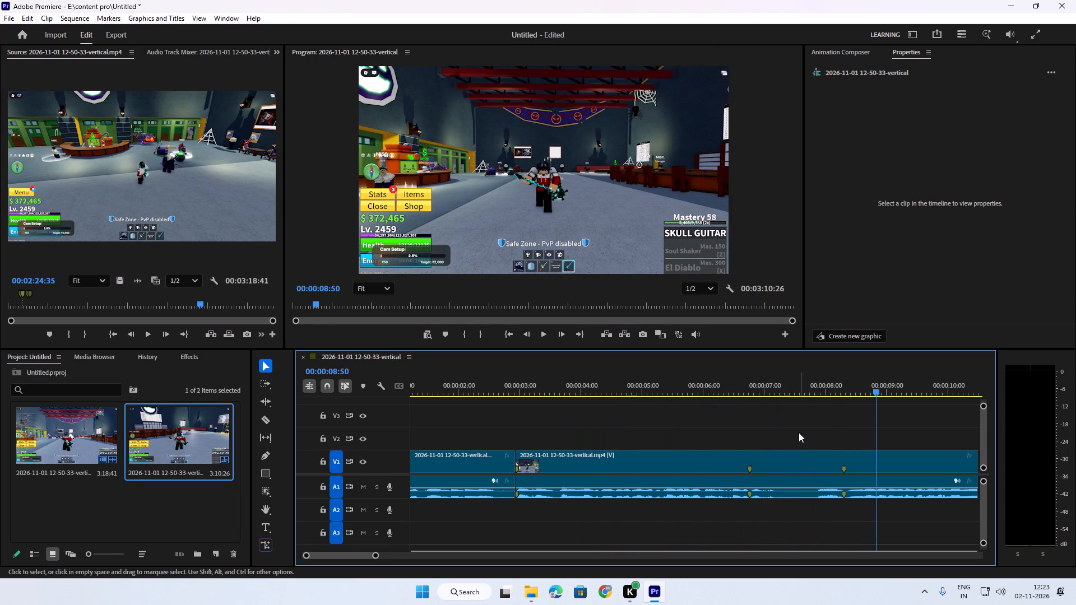
key("c")
left_click(751, 474)
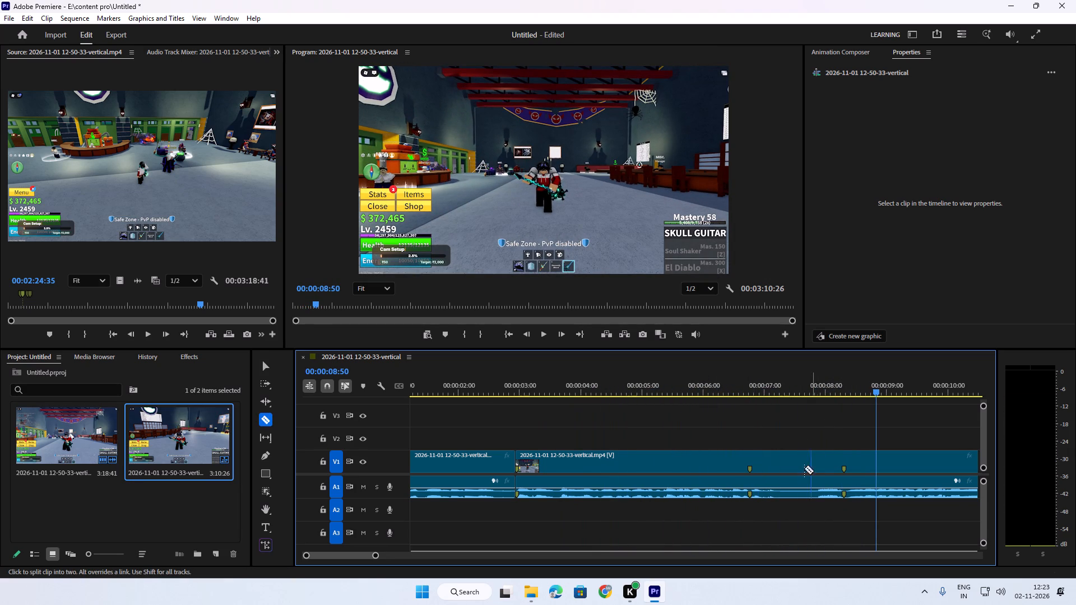
left_click(749, 464)
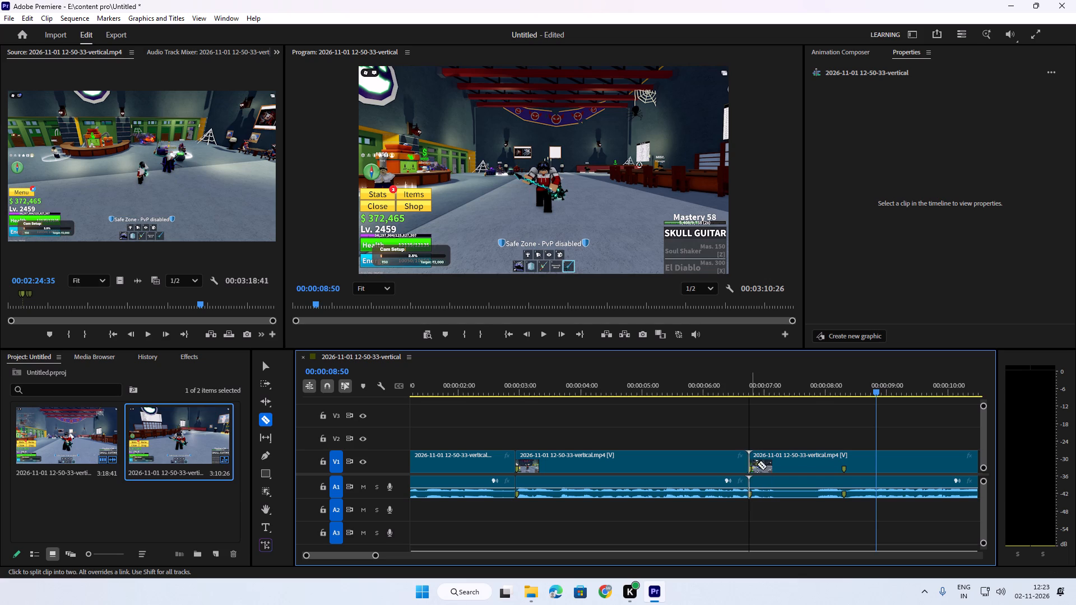
left_click(846, 467)
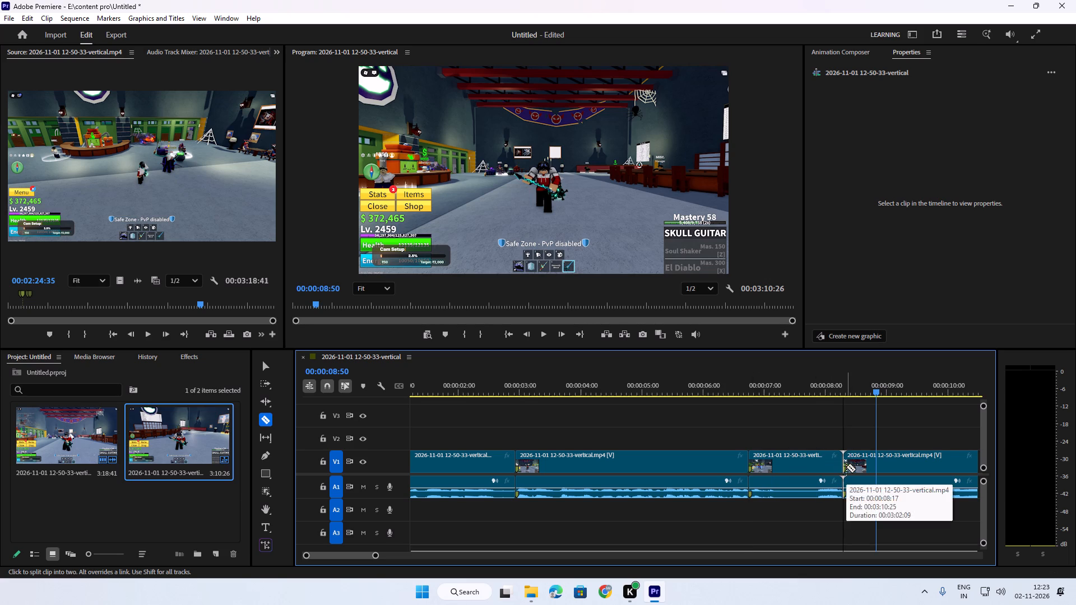
Delete the segment between the cuts at about 00:00:06:45 and 00:00:08:17, and close the gap it leaves.
key("v")
left_click(815, 468)
key("BackSpace")
left_click(815, 468)
key("BackSpace")
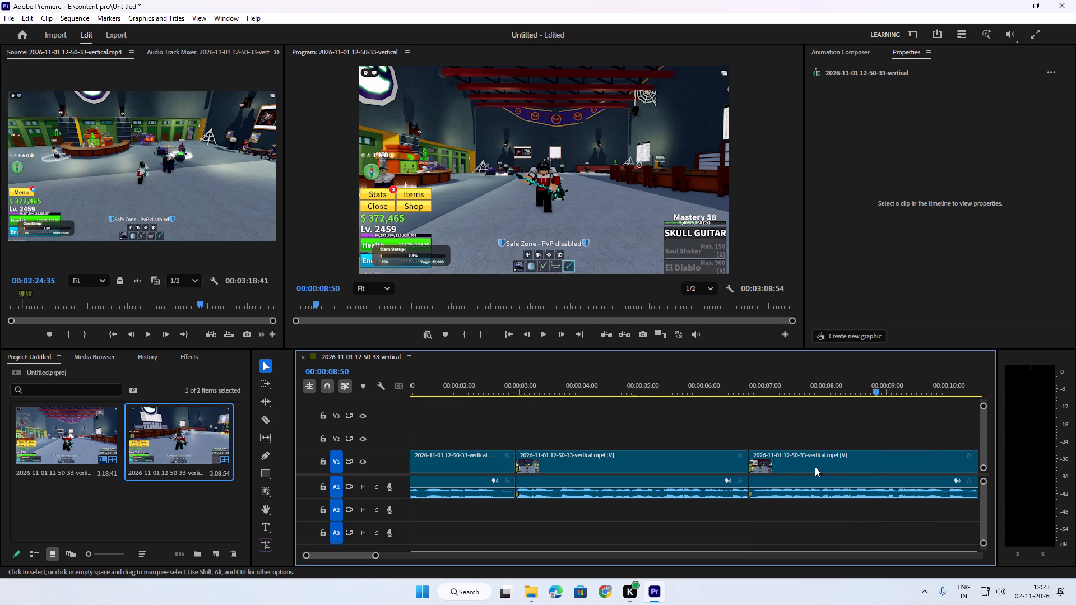
Replay the join at about 00:00:06:45 and keep playing the sequence through the trade to about 00:01:09:37, looking for the next cut point.
left_click_drag(870, 391, 732, 401)
key("space")
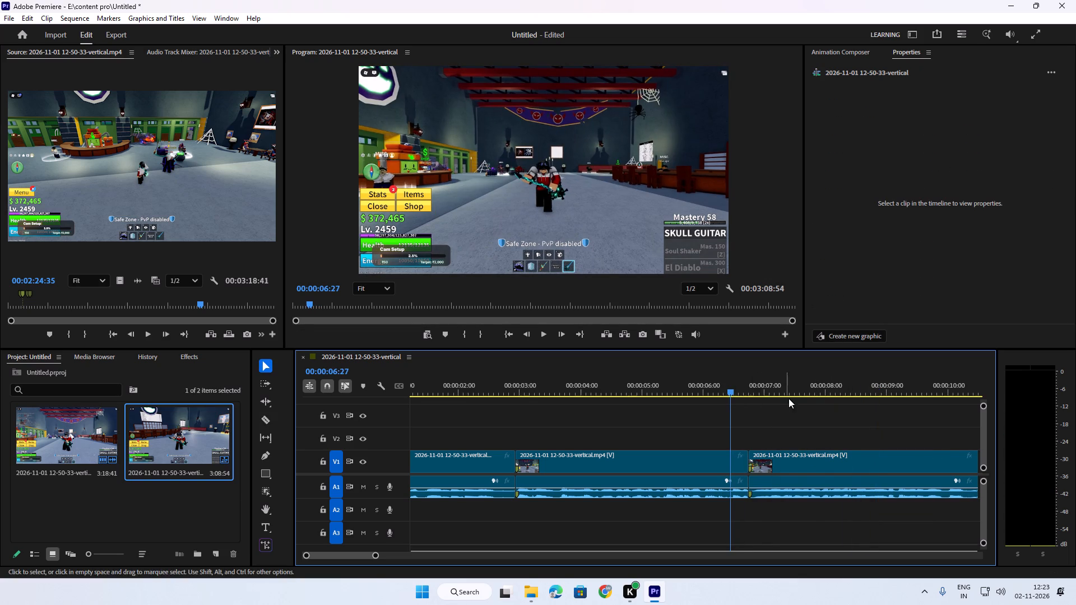
key("space")
left_click_drag(841, 383, 706, 401)
key("space")
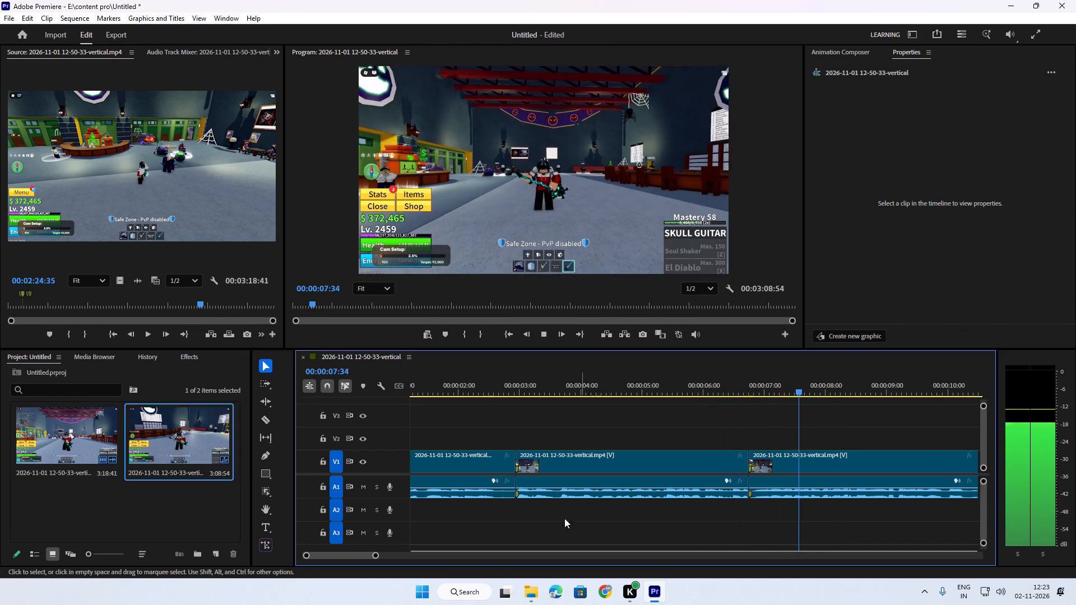
left_click_drag(375, 555, 433, 559)
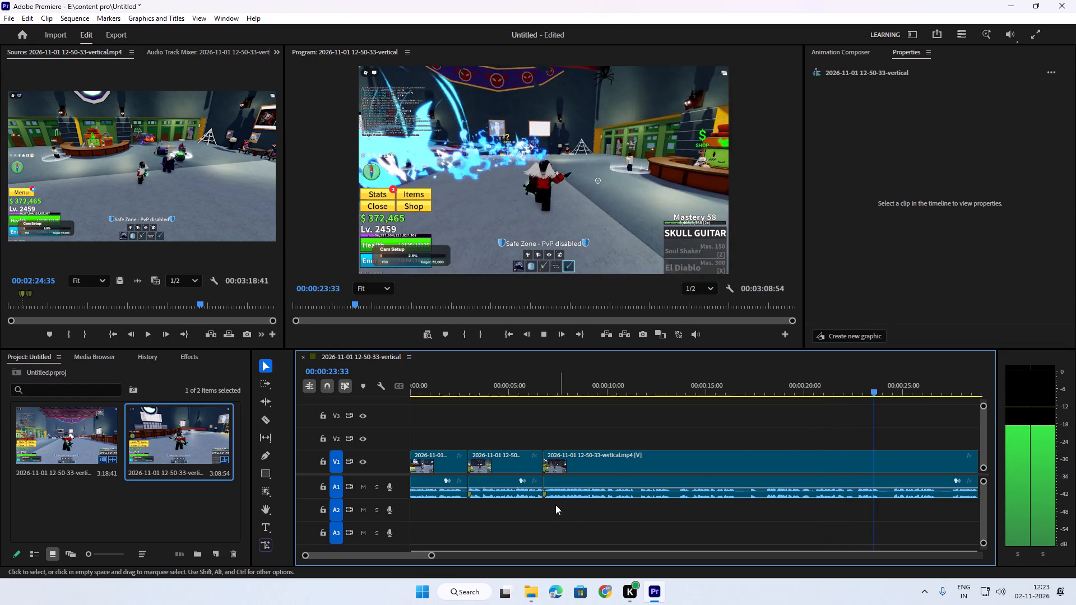
left_click_drag(430, 555, 463, 555)
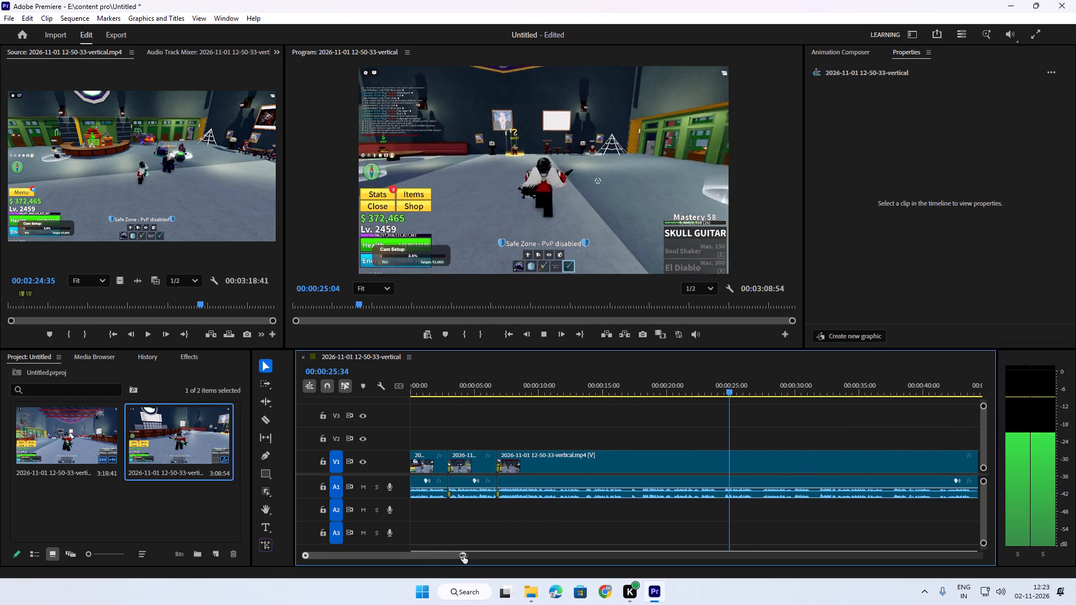
left_click_drag(463, 555, 464, 555)
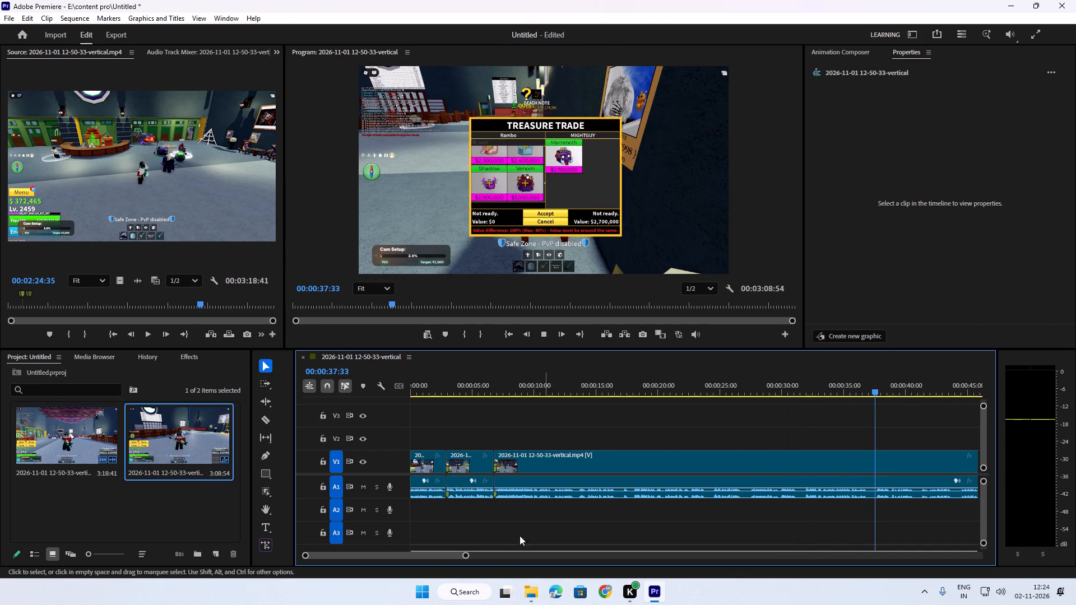
left_click_drag(466, 557, 510, 556)
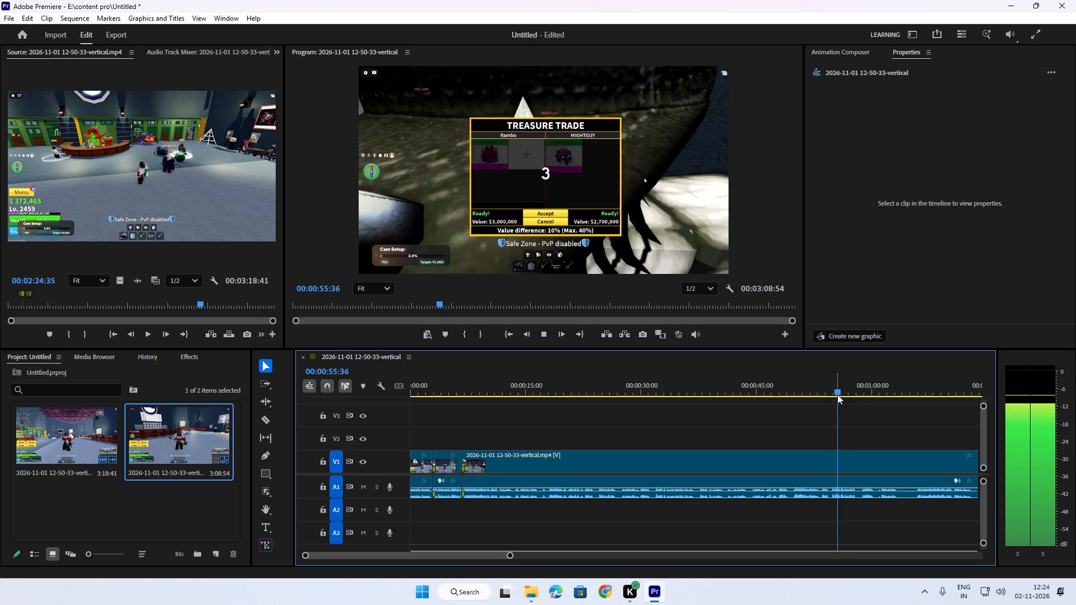
left_click(507, 554)
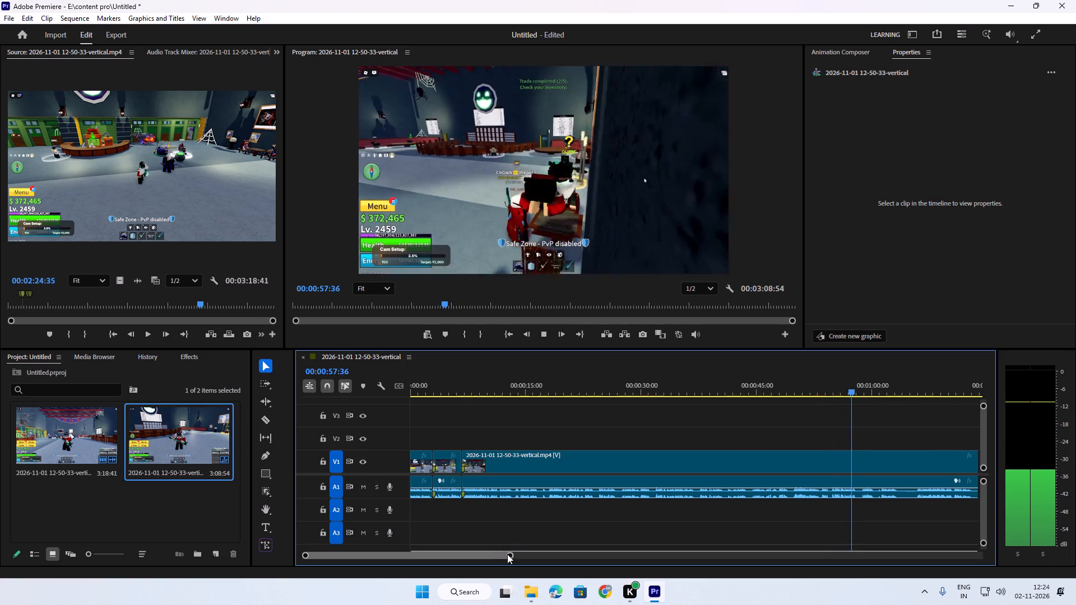
left_click_drag(509, 556, 519, 555)
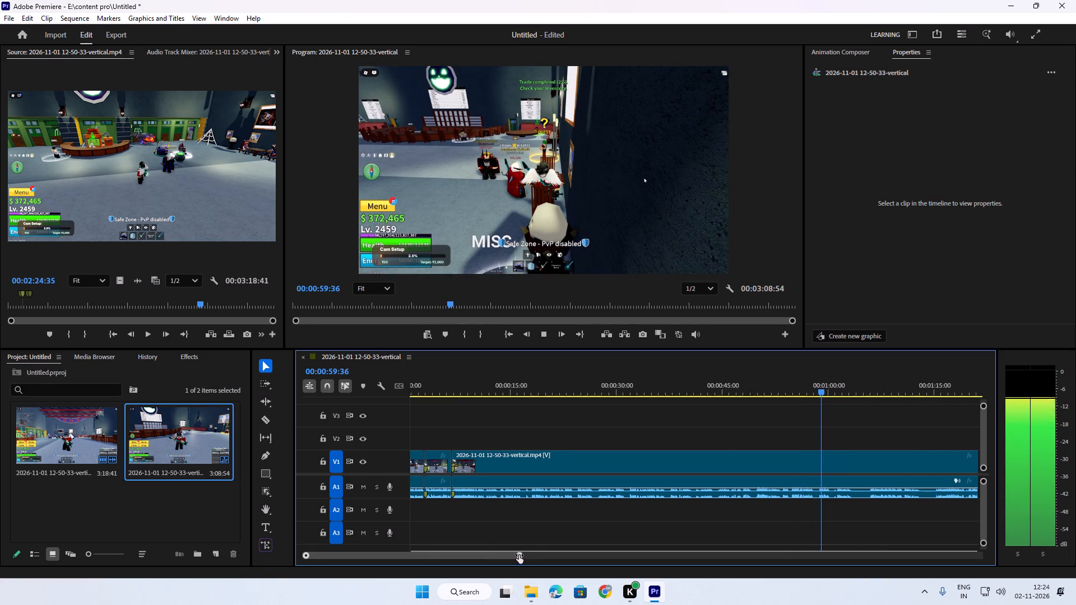
left_click_drag(519, 555, 529, 555)
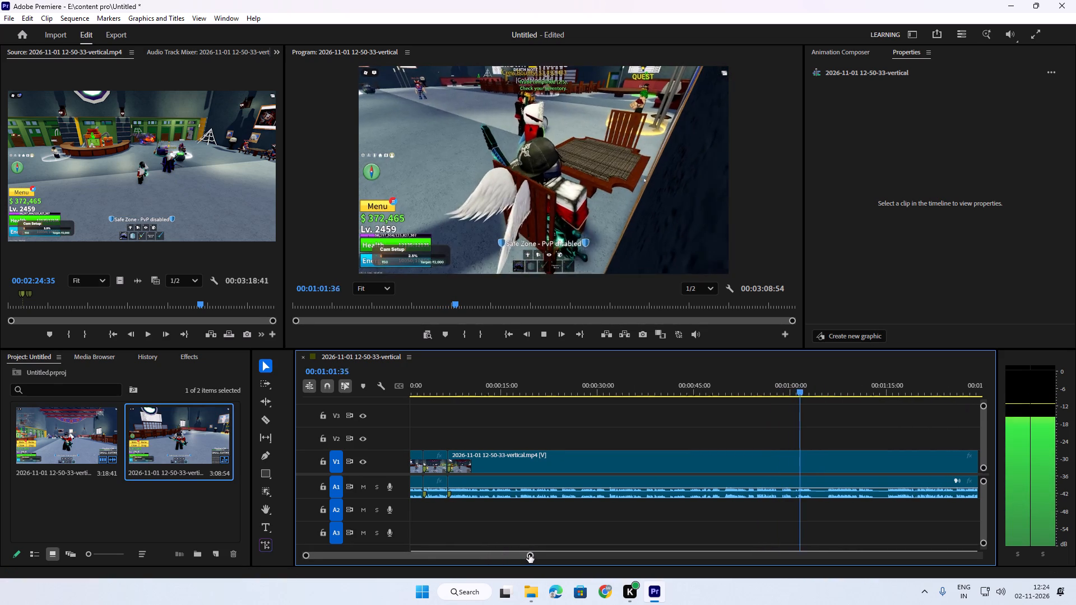
left_click_drag(530, 554, 531, 554)
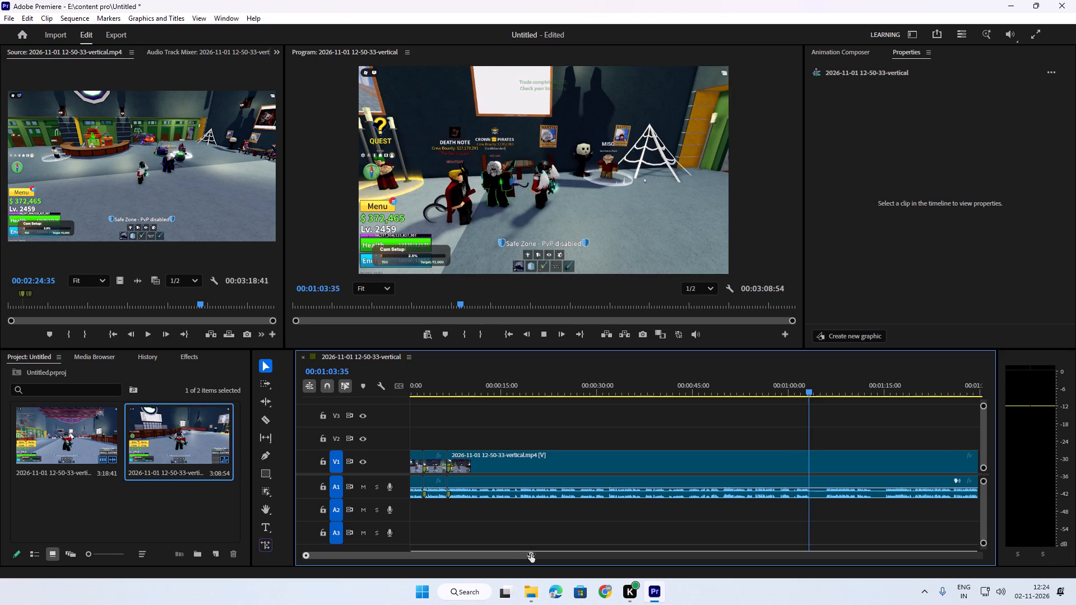
left_click_drag(531, 554, 555, 555)
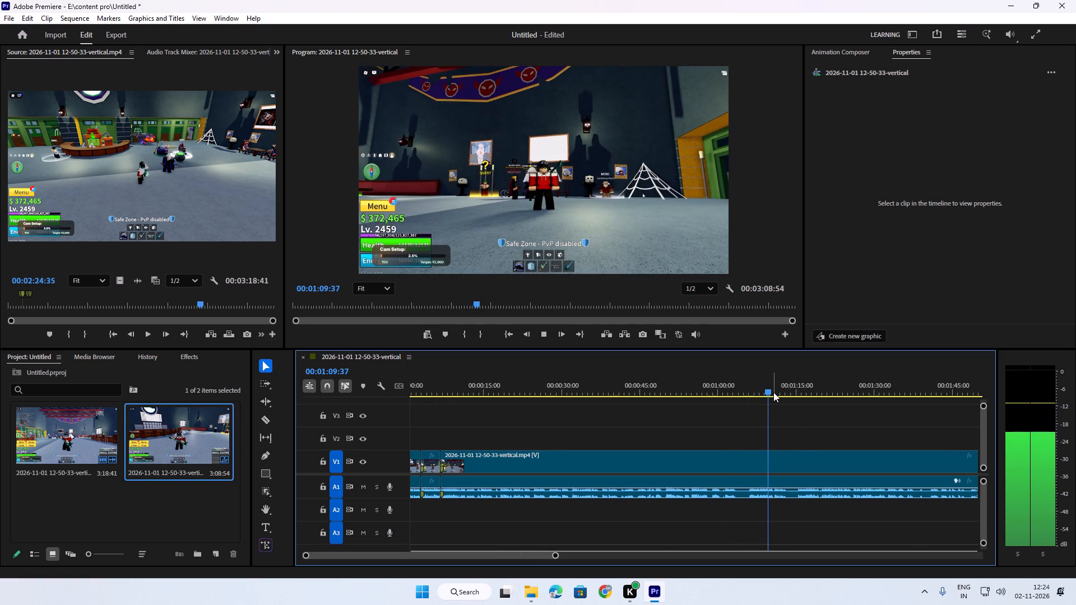
Replay the footage from about 00:01:02:00 and add a marker to the last gameplay clip at 00:01:03:39.
left_click_drag(773, 392, 731, 406)
key("space")
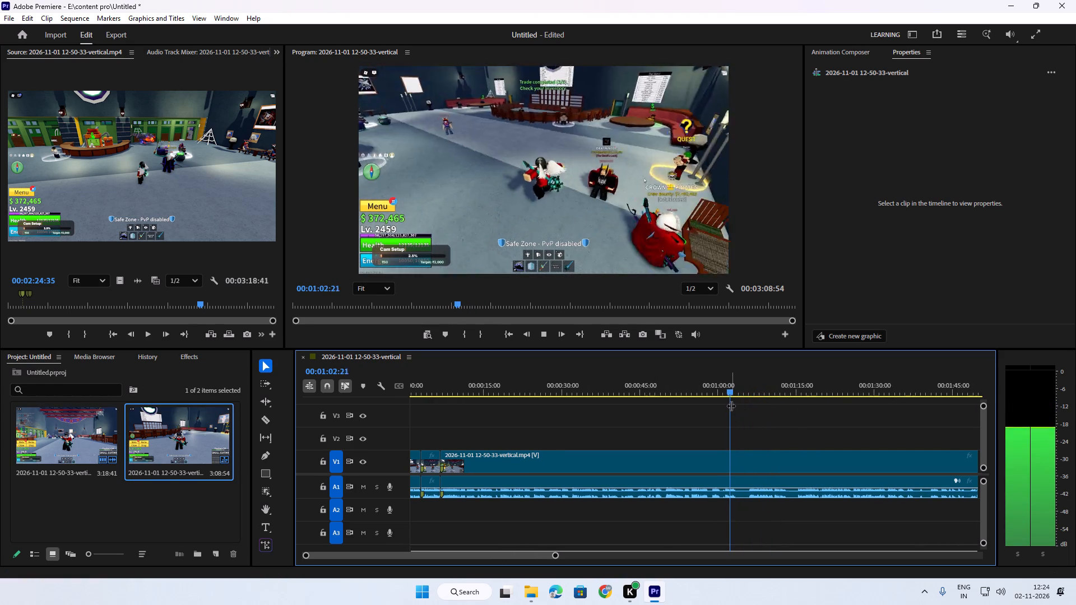
key("space")
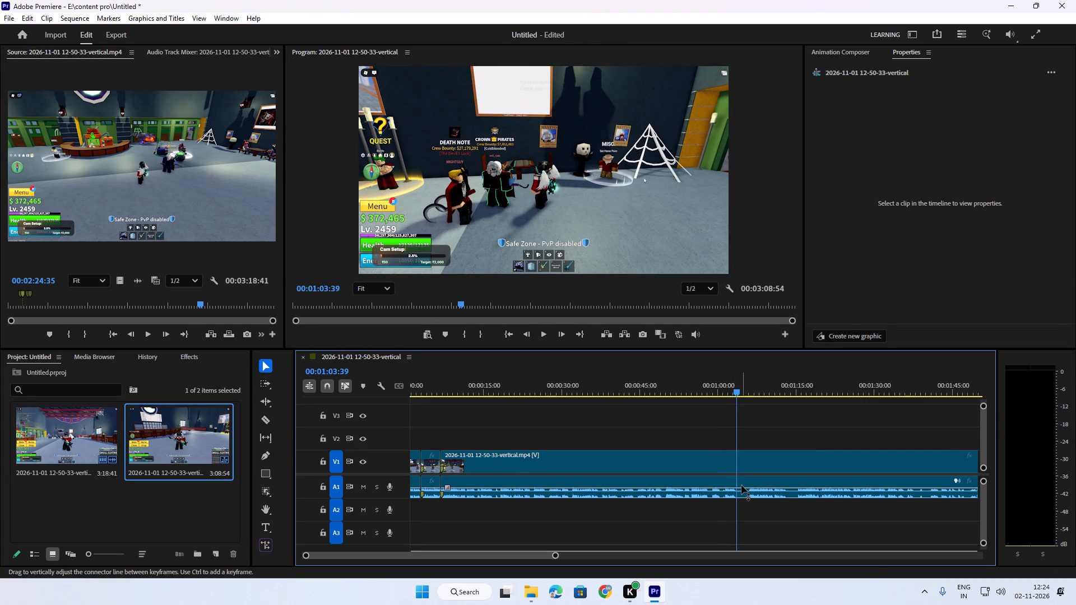
left_click(741, 485)
key("m")
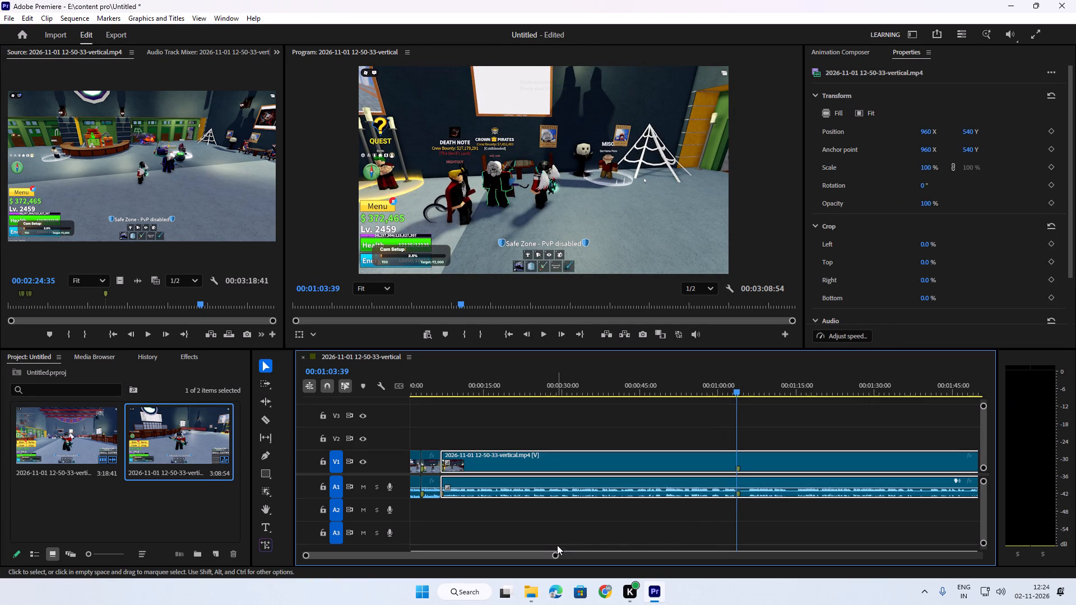
Play on from 00:01:03:39, return to the resumed speech, and add a marker to the last gameplay clip at 00:01:05:52.
left_click_drag(556, 553, 477, 561)
key("space")
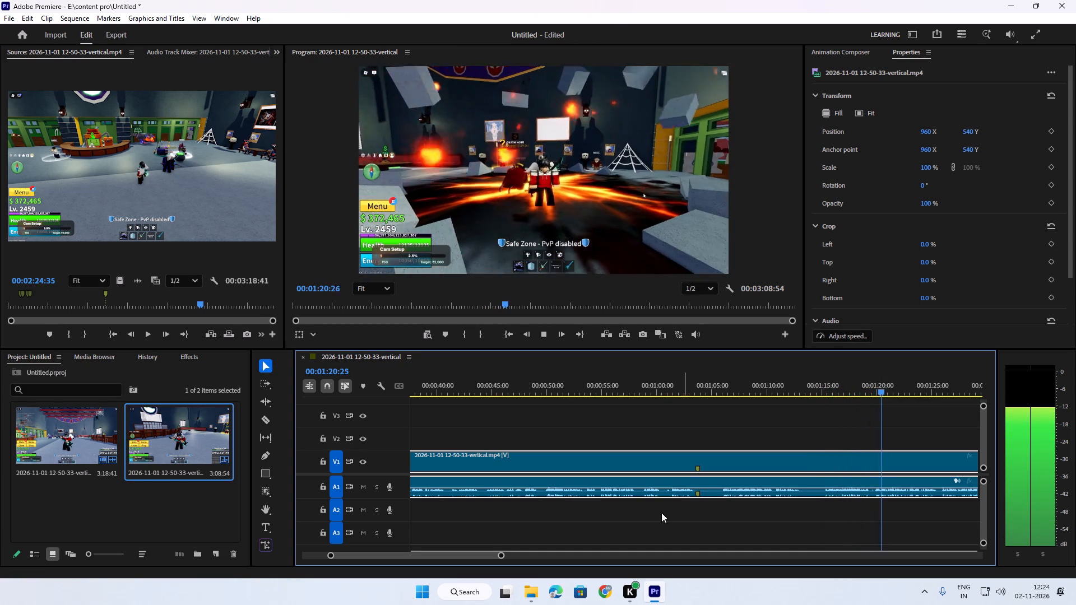
left_click_drag(502, 556, 515, 555)
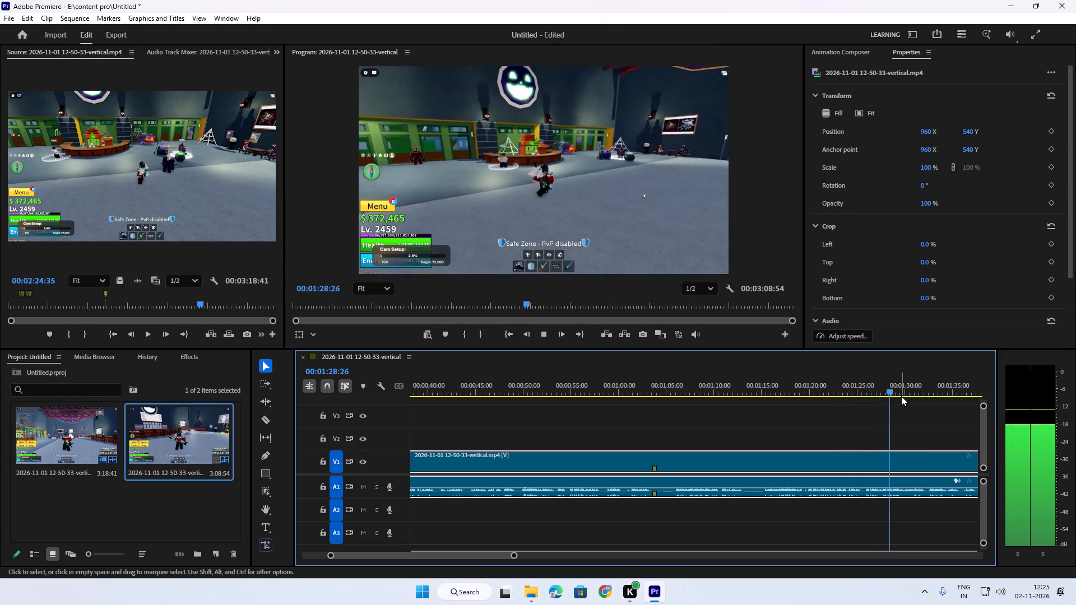
left_click_drag(906, 380, 675, 399)
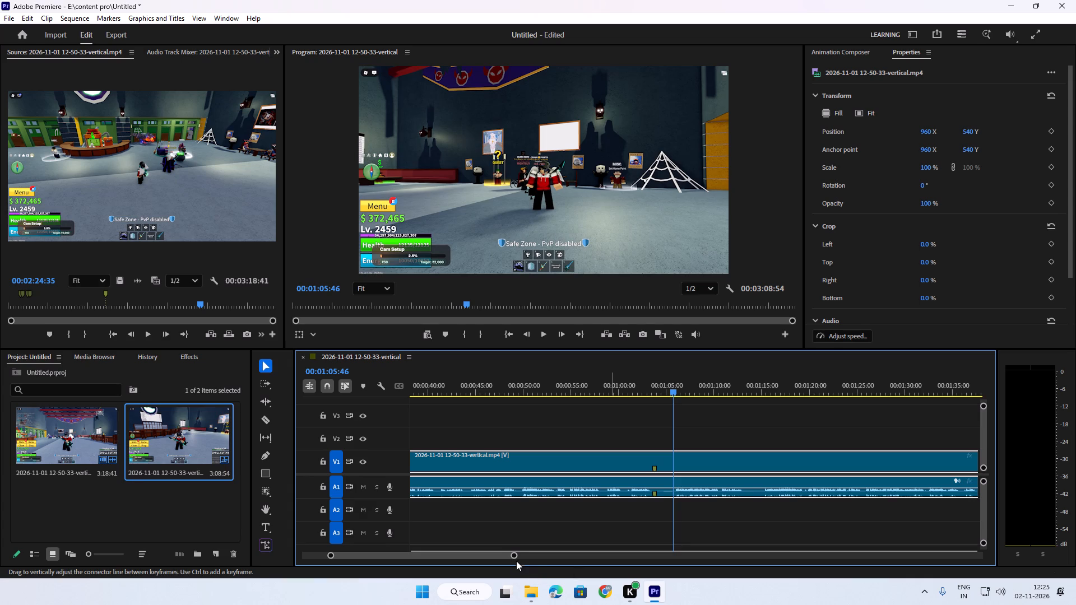
left_click_drag(514, 559, 475, 559)
key("space")
key("space")
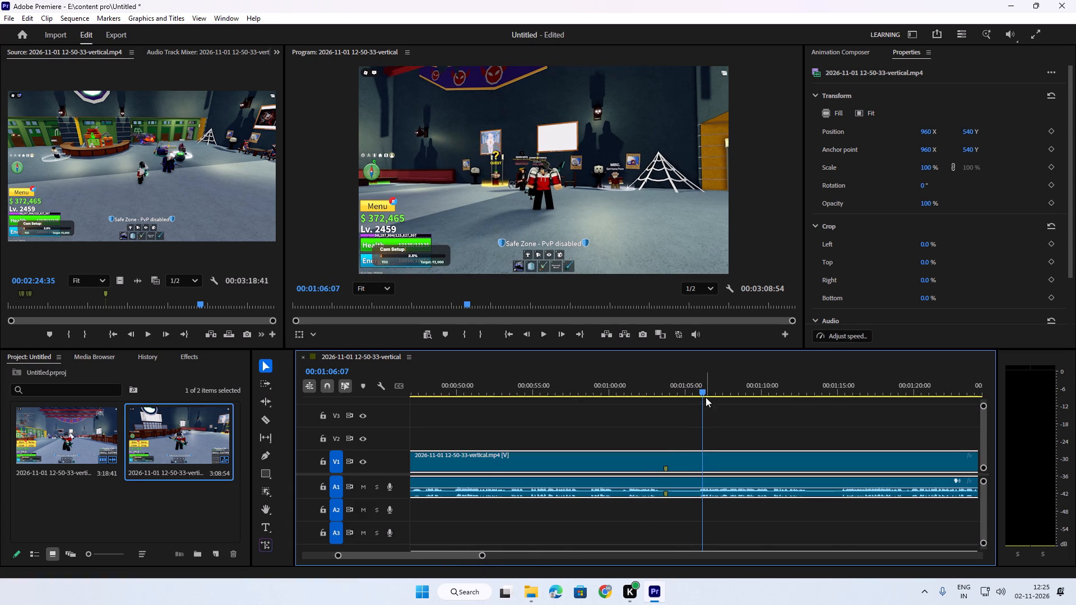
left_click_drag(706, 395, 699, 398)
left_click(705, 493)
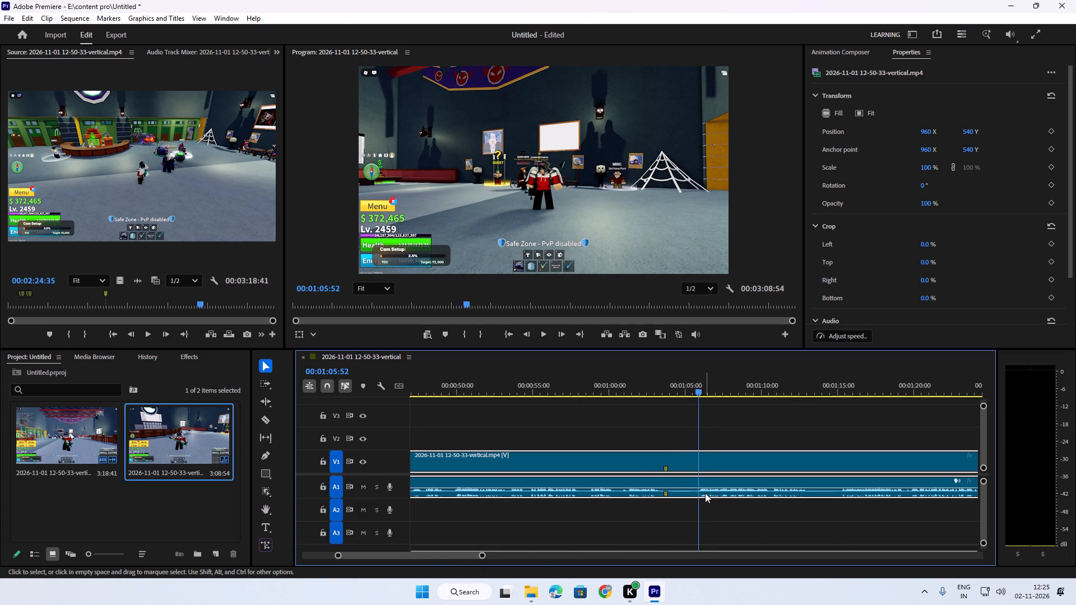
key("m")
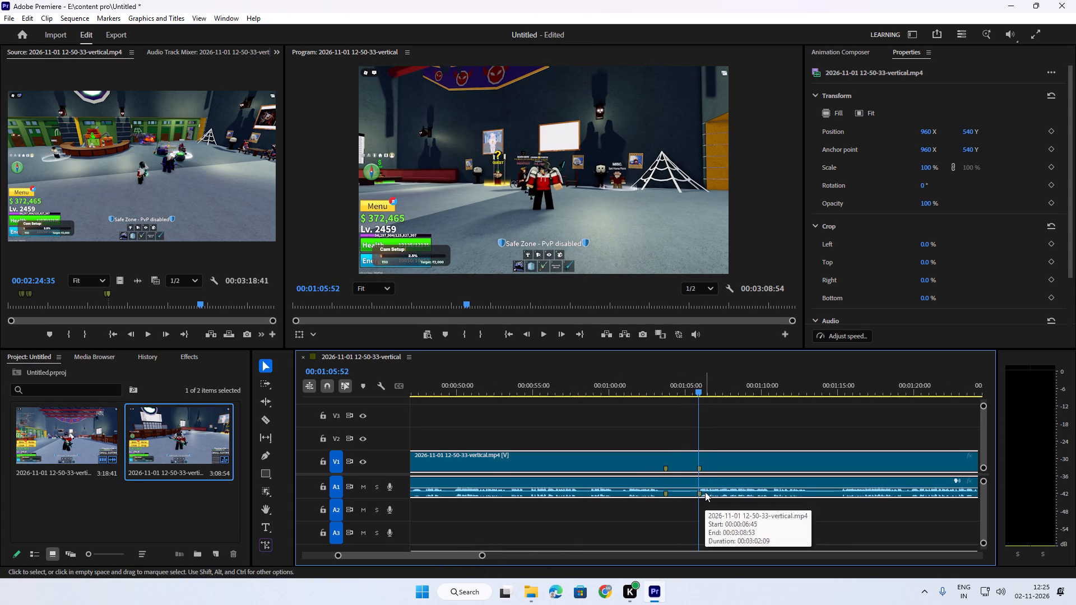
Add two more markers to the last gameplay clip, at 00:01:12:57 and 00:01:15:16.
key("space")
left_click_drag(713, 390, 809, 419)
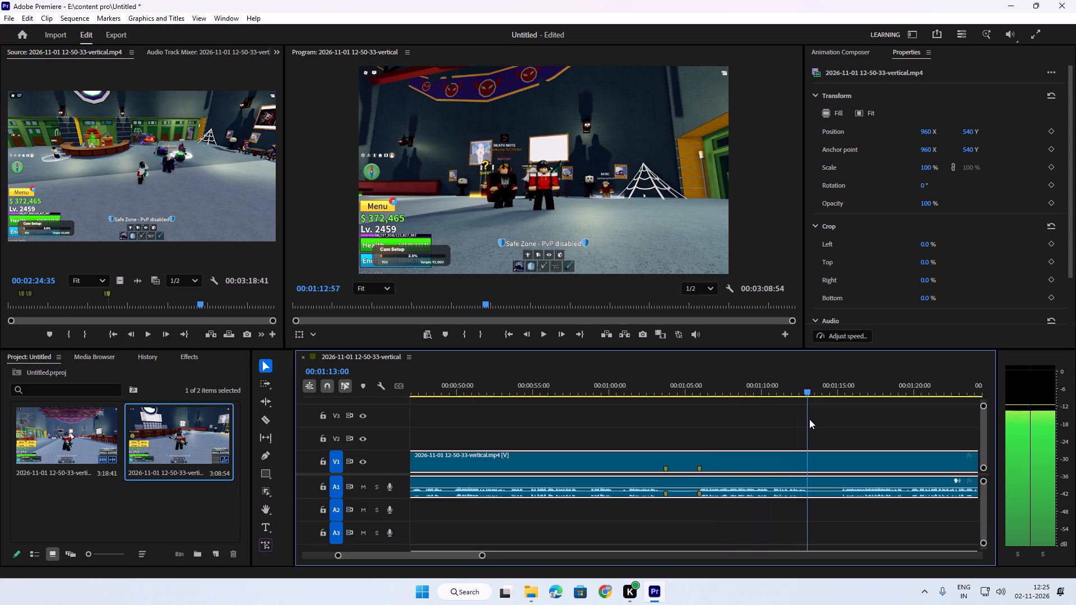
left_click_drag(809, 419, 809, 420)
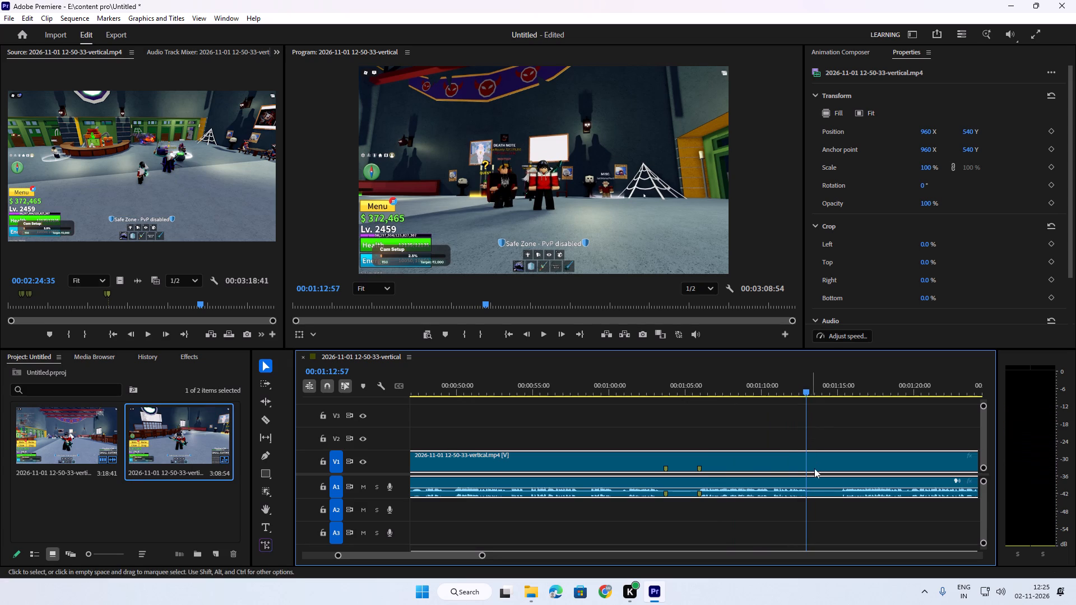
left_click(818, 490)
key("m")
key("space")
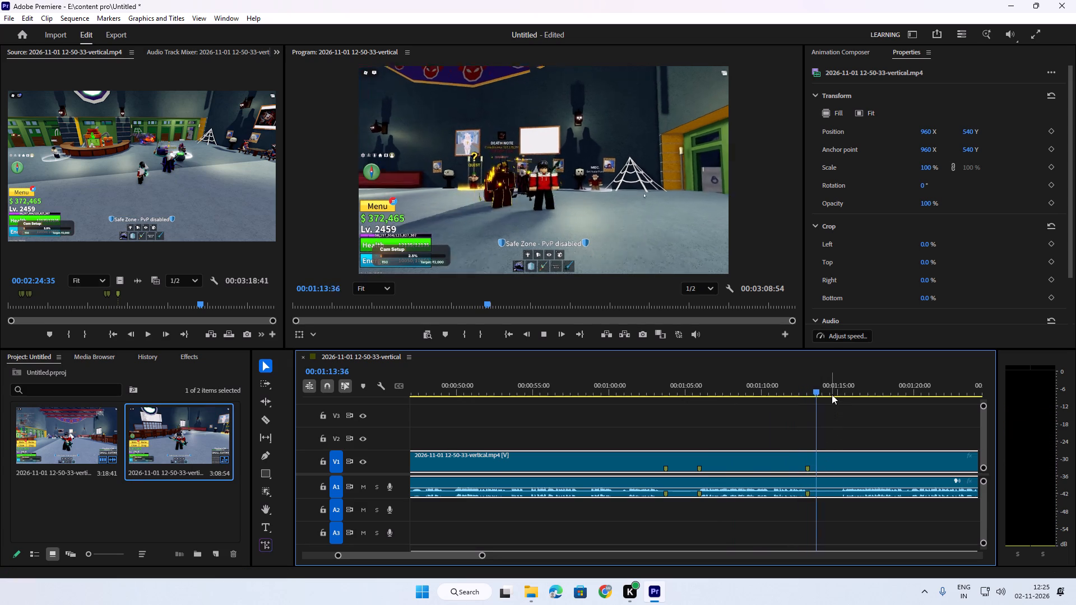
left_click_drag(827, 391, 844, 397)
left_click(851, 490)
key("m")
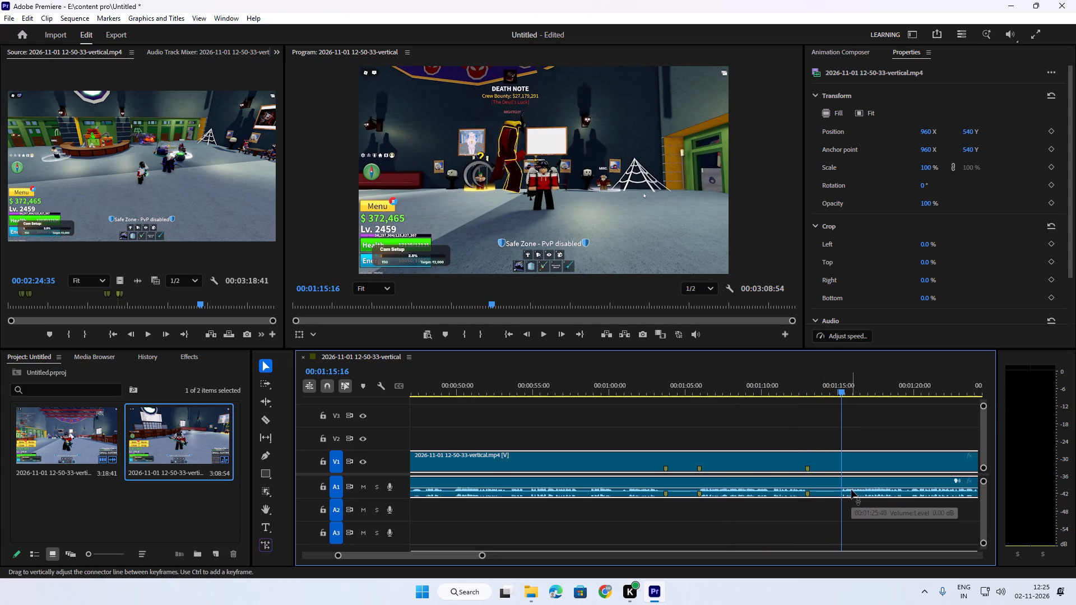
Split the last gameplay clip at its four markers, at about 00:01:03:39, 00:01:05:52, 00:01:12:57 and 00:01:15:16.
key("space")
left_click_drag(842, 377, 758, 386)
key("c")
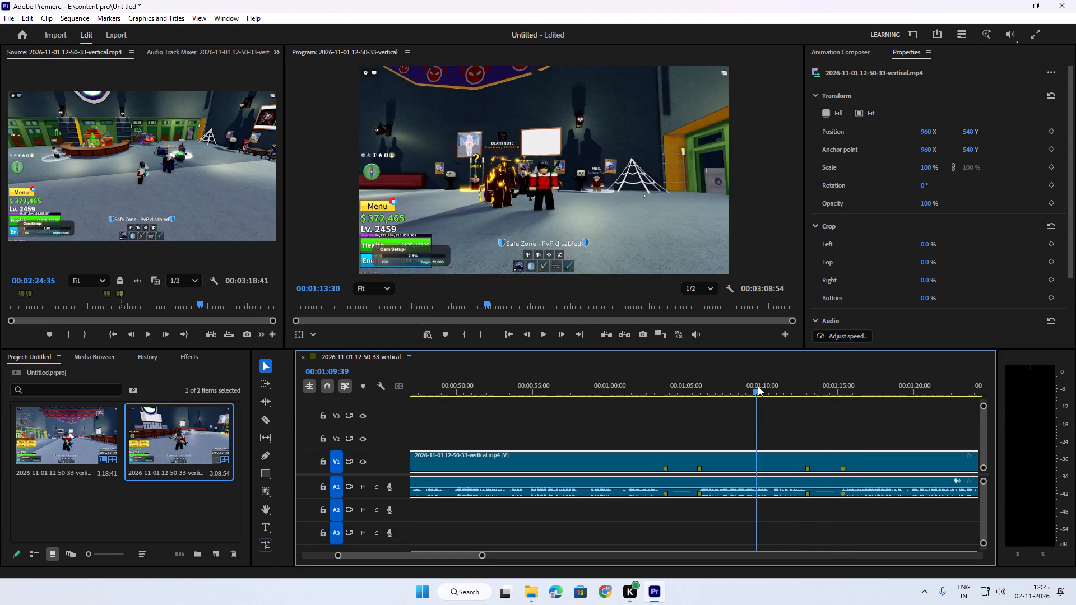
left_click(667, 468)
left_click(702, 467)
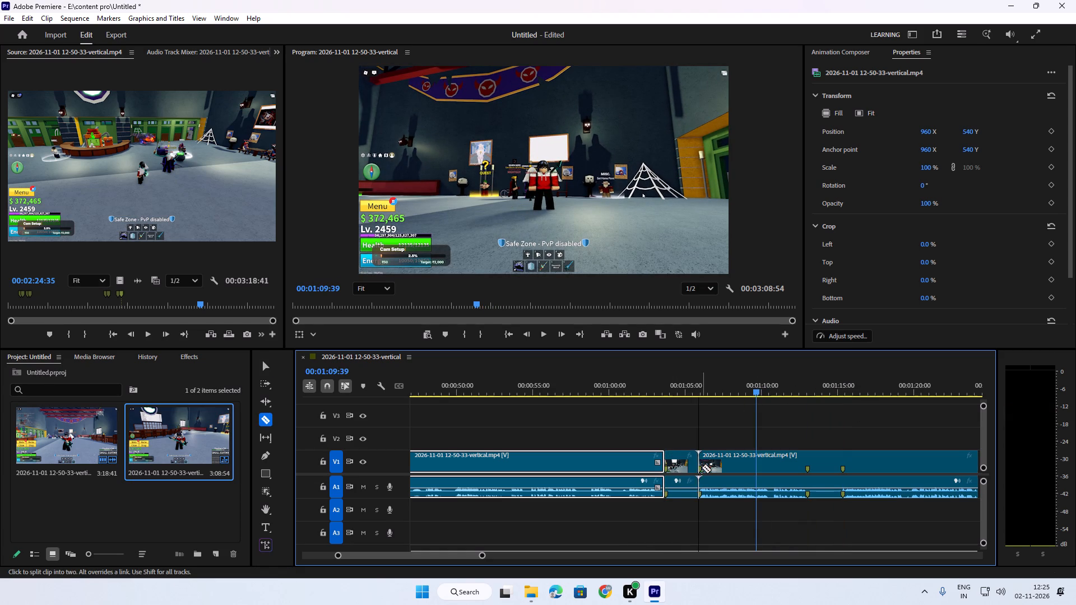
left_click(809, 473)
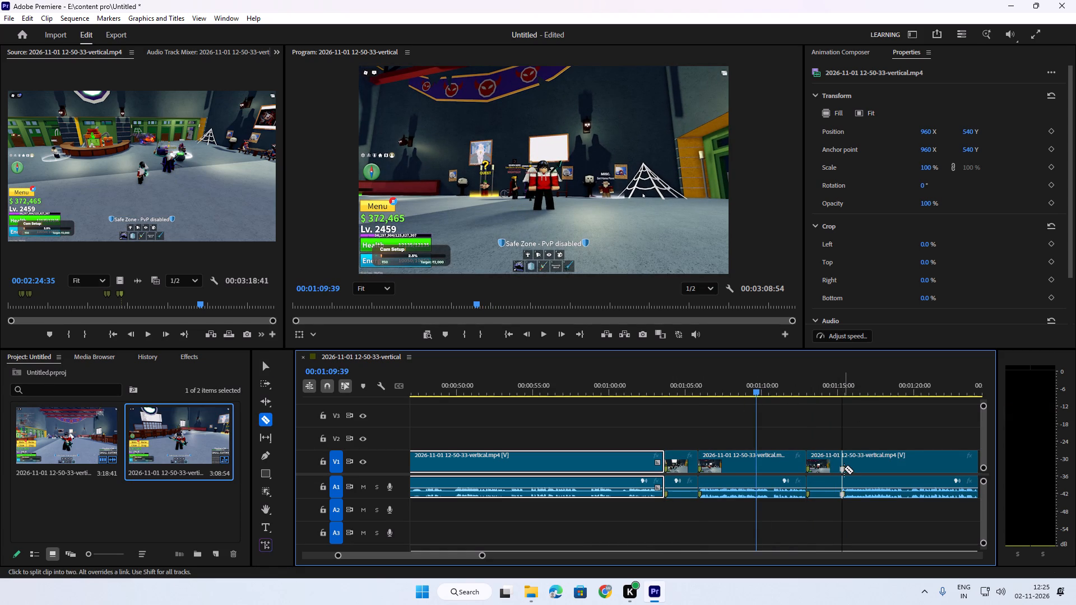
left_click(844, 468)
key("v")
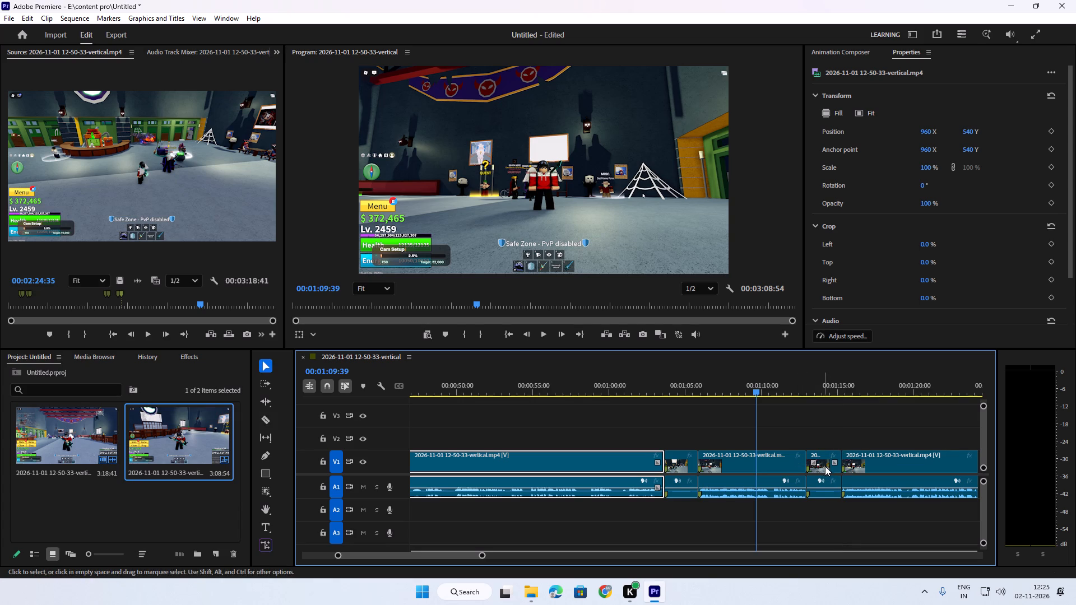
Delete the segments at about 00:01:12:57–00:01:15:16 and 00:01:03:39–00:01:05:52, closing the gap each one leaves.
left_click(825, 466)
key("BackSpace")
left_click(825, 465)
key("BackSpace")
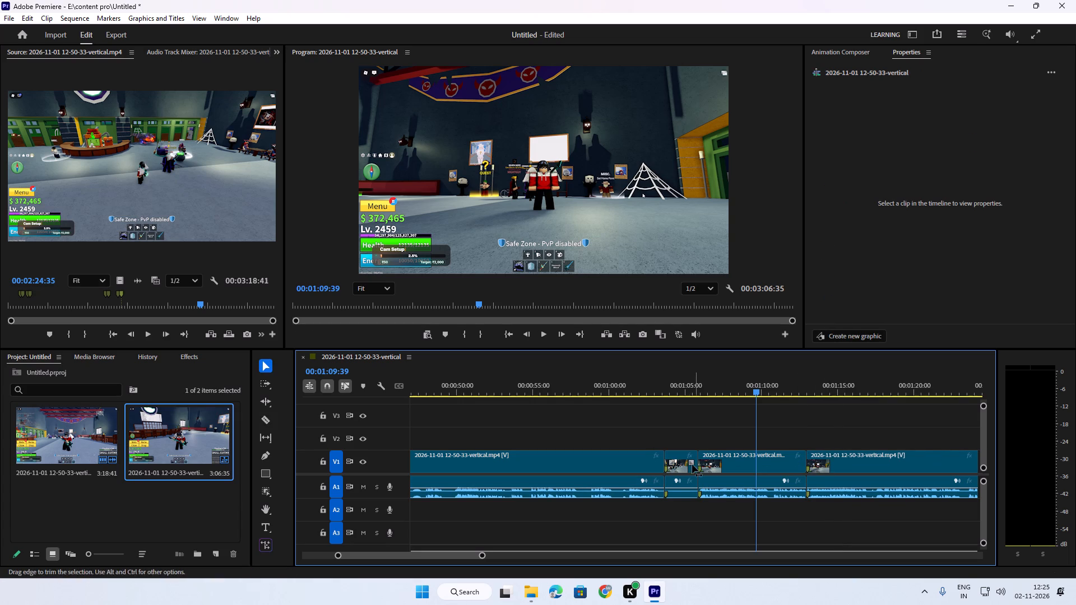
left_click(686, 464)
key("BackSpace")
left_click(684, 466)
key("BackSpace")
Replay the sequence across the join at about 00:01:03:39 to check the cut.
left_click_drag(751, 379, 679, 387)
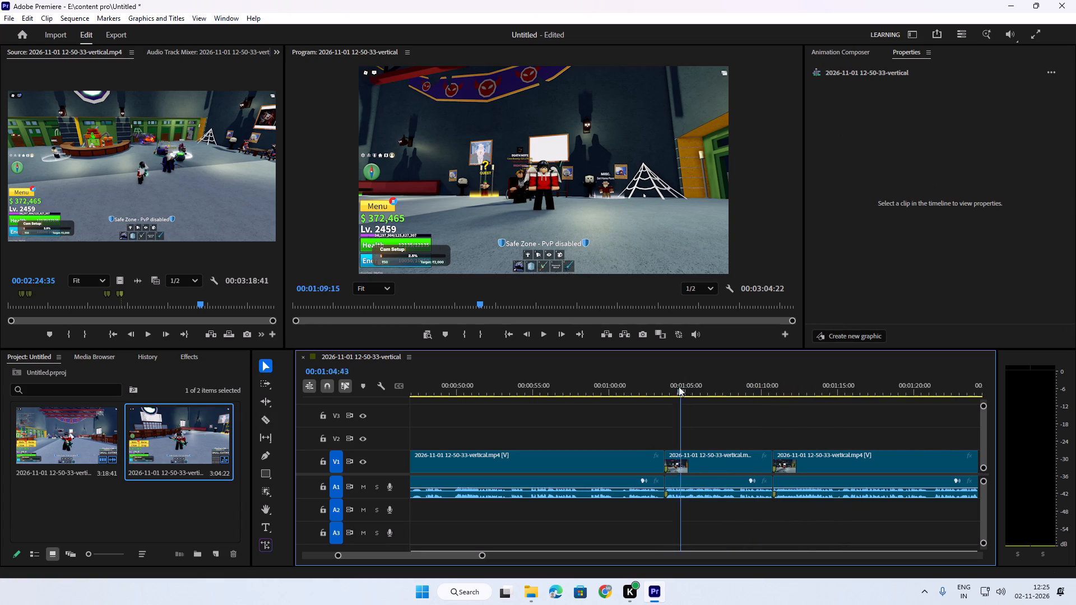
left_click_drag(679, 387, 653, 392)
key("space")
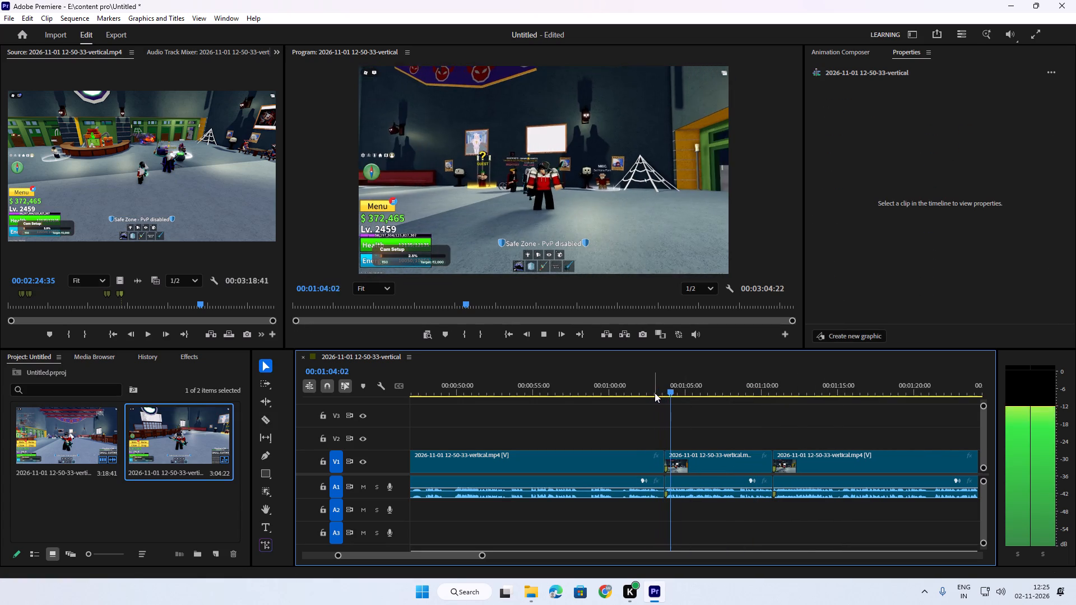
left_click_drag(712, 396, 632, 403)
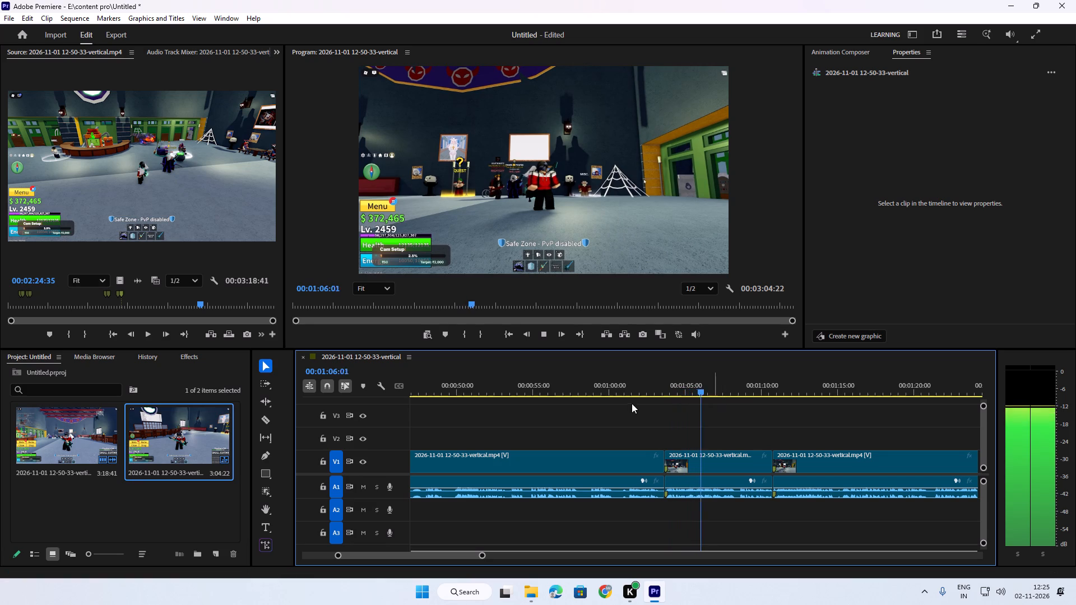
left_click_drag(632, 403, 627, 404)
left_click_drag(720, 386, 623, 394)
key("space")
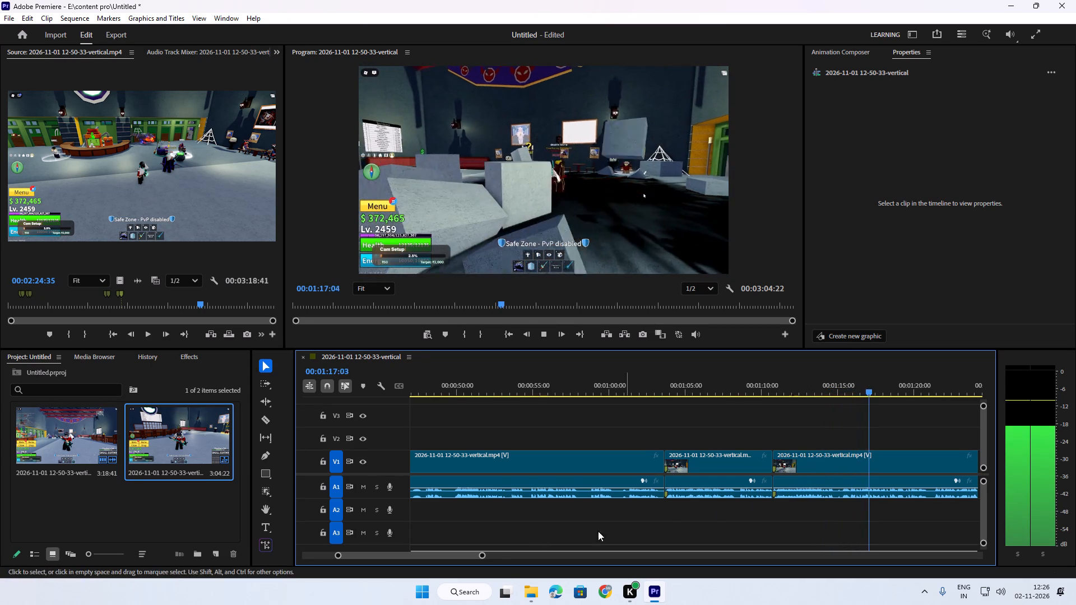
Keep playing past the last join to find the end point, and add a marker to the last clip at 00:01:33:04.
left_click_drag(481, 557, 509, 559)
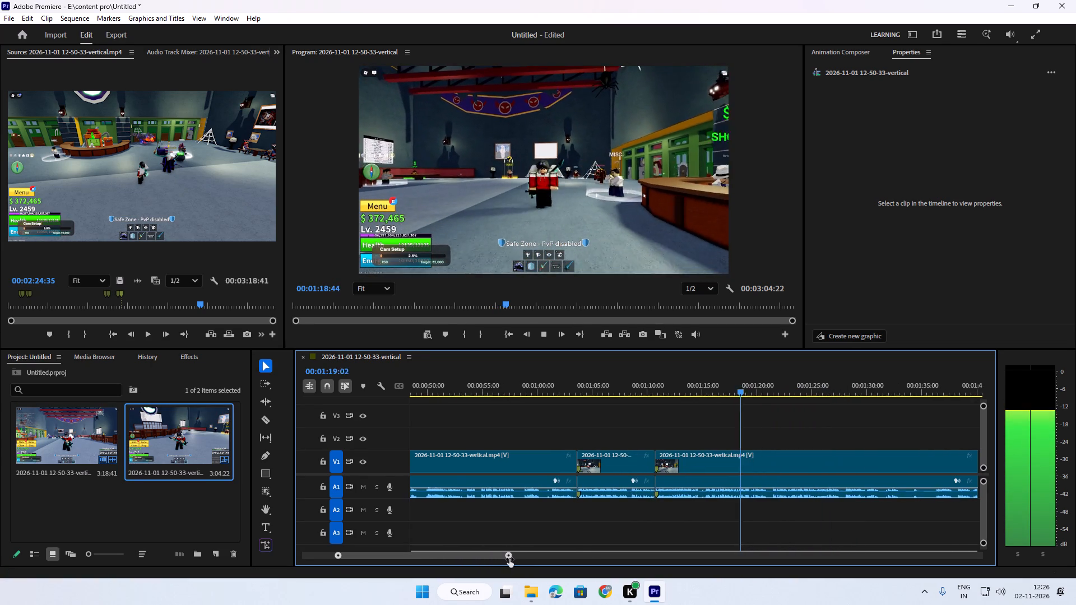
left_click_drag(509, 559, 520, 561)
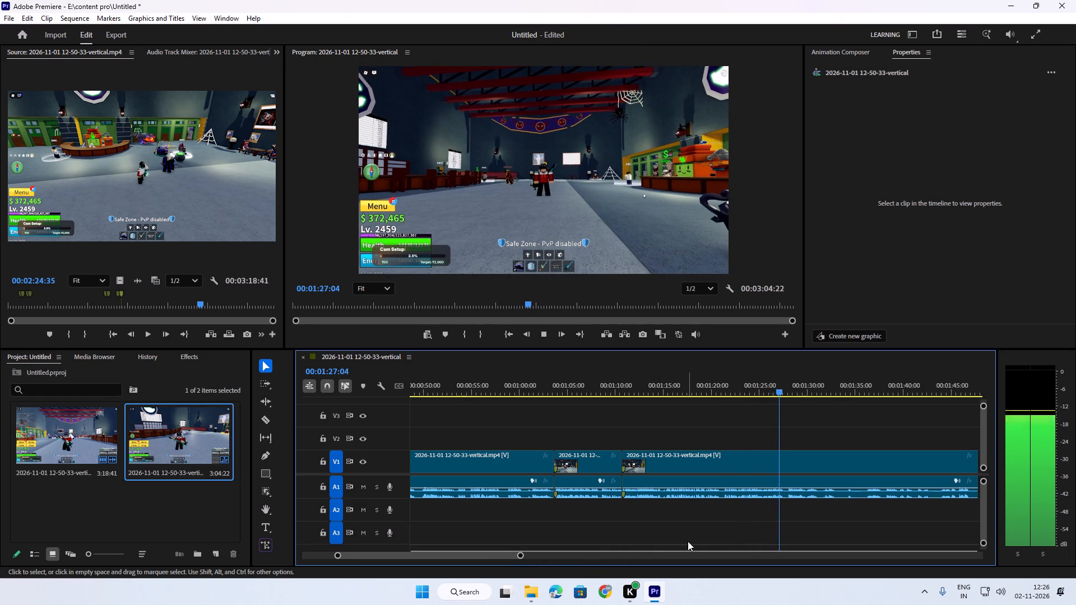
left_click_drag(522, 557, 534, 557)
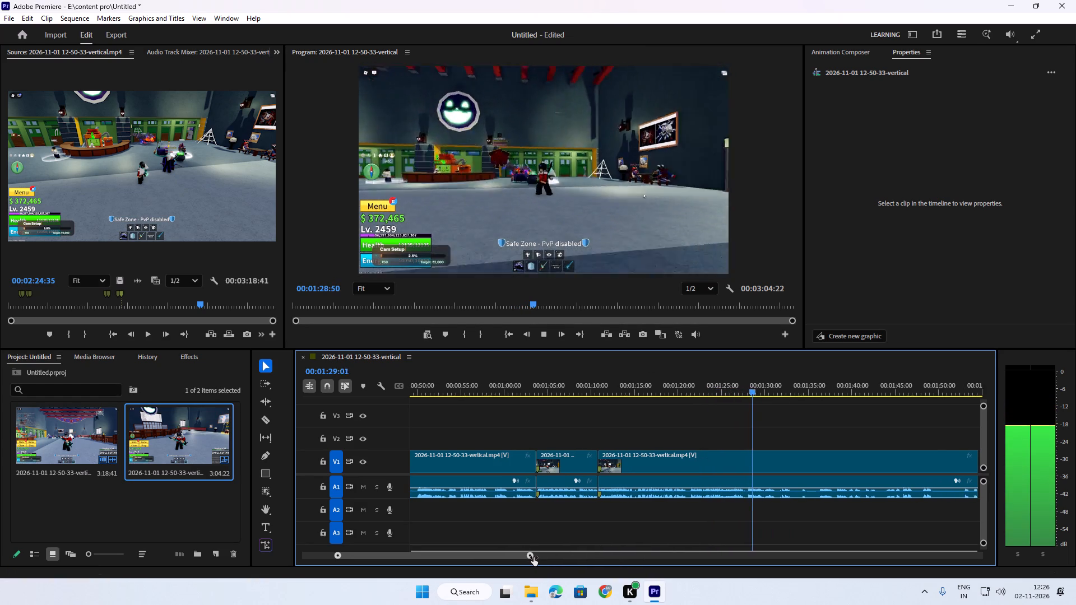
left_click_drag(534, 557, 535, 558)
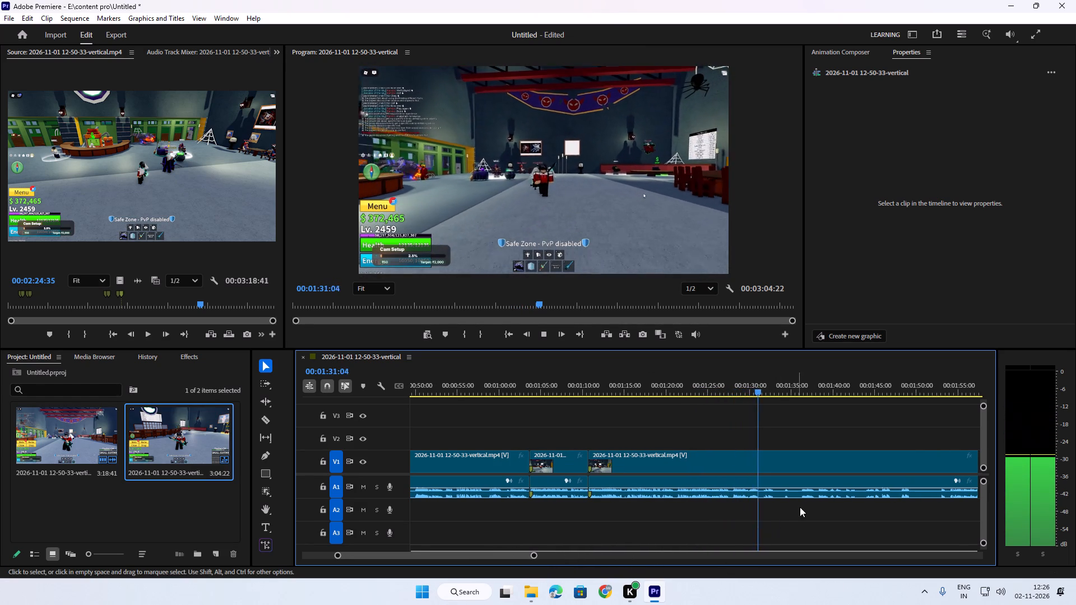
key("space")
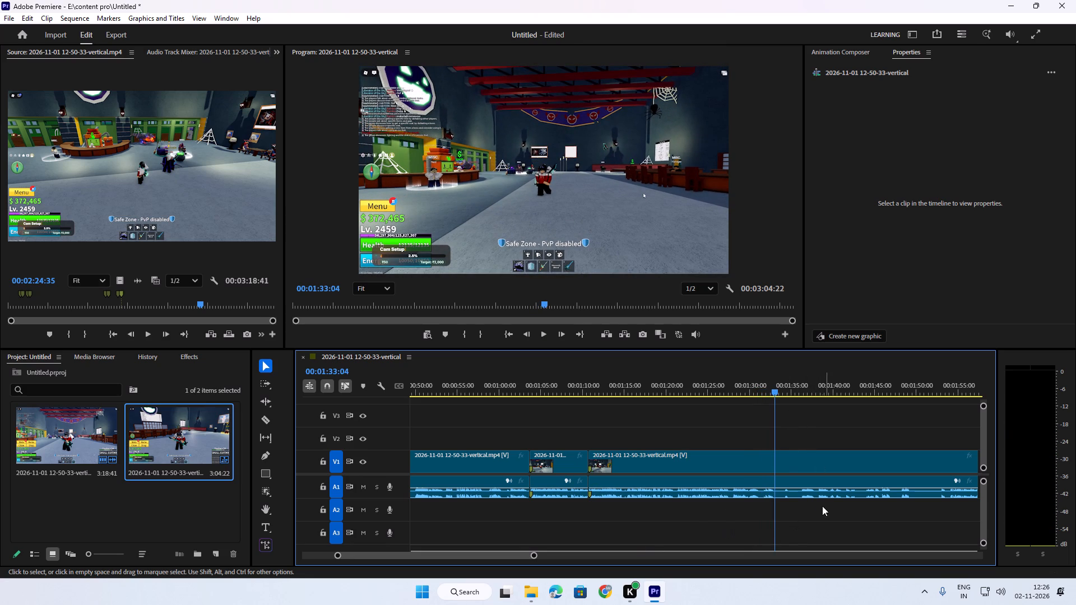
left_click_drag(534, 556, 583, 558)
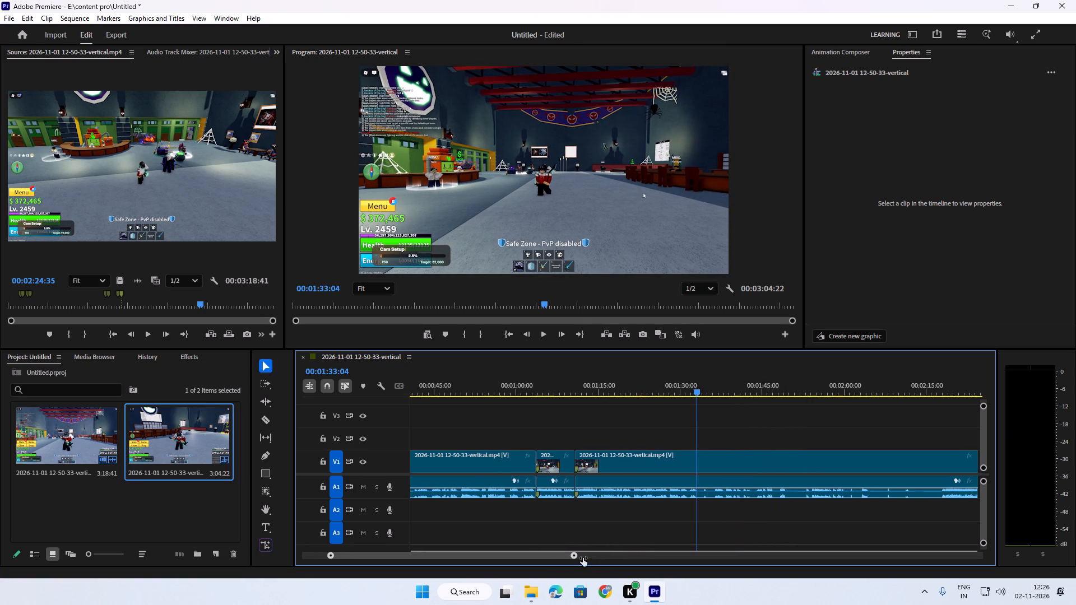
left_click_drag(583, 558, 604, 559)
left_click(718, 494)
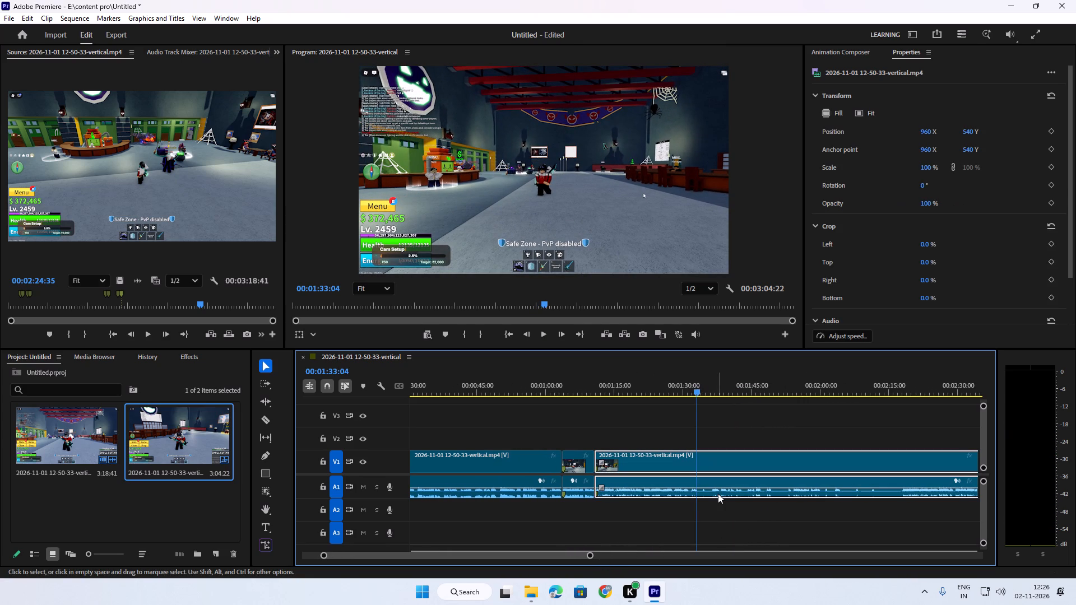
type("m")
Preview the footage after the marker and trim the end of the last clip back to the marker at 00:01:33:04.
key("space")
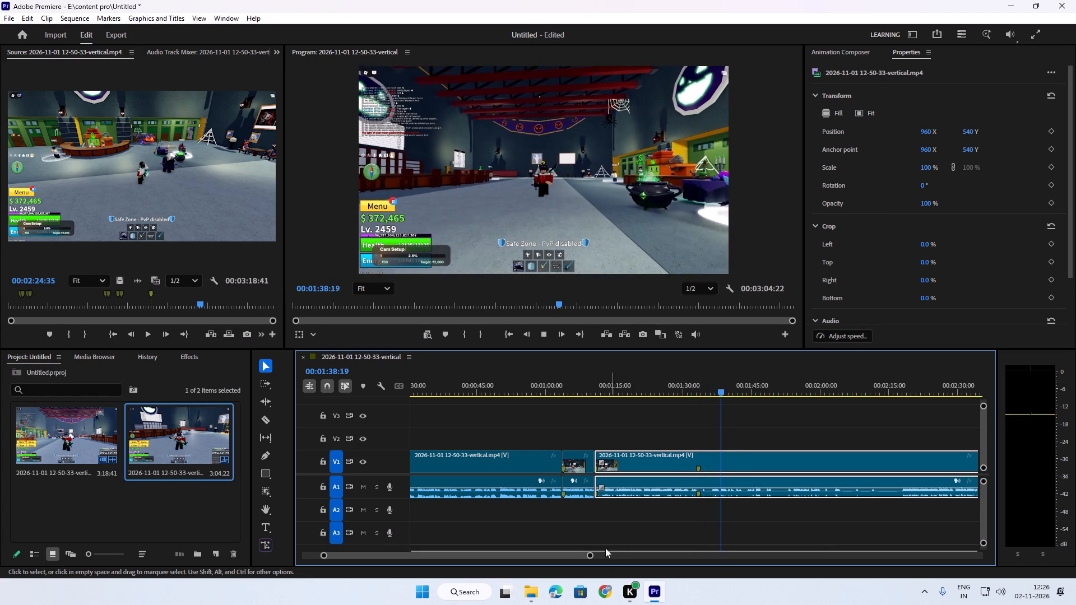
left_click_drag(591, 556, 698, 560)
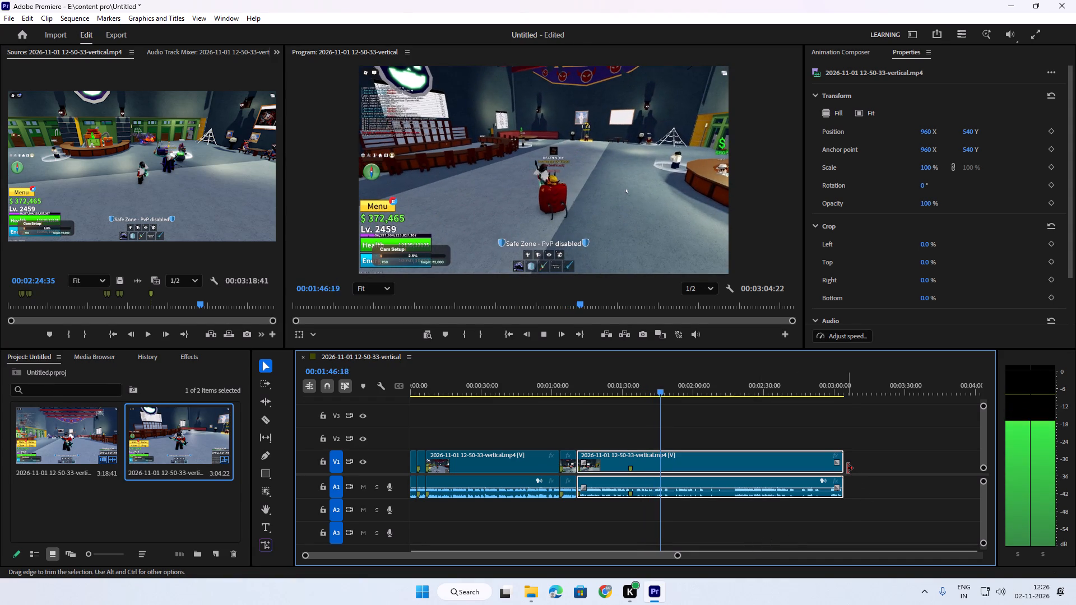
left_click_drag(847, 468, 665, 481)
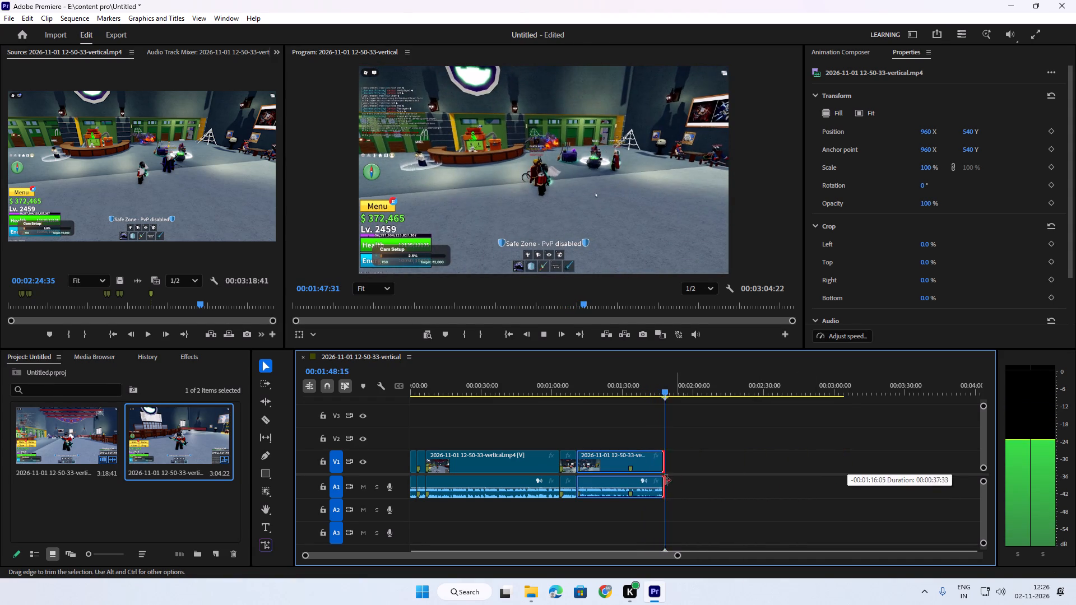
left_click_drag(665, 481, 636, 483)
Replay the shortened sequence from its beginning to review the edit.
left_click_drag(674, 395, 396, 407)
key("space")
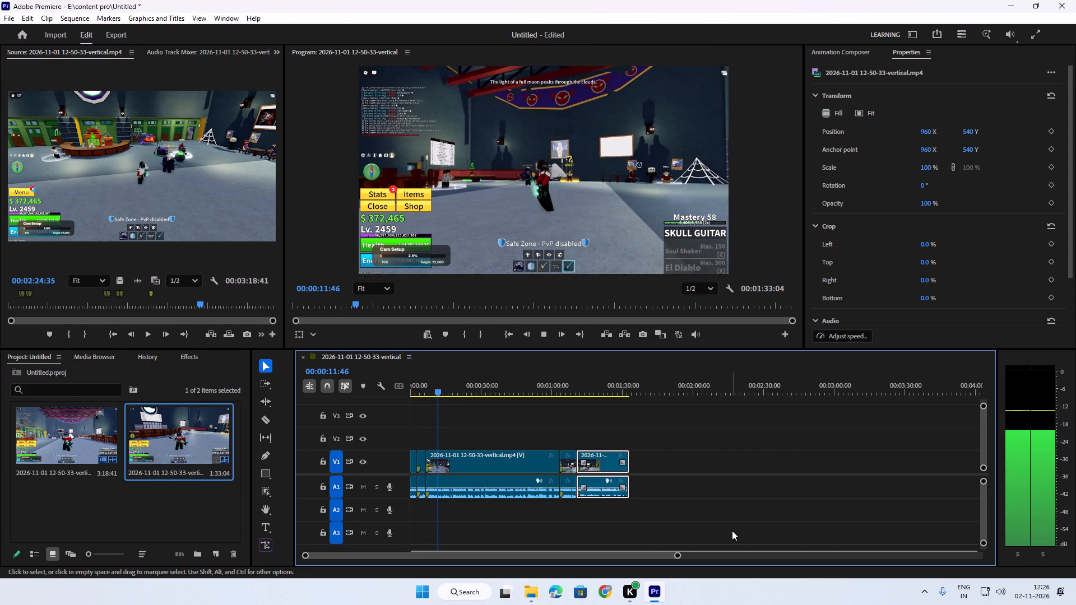
left_click(919, 592)
left_click(919, 592)
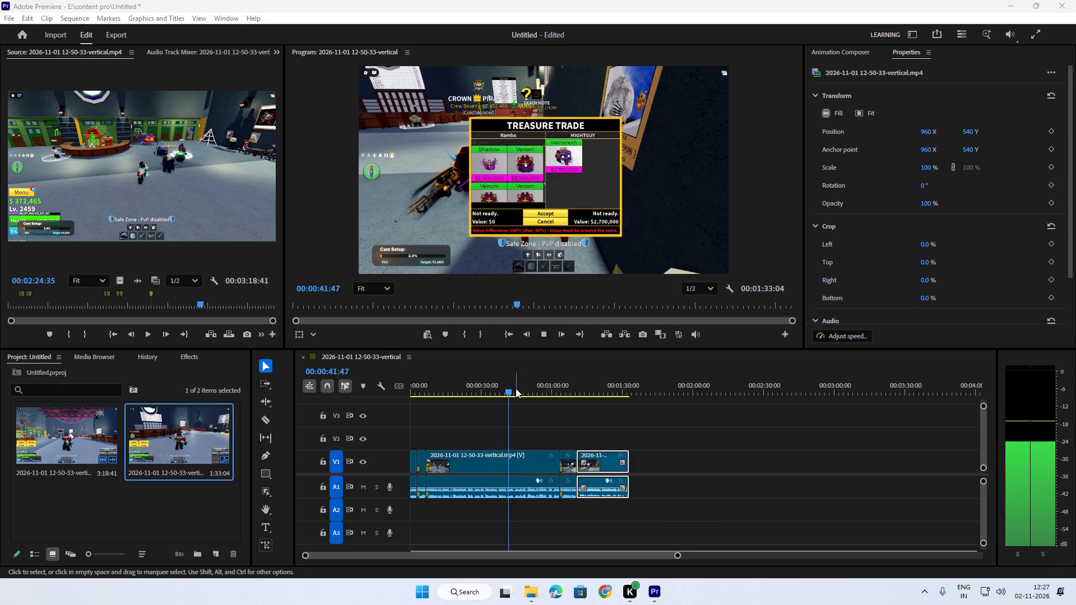
Switch to File Explorer, open the Downloads folder and import the no-bg logo image into the Premiere Pro project.
left_click(539, 589)
scroll(345, 319, "up", 2)
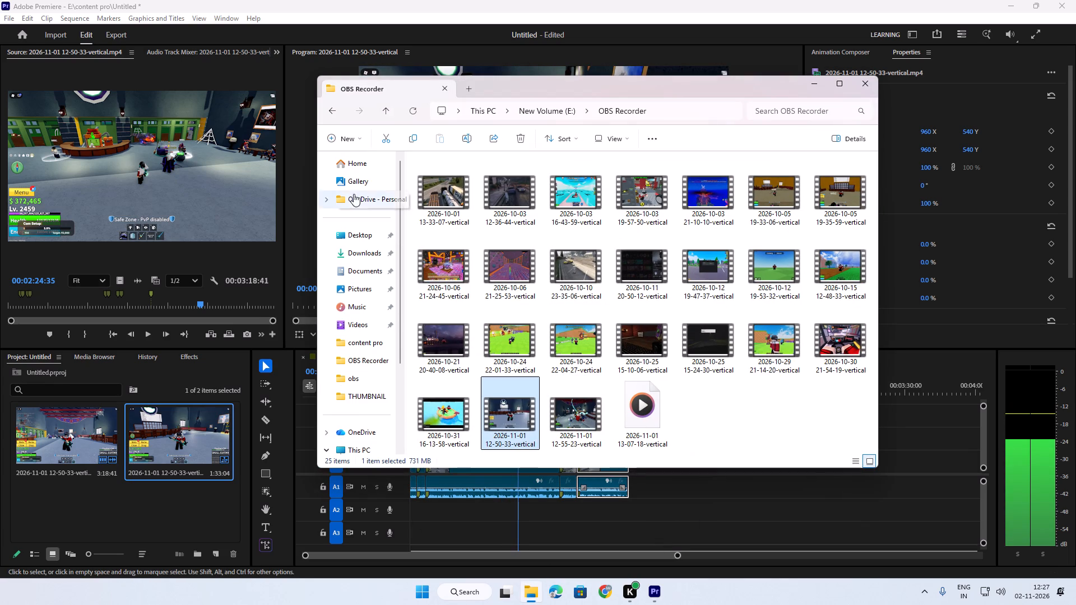
left_click(359, 257)
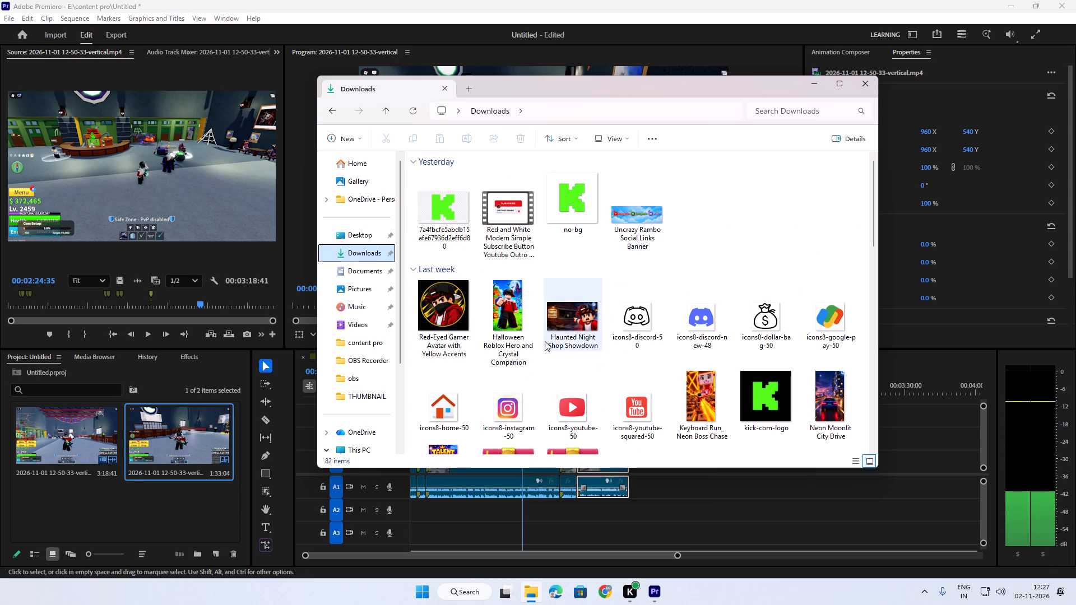
left_click_drag(579, 195, 280, 449)
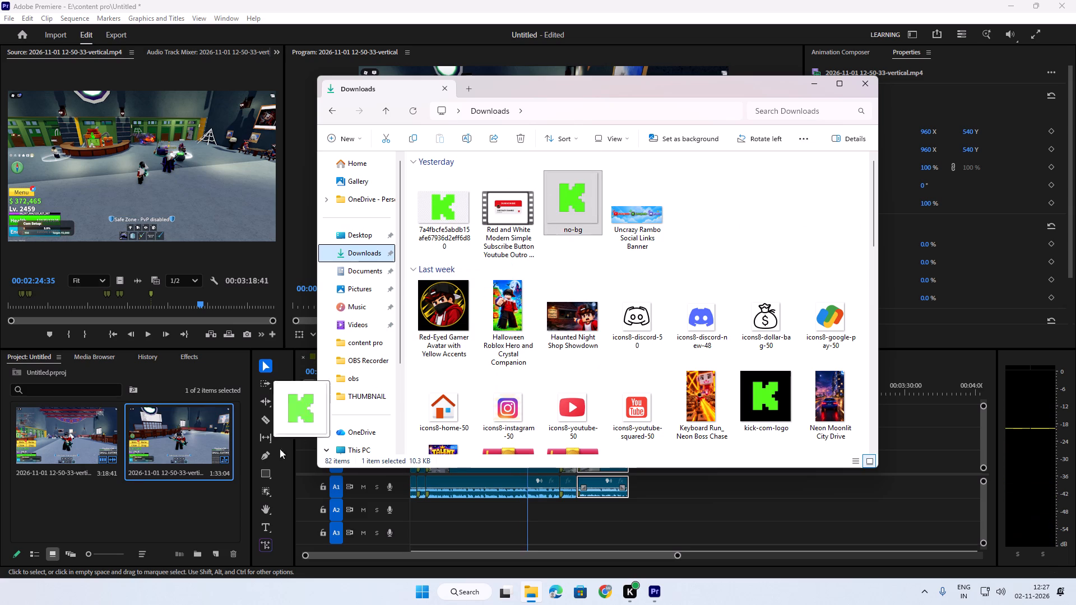
left_click_drag(280, 449, 182, 519)
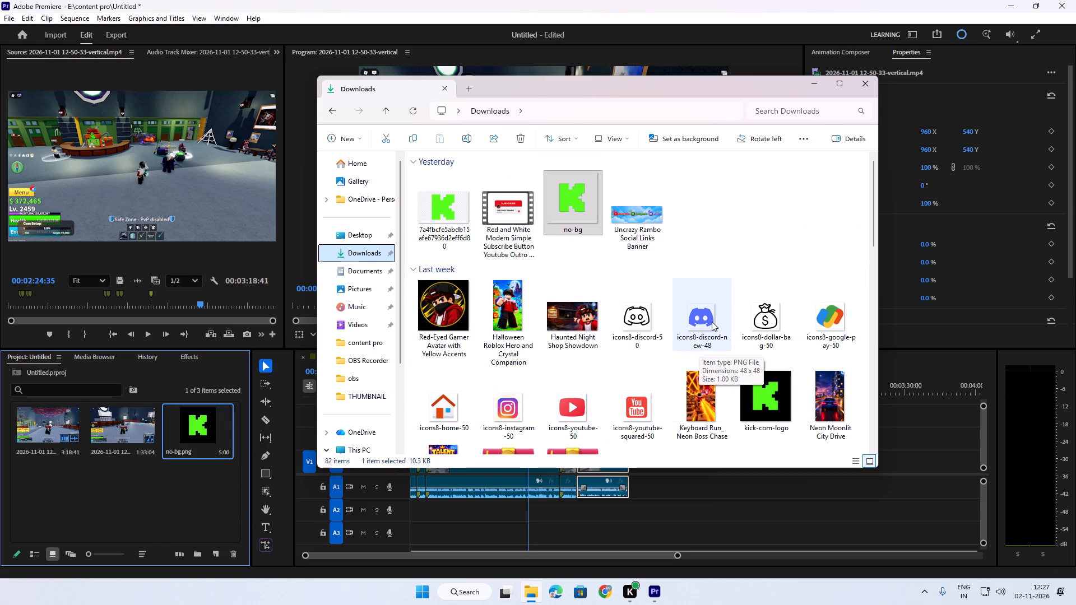
Import the icons8-discord-new-48 image from the Downloads folder into the project and return to Premiere Pro.
left_click_drag(706, 309, 522, 406)
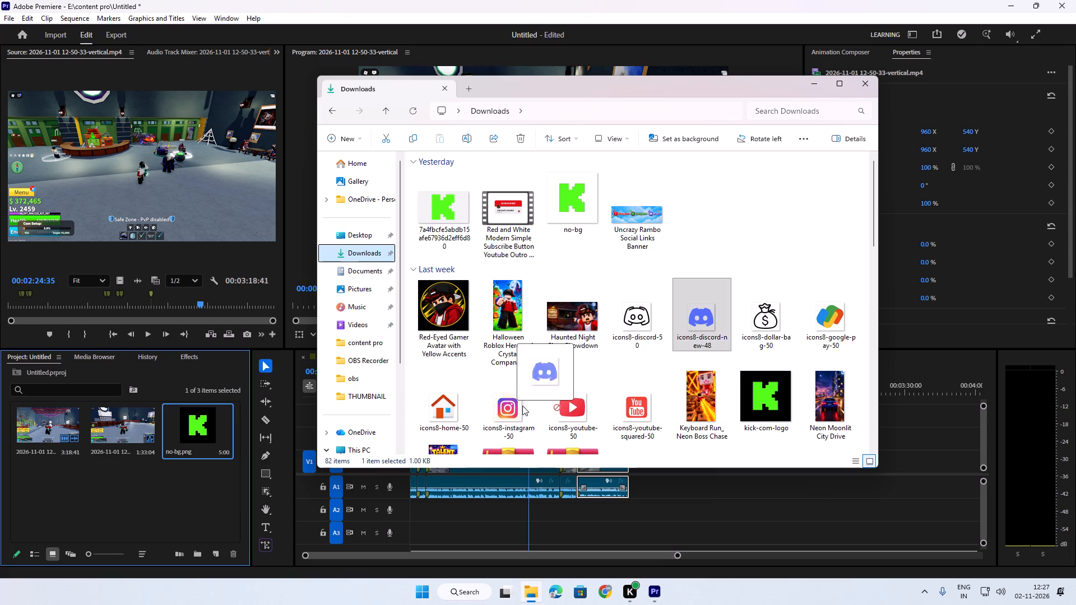
left_click_drag(522, 406, 191, 520)
scroll(746, 322, "down", 1)
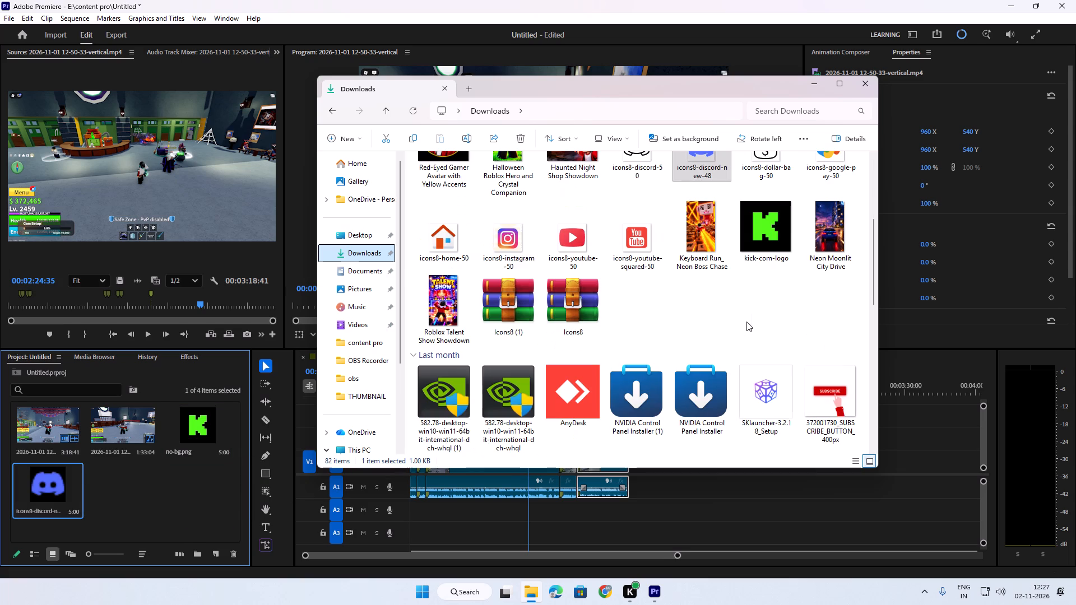
left_click(818, 83)
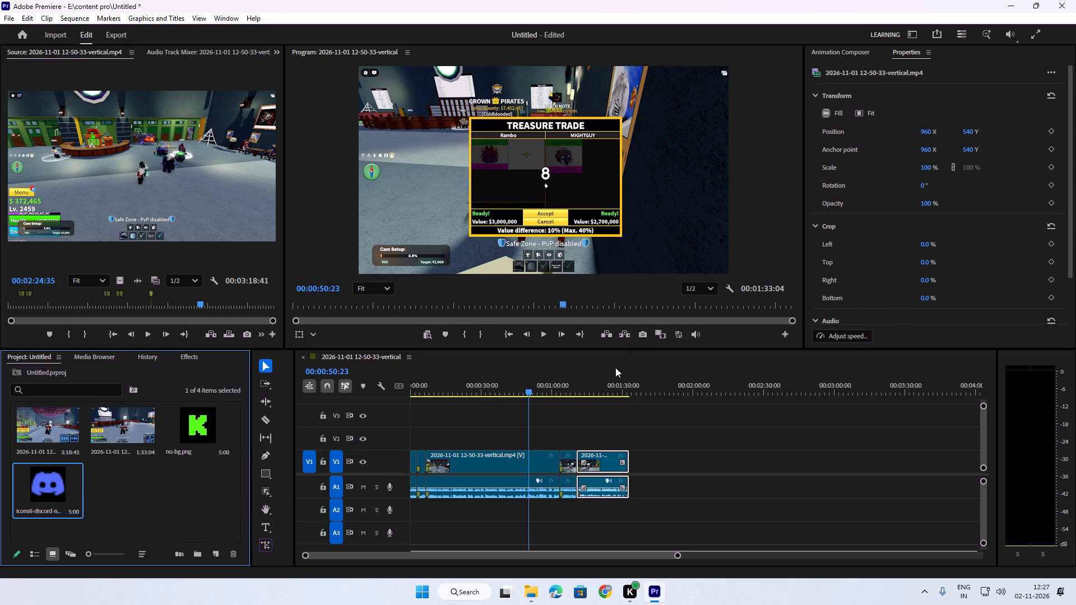
Play the rest of the sequence to its end and return the playhead to the start.
key("space")
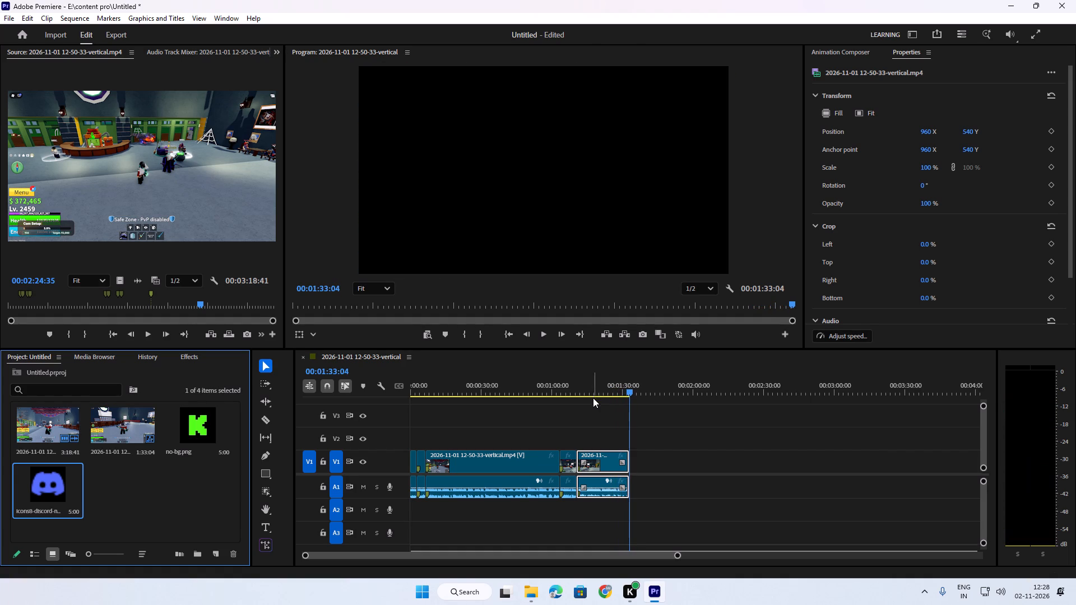
left_click_drag(632, 395, 391, 429)
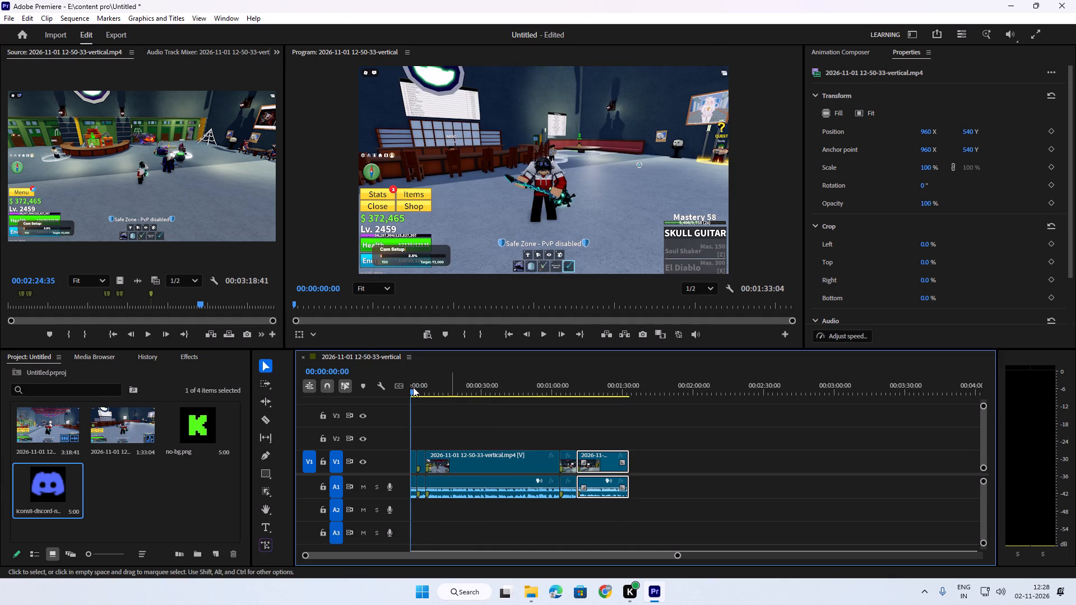
Change the sequence frame size to 1080 horizontal by 1920 vertical and accept deleting its previews.
left_click(69, 21)
left_click(167, 34)
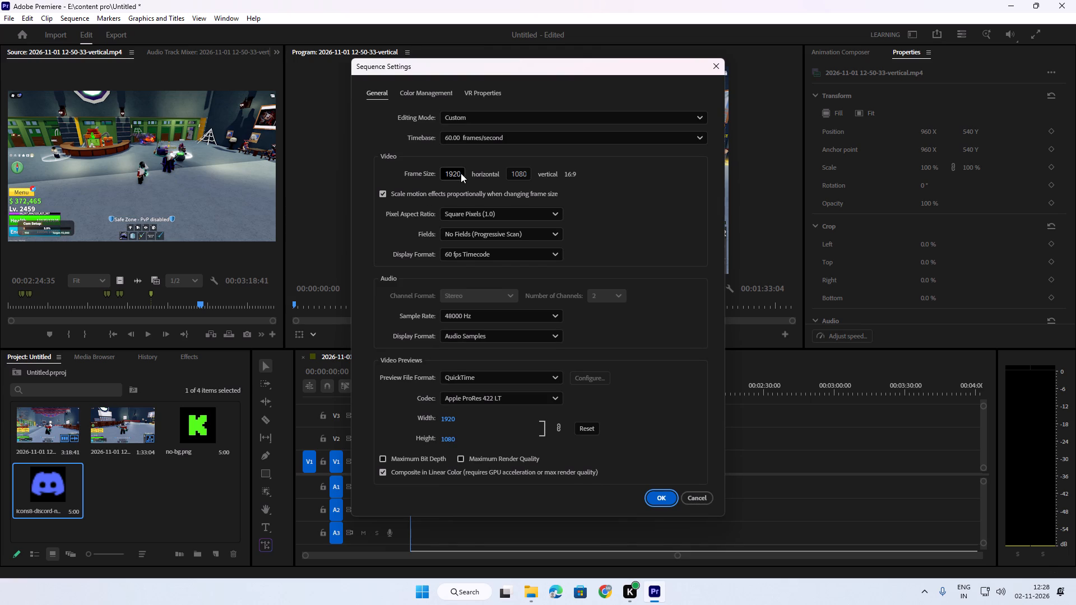
left_click_drag(459, 173, 421, 174)
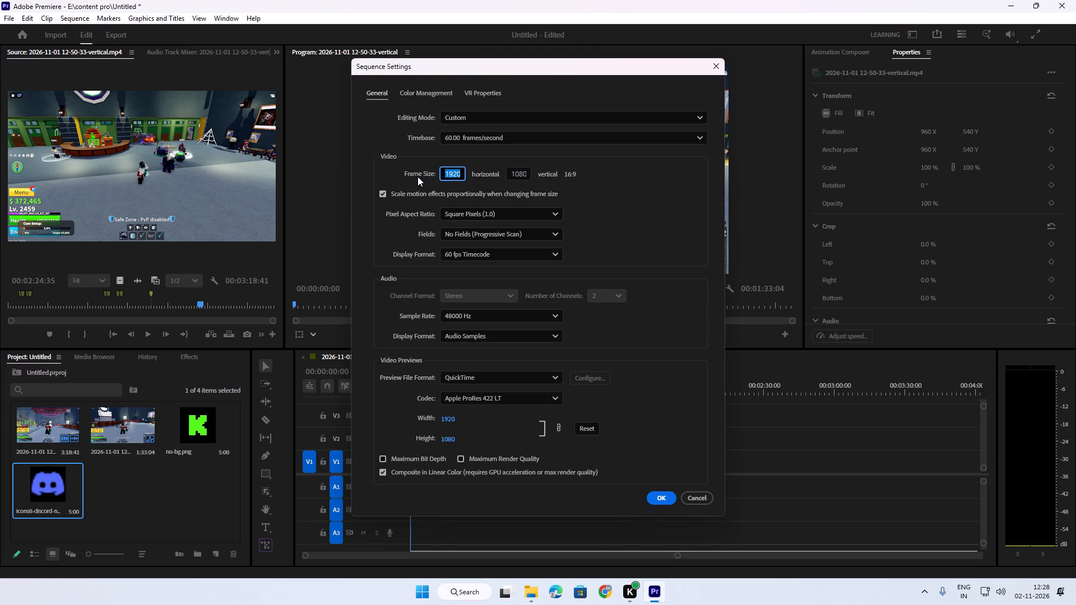
key("1")
key("0")
key("8")
key("0")
left_click_drag(525, 172, 497, 174)
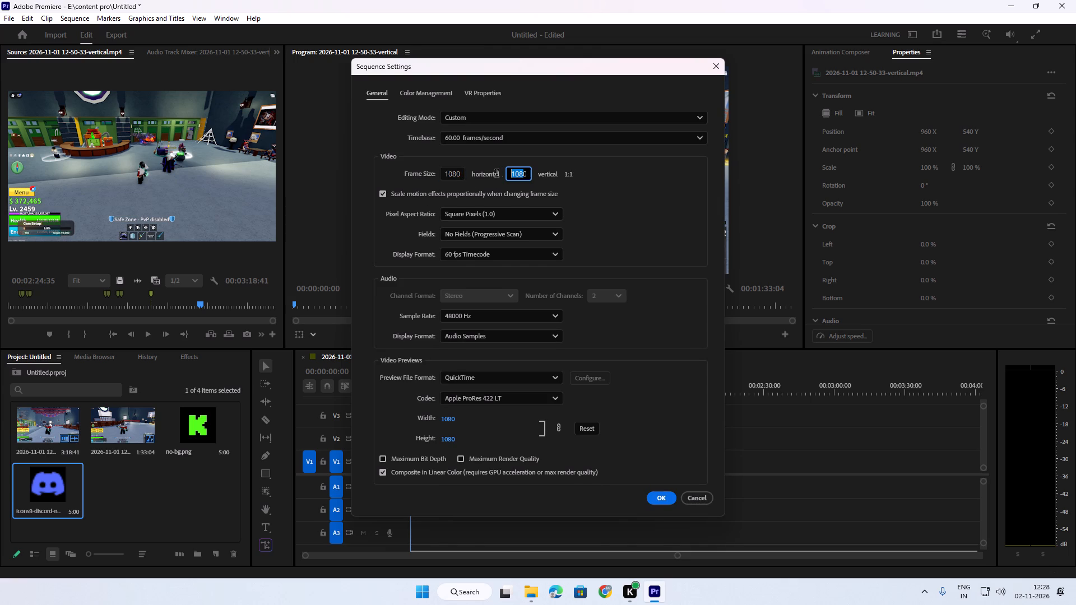
left_click_drag(497, 174, 492, 174)
type("19")
key("2")
left_click(653, 500)
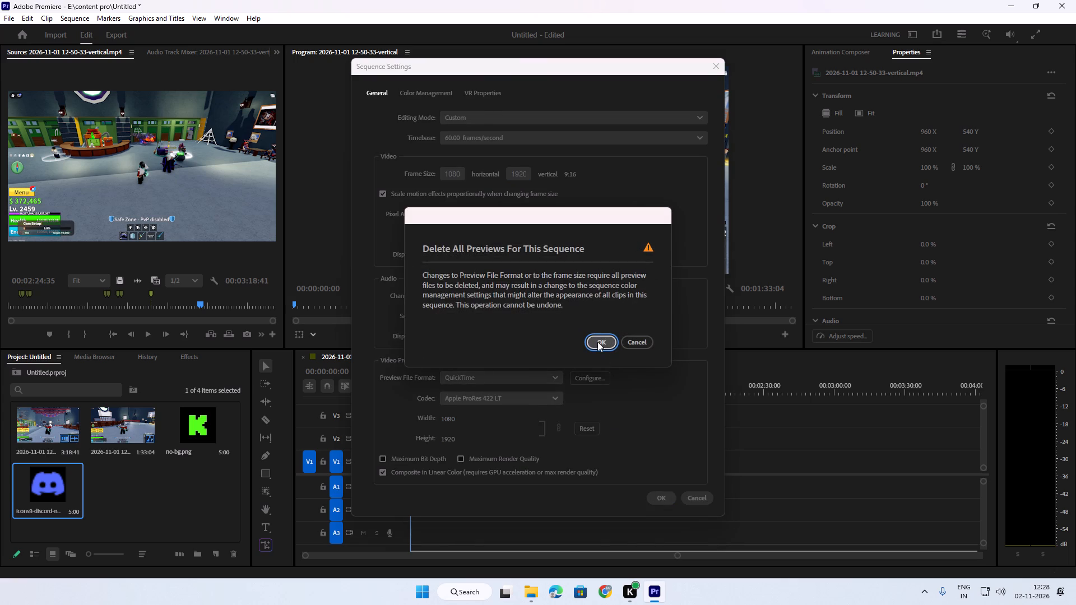
left_click(597, 342)
Select all the clips in the timeline and scale them to 178 % so the footage fills the vertical frame.
left_click_drag(410, 388, 423, 389)
left_click_drag(414, 393, 456, 394)
left_click_drag(678, 436, 642, 445)
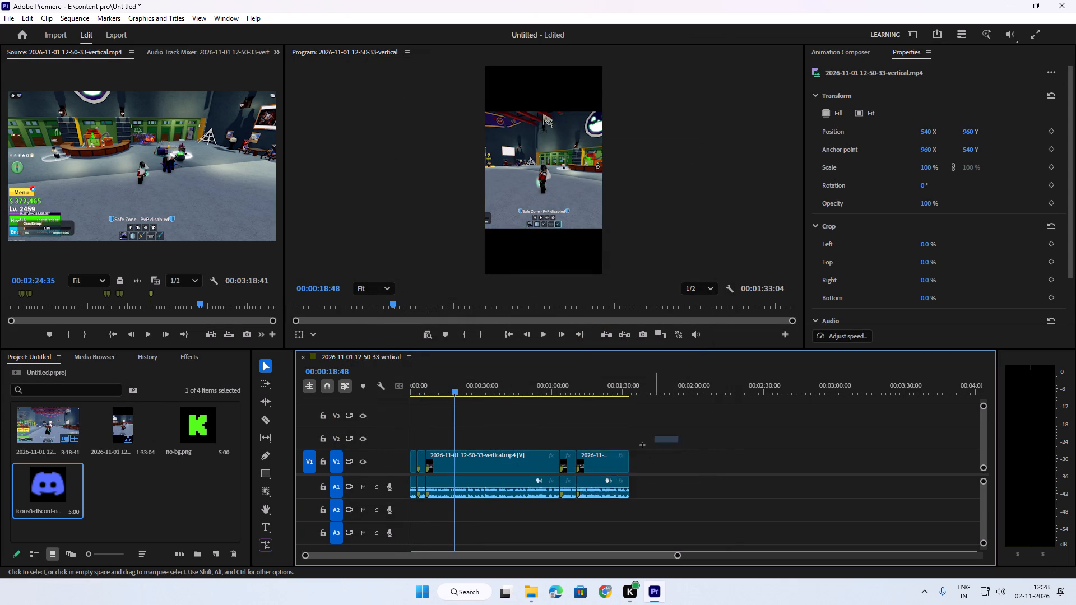
left_click_drag(642, 445, 414, 483)
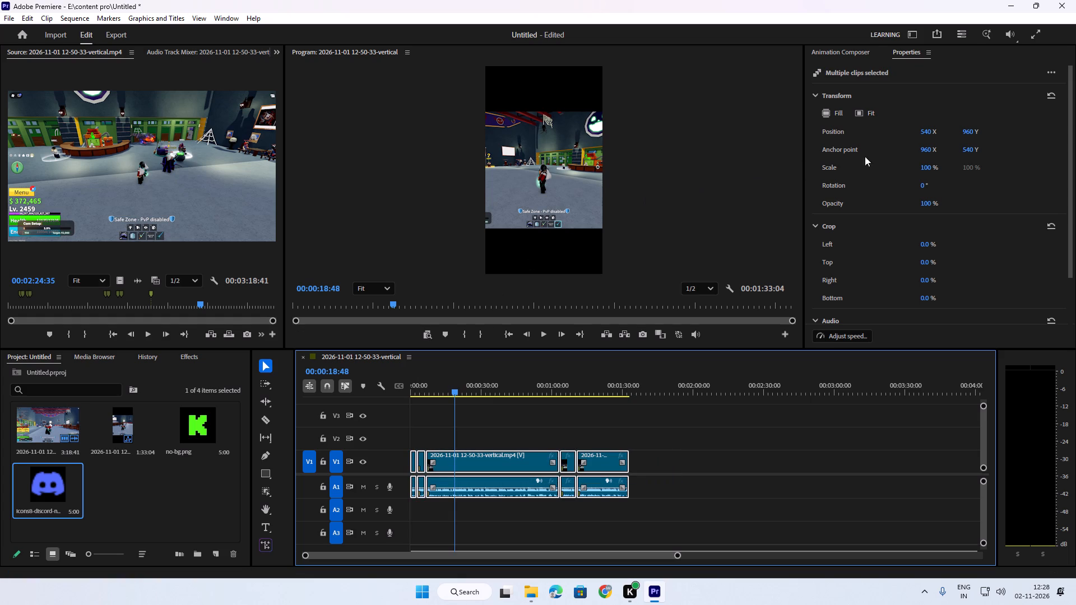
left_click_drag(922, 169, 923, 169)
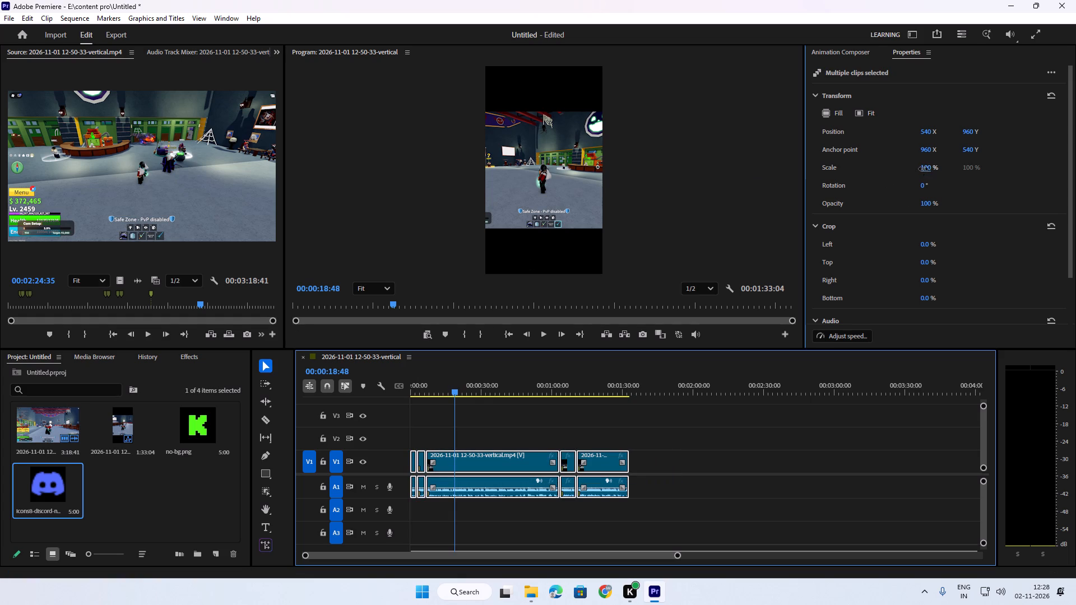
left_click_drag(923, 169, 962, 180)
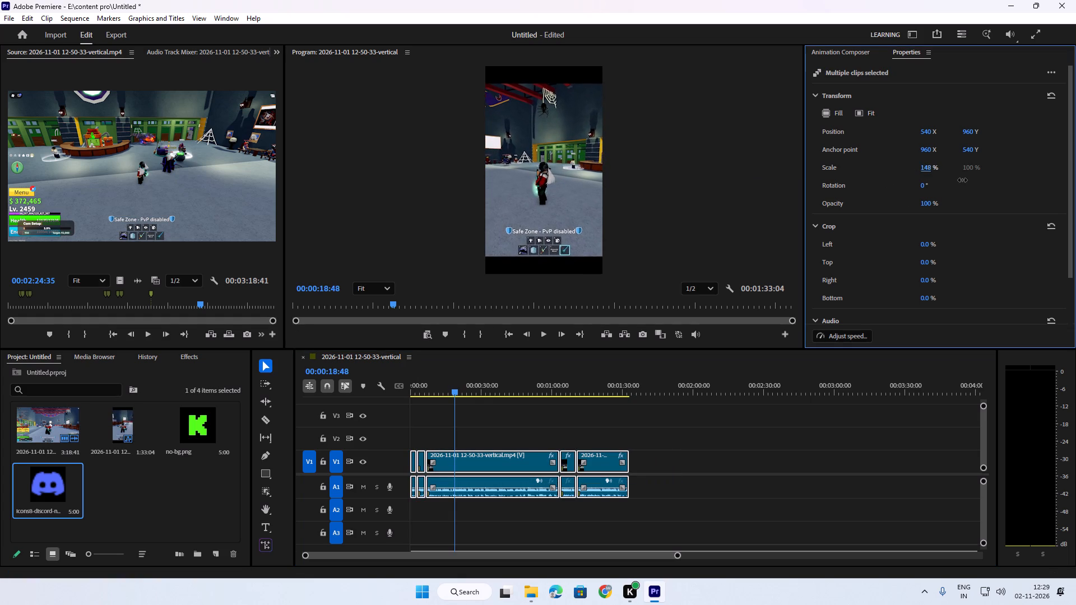
left_click_drag(962, 180, 981, 184)
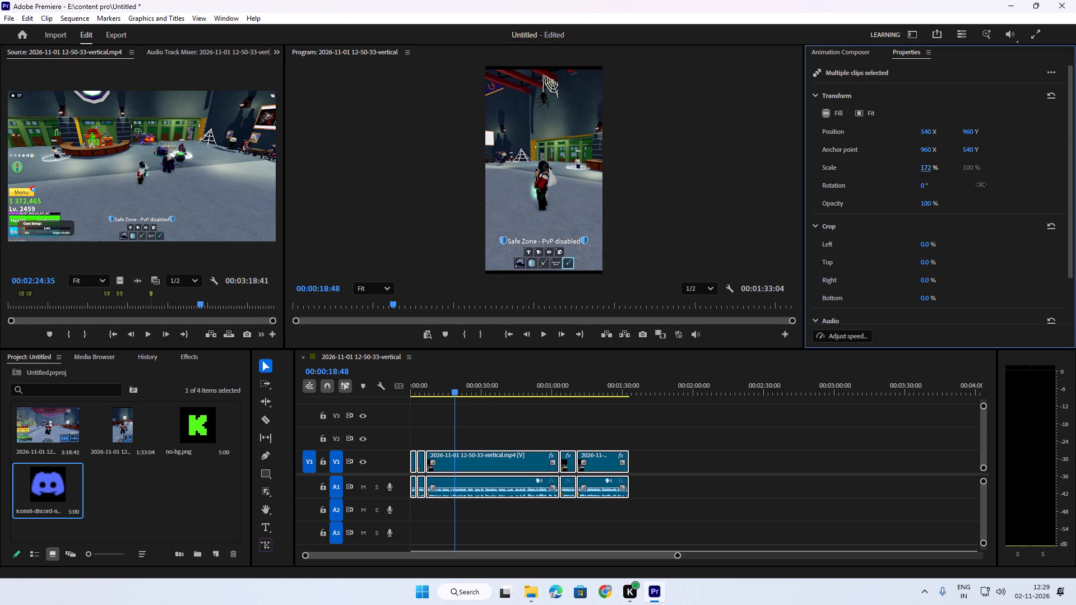
left_click_drag(981, 184, 985, 185)
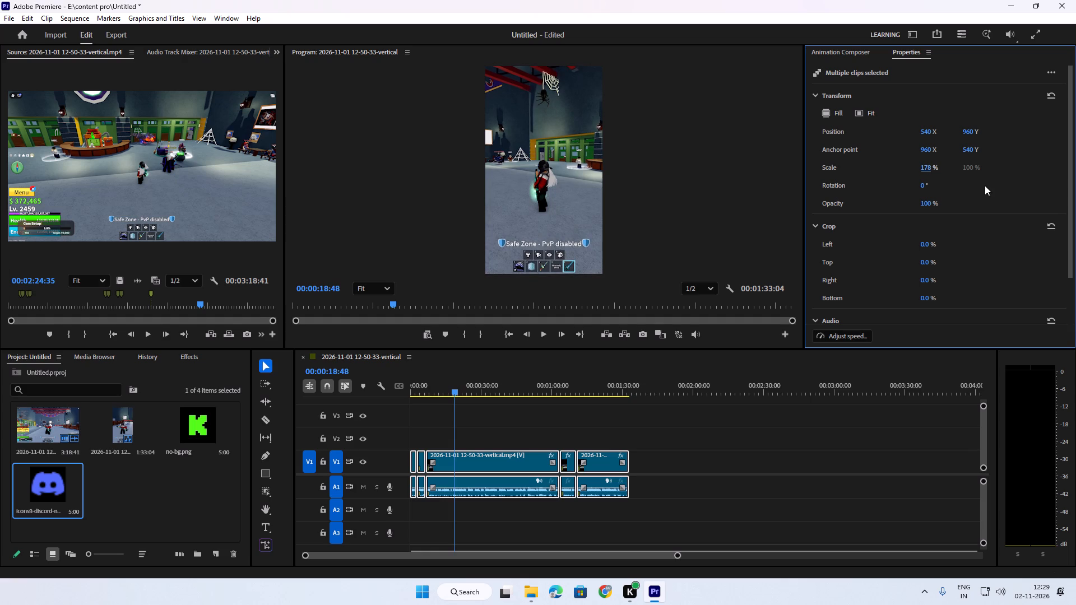
Play through the section around 00:01:06 to find the icon's spot, and place the Discord icon there on track V2.
key("space")
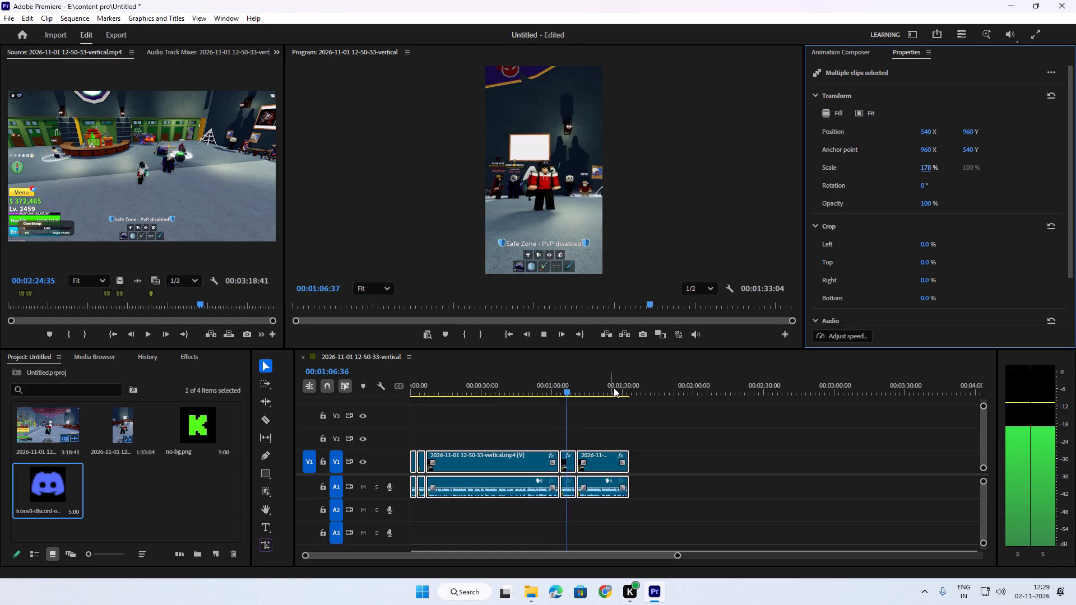
left_click_drag(577, 391, 563, 393)
key("space")
key("space")
key("space")
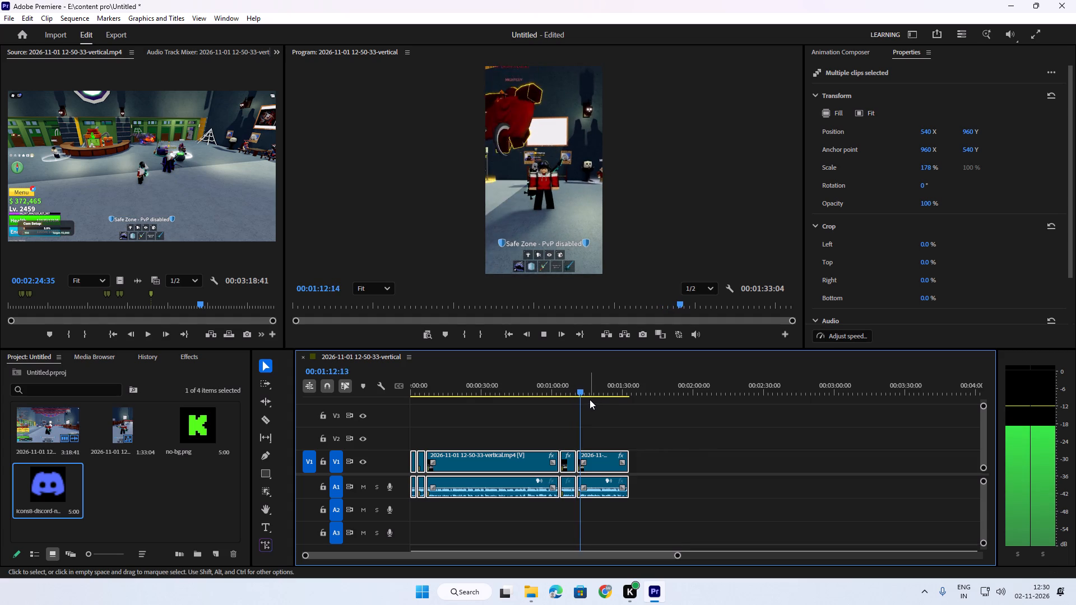
left_click_drag(587, 391, 566, 399)
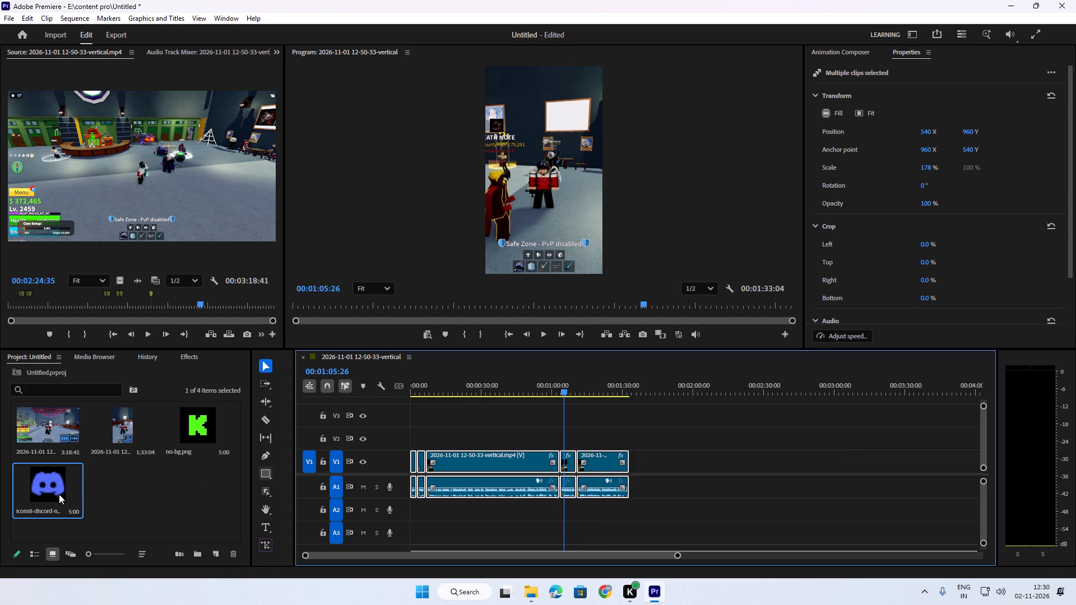
left_click_drag(58, 494, 565, 436)
Move the playhead onto the Discord icon clip and enlarge the icon's scale to 815 %.
key("space")
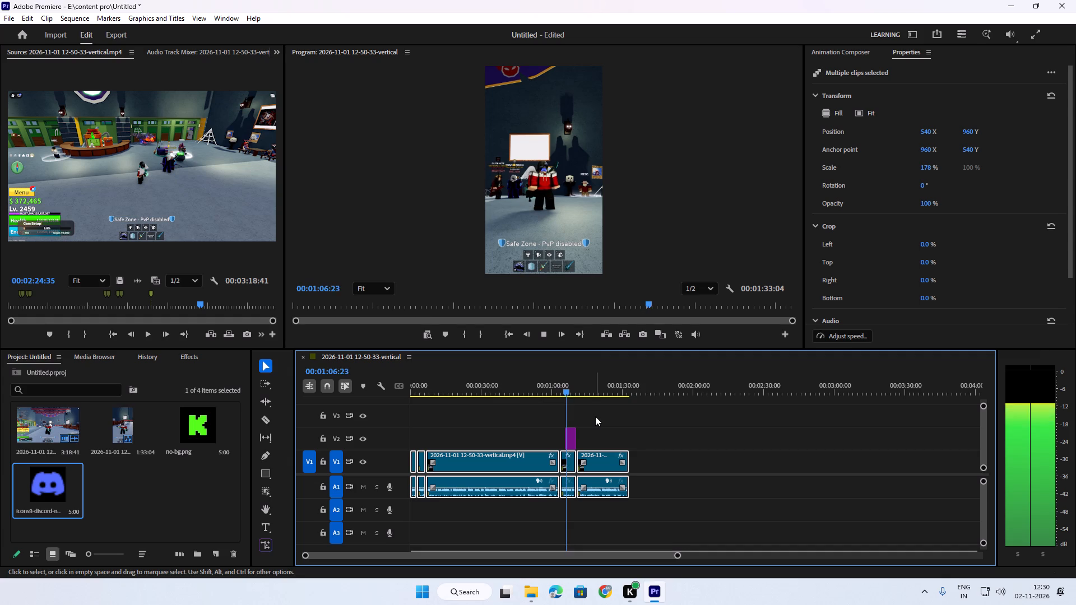
key("space")
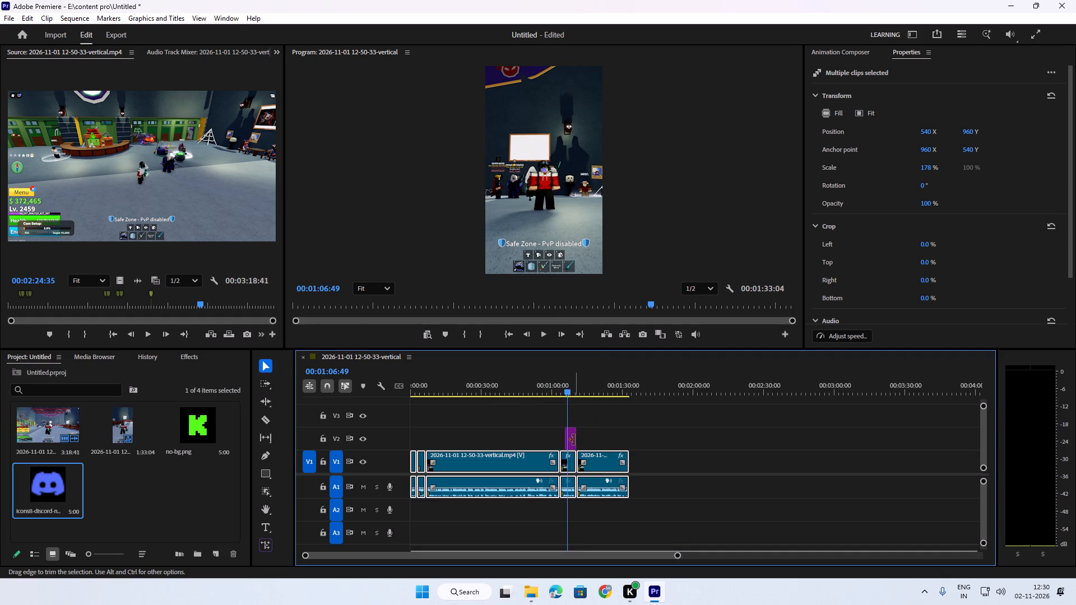
left_click(572, 440)
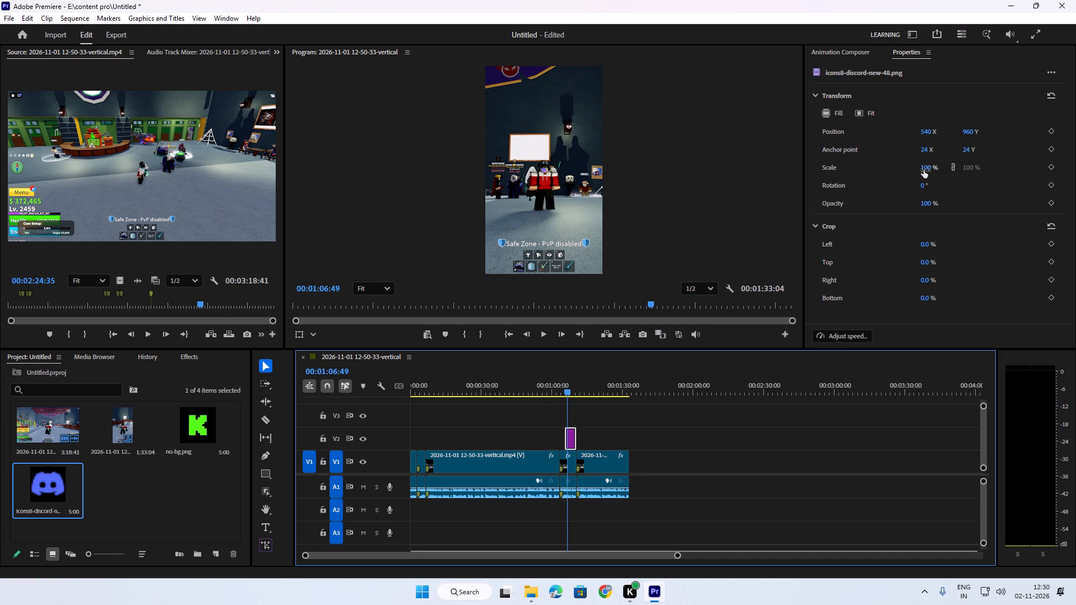
left_click_drag(924, 170, 1075, 182)
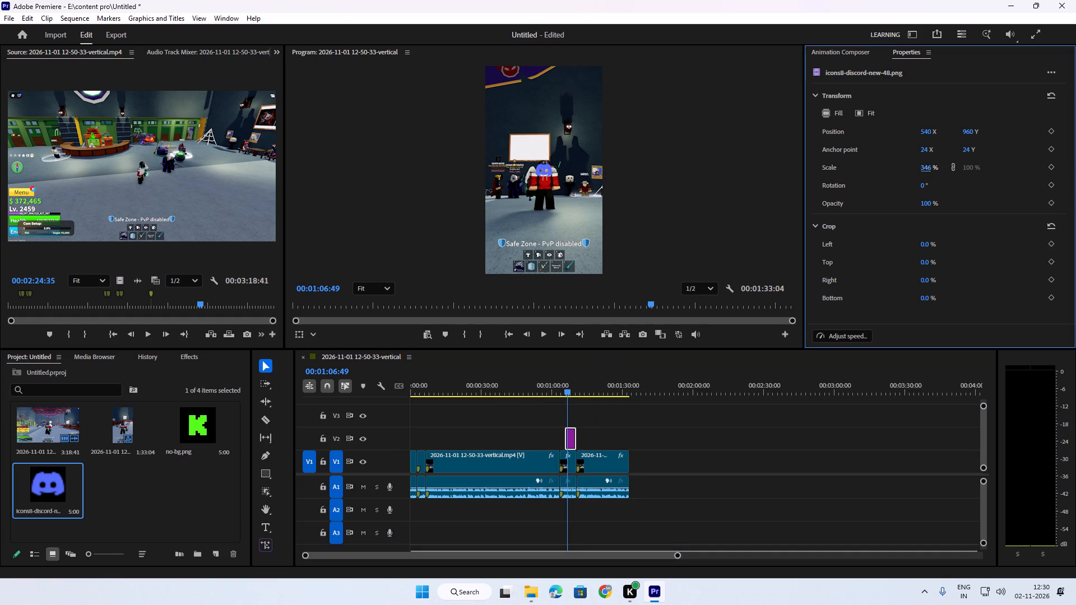
left_click_drag(924, 171, 1063, 179)
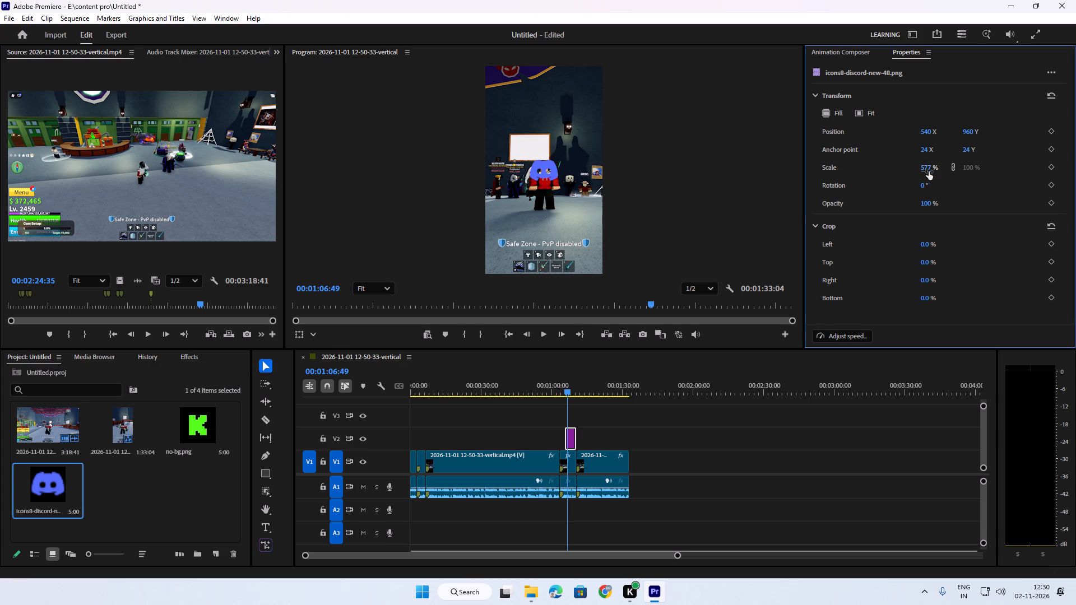
left_click_drag(927, 171, 1075, 184)
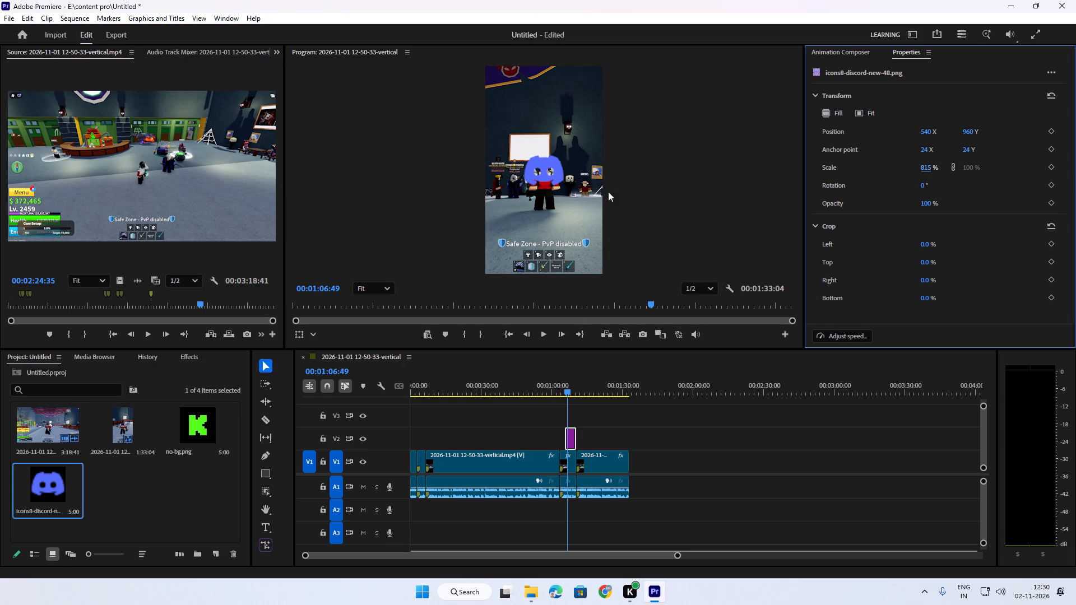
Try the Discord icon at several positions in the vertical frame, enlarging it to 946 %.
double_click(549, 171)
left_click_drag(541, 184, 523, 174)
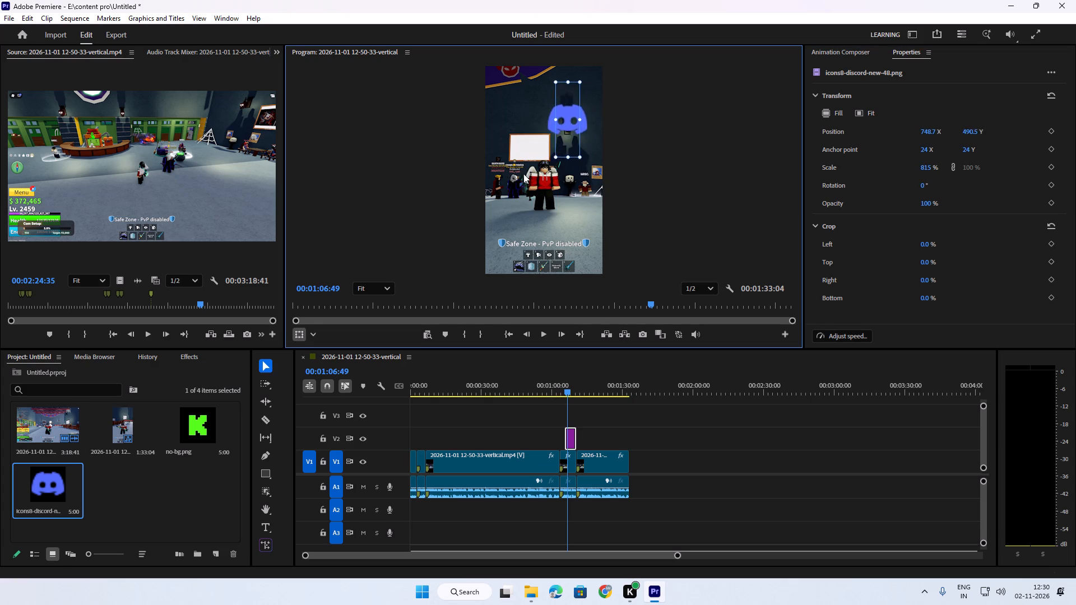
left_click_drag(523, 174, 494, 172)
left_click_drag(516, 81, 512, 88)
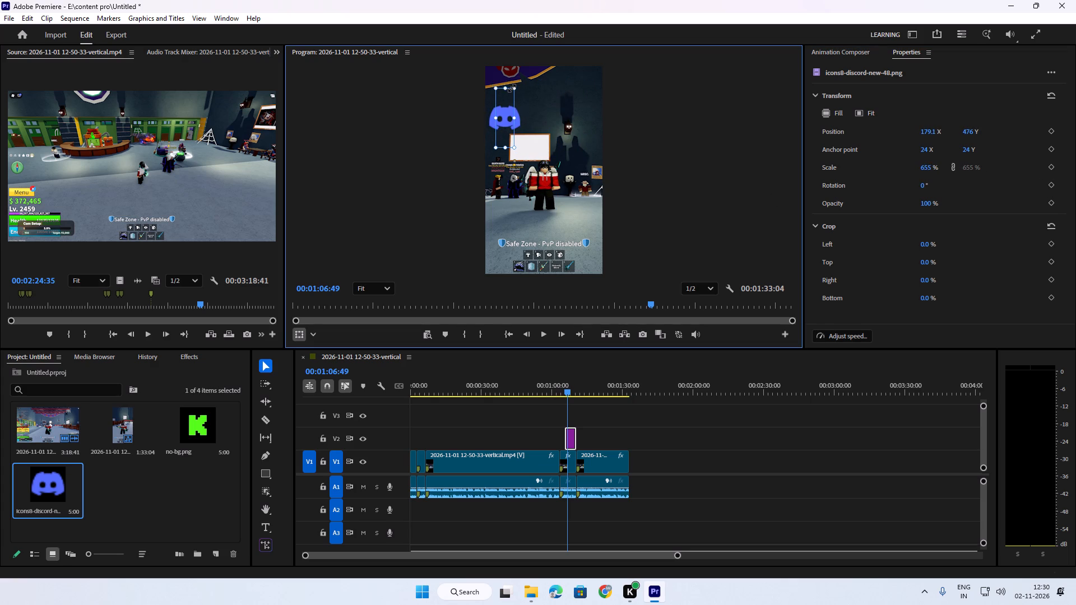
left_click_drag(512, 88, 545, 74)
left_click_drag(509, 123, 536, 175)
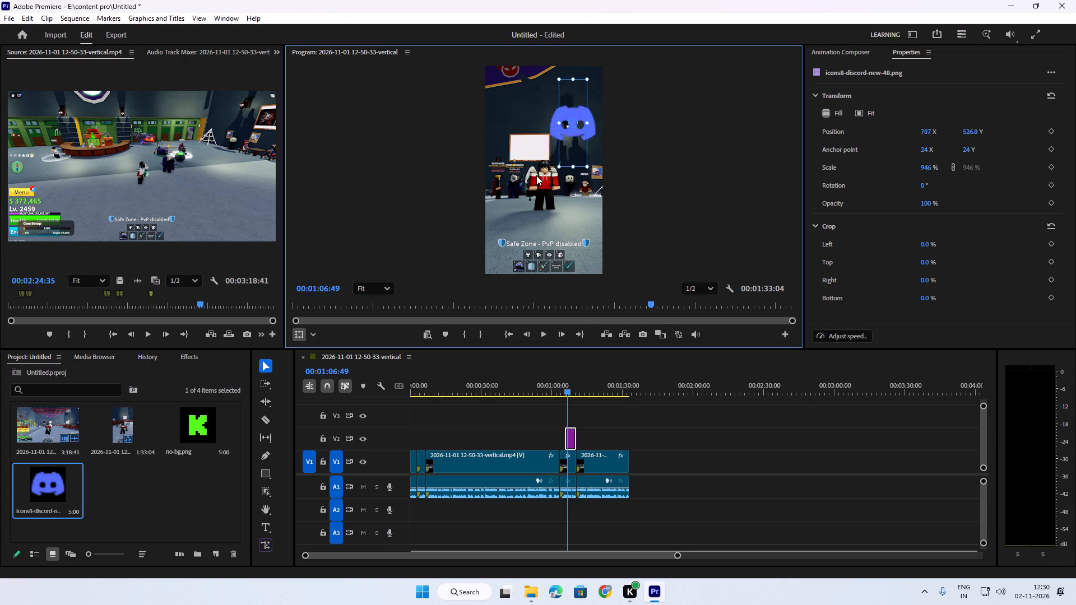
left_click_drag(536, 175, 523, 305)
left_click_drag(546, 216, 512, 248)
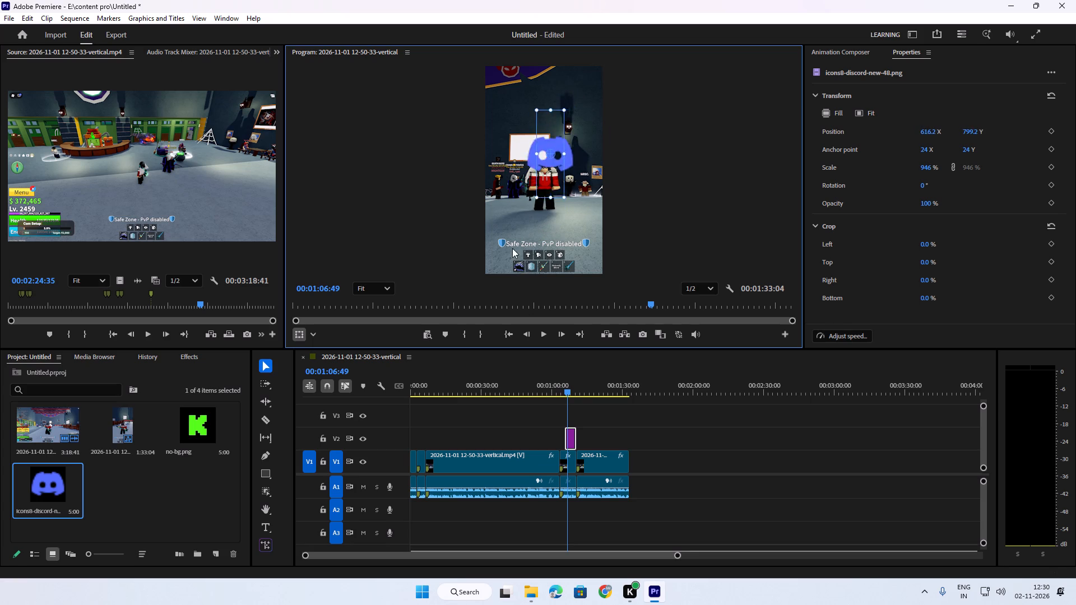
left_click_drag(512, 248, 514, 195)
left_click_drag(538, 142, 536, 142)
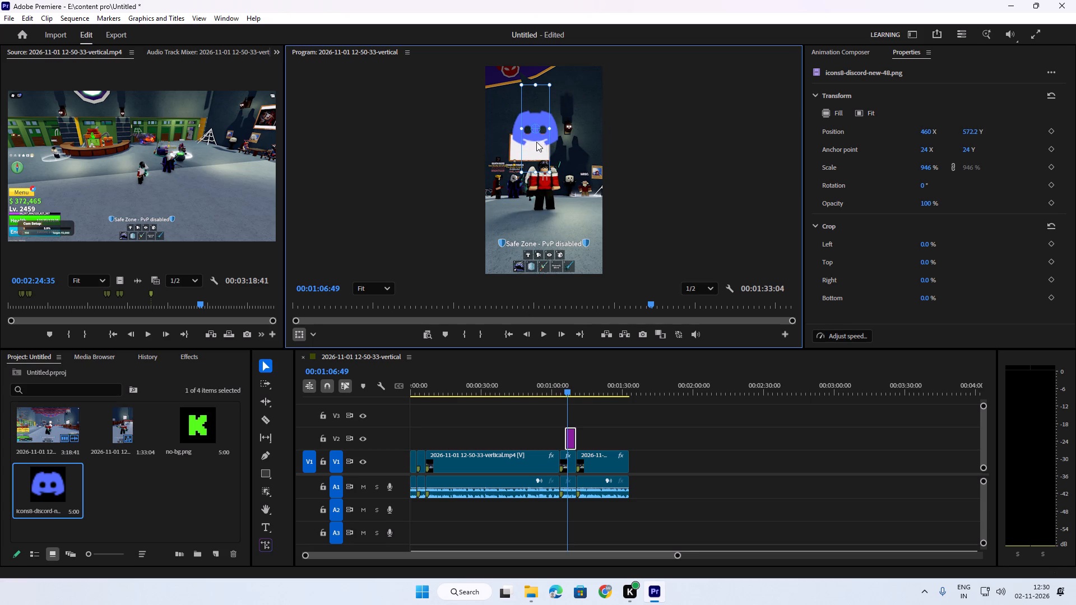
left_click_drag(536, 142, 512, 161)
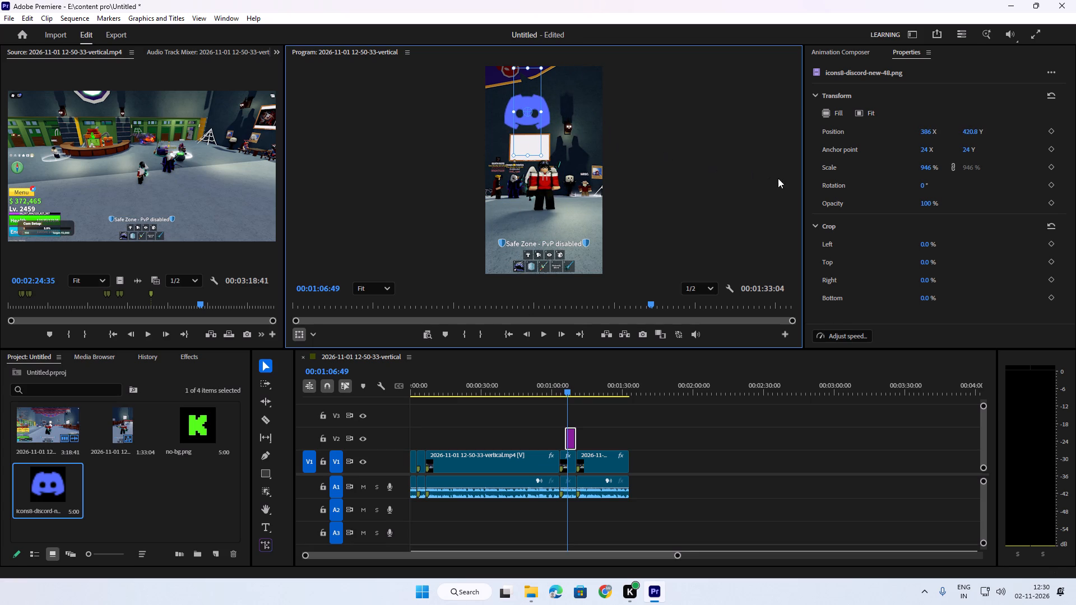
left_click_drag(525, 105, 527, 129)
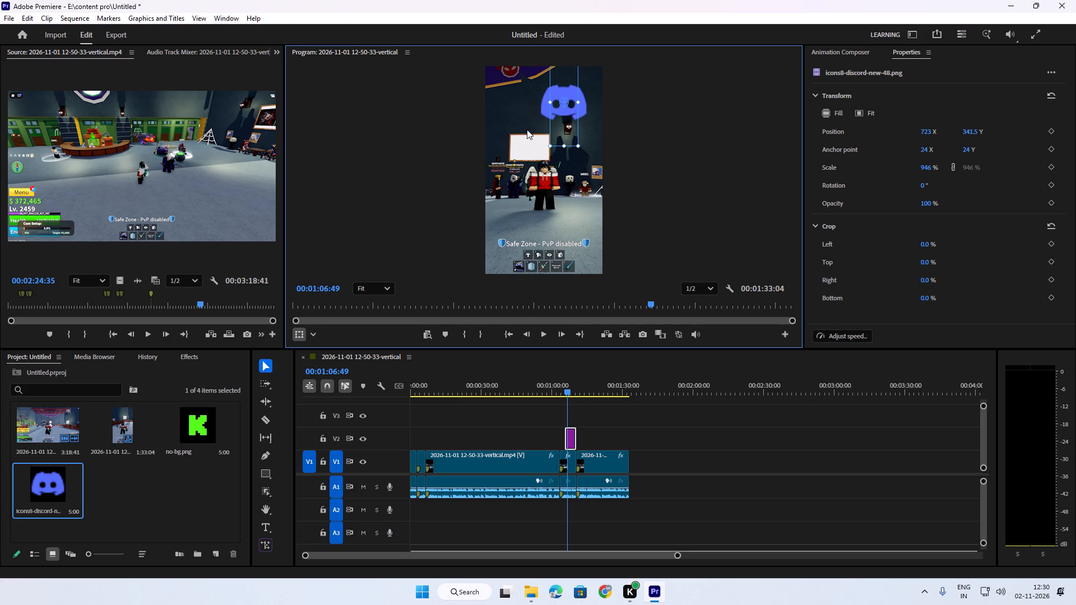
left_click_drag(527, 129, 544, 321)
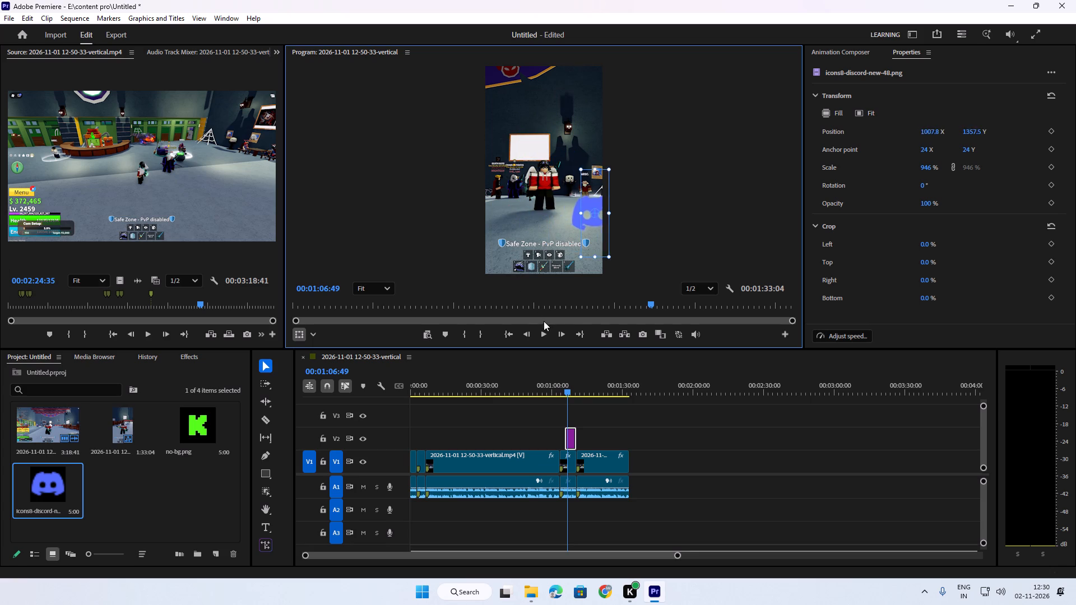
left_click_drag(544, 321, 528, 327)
Reduce the Discord icon's scale to 625 % and move it to about 241, 386 in the upper part of the vertical frame.
left_click_drag(582, 171, 568, 188)
left_click_drag(567, 221, 502, 145)
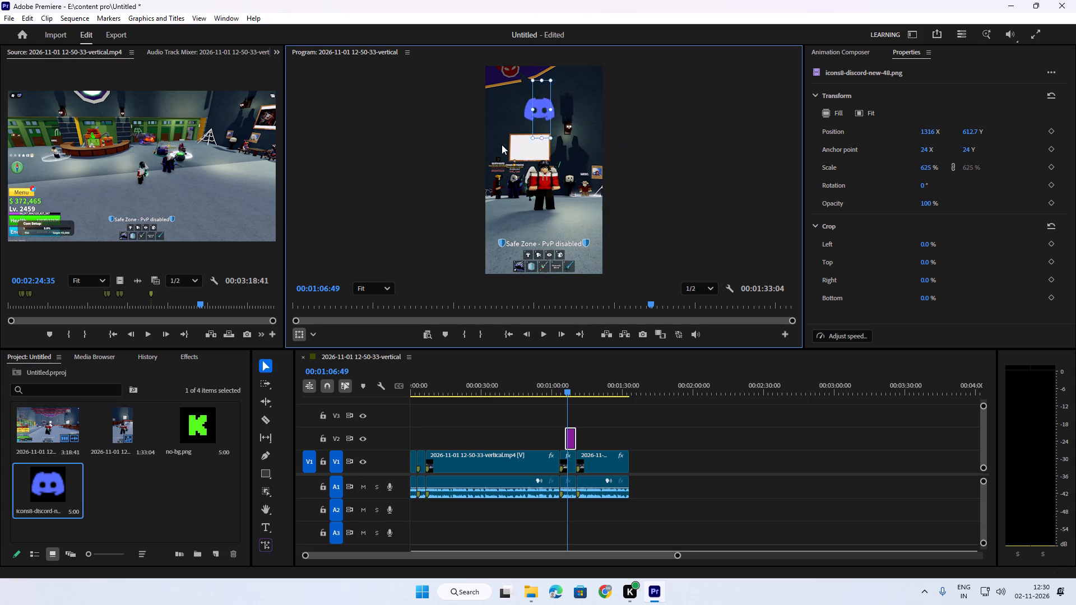
left_click_drag(502, 145, 501, 146)
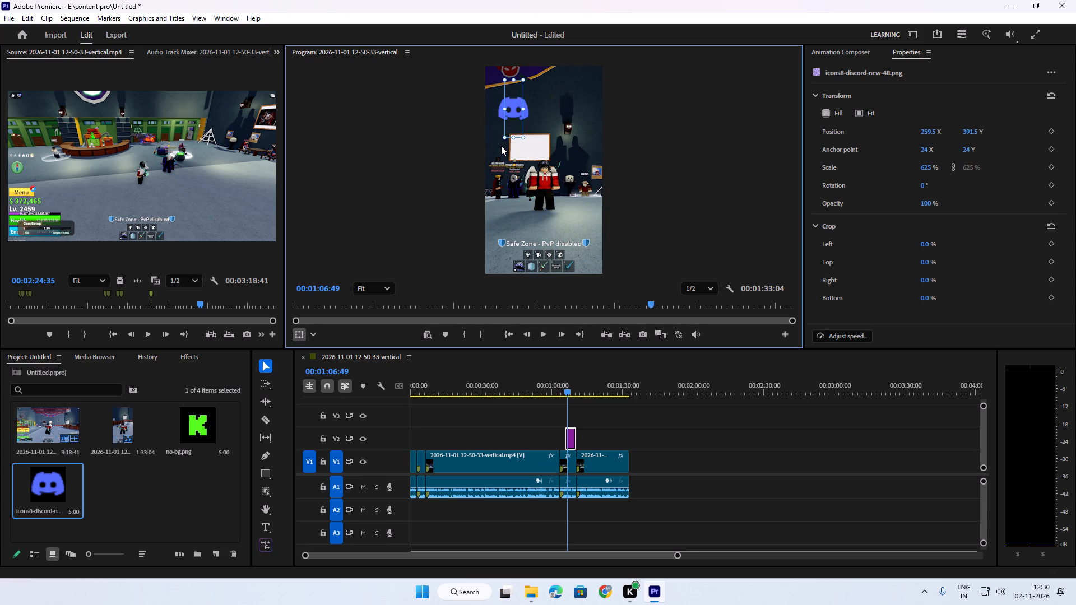
left_click_drag(501, 146, 500, 145)
double_click(512, 116)
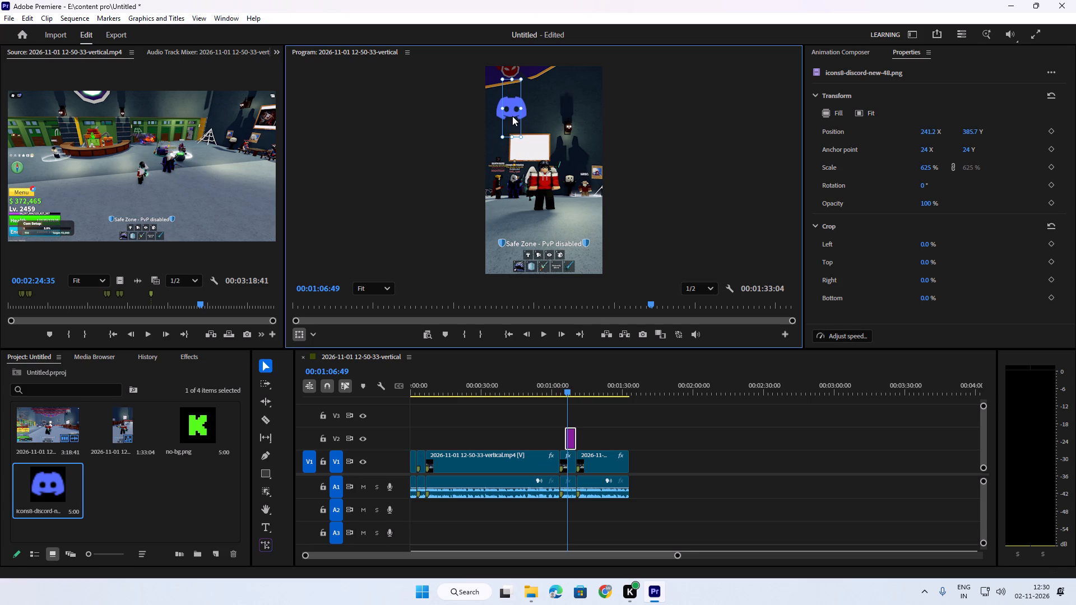
left_click(711, 167)
left_click(516, 107)
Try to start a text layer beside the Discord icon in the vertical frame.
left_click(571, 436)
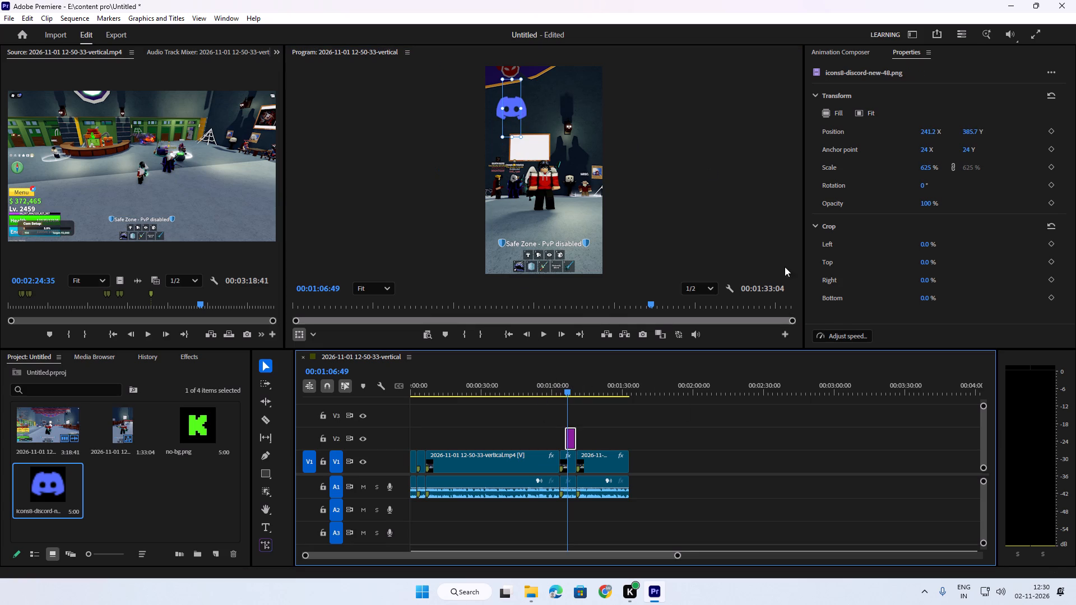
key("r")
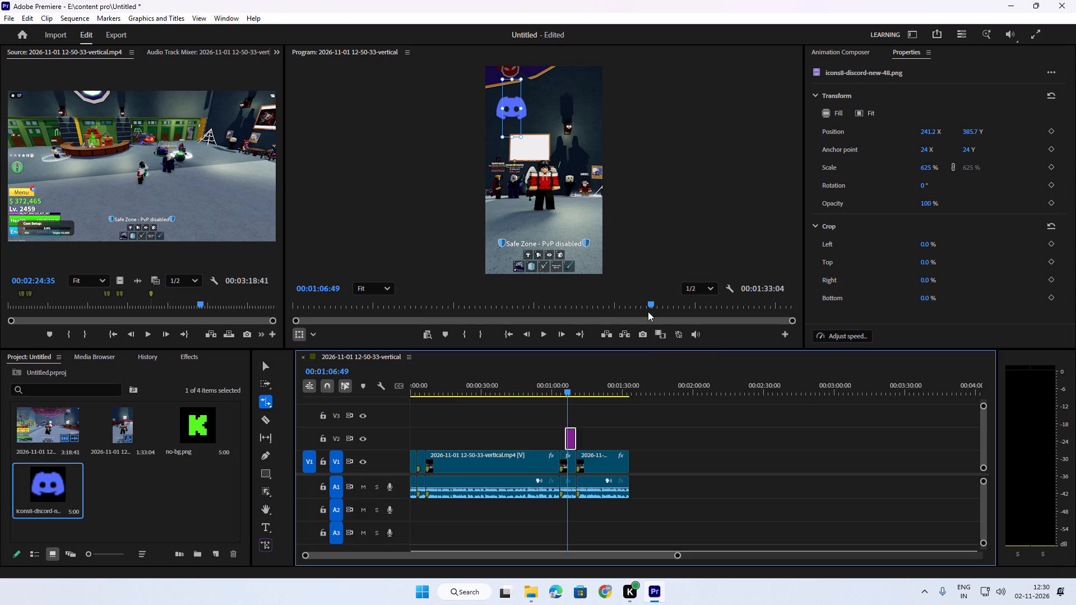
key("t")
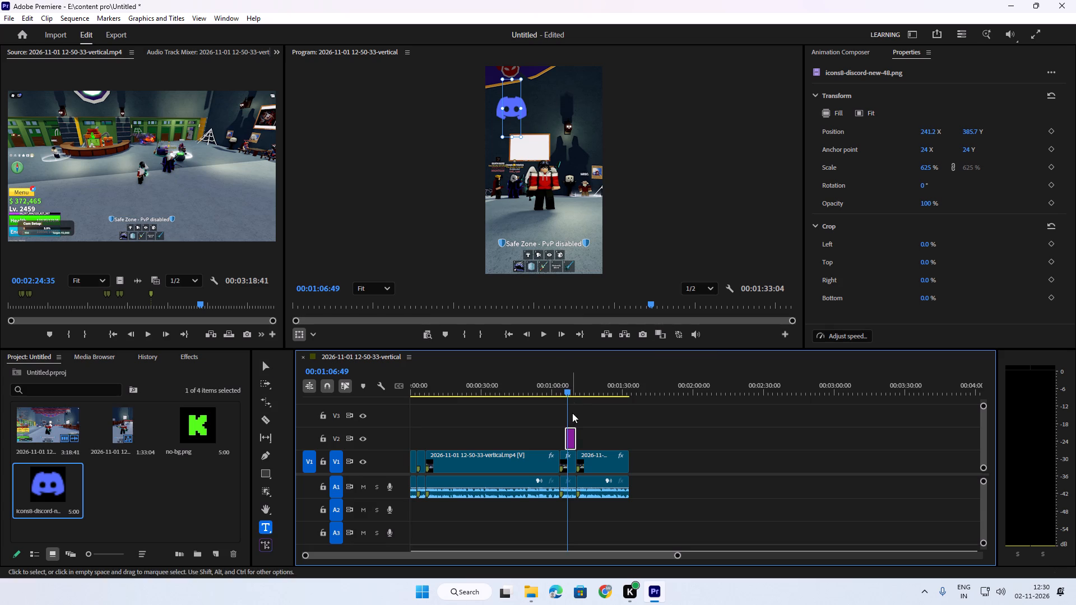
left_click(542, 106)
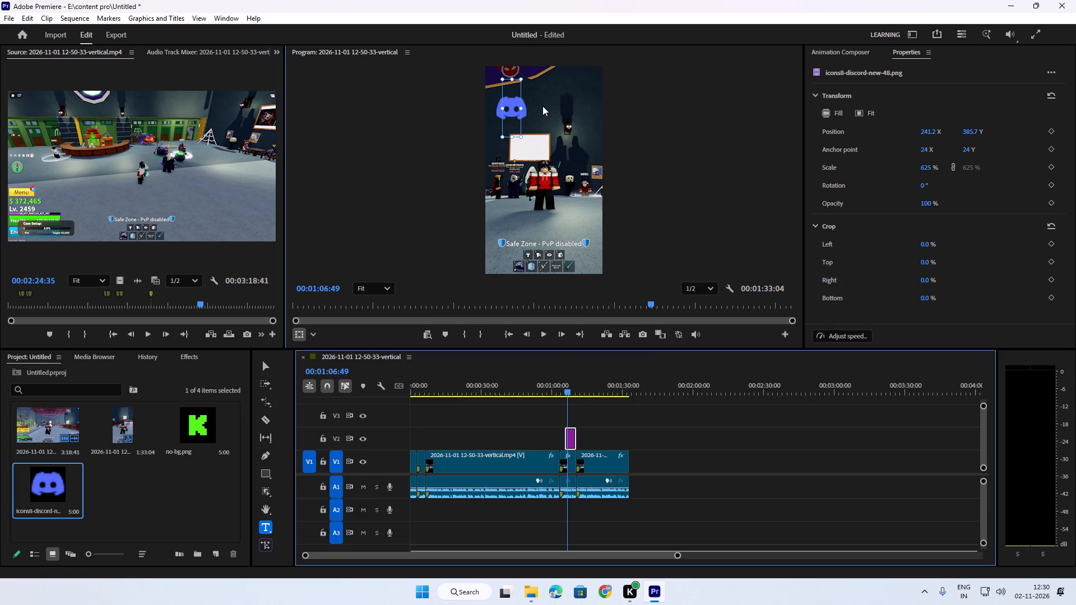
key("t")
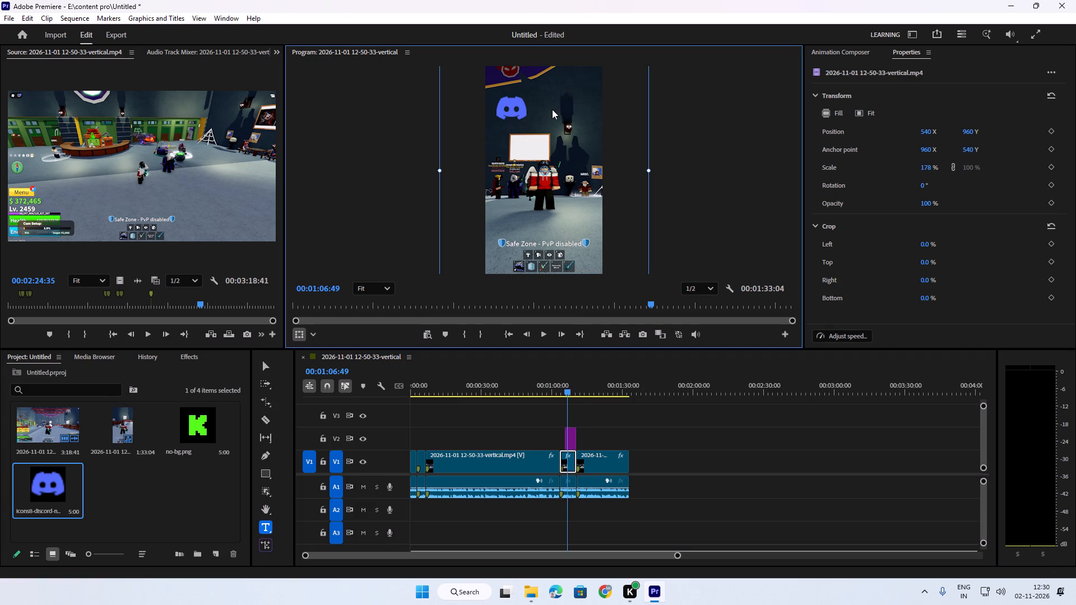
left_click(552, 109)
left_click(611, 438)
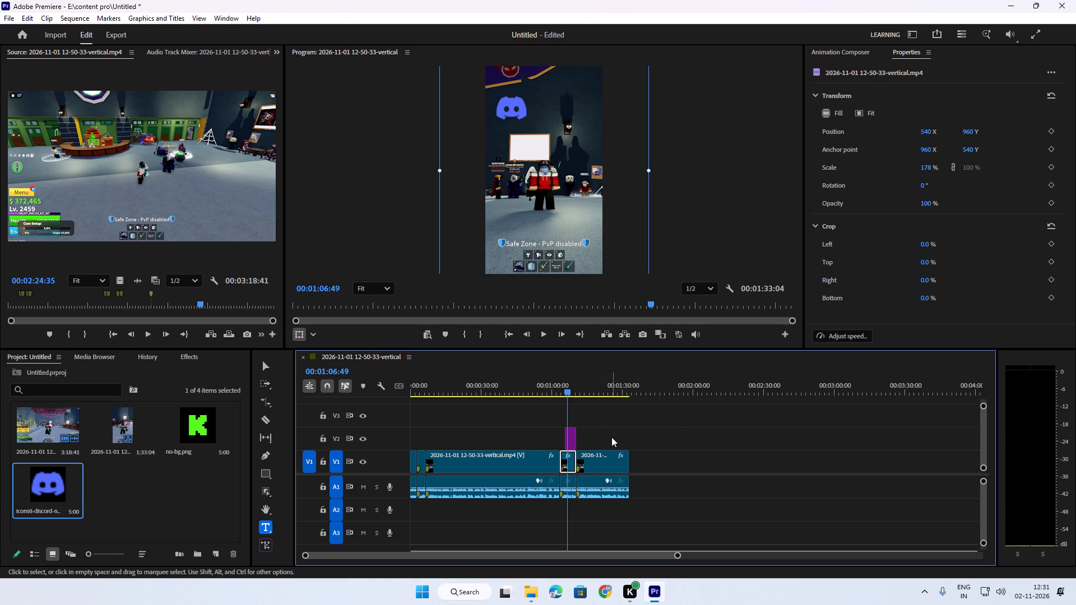
Reposition the Discord icon to about 263, 406 and reduce its scale to 467 %.
left_click(569, 436)
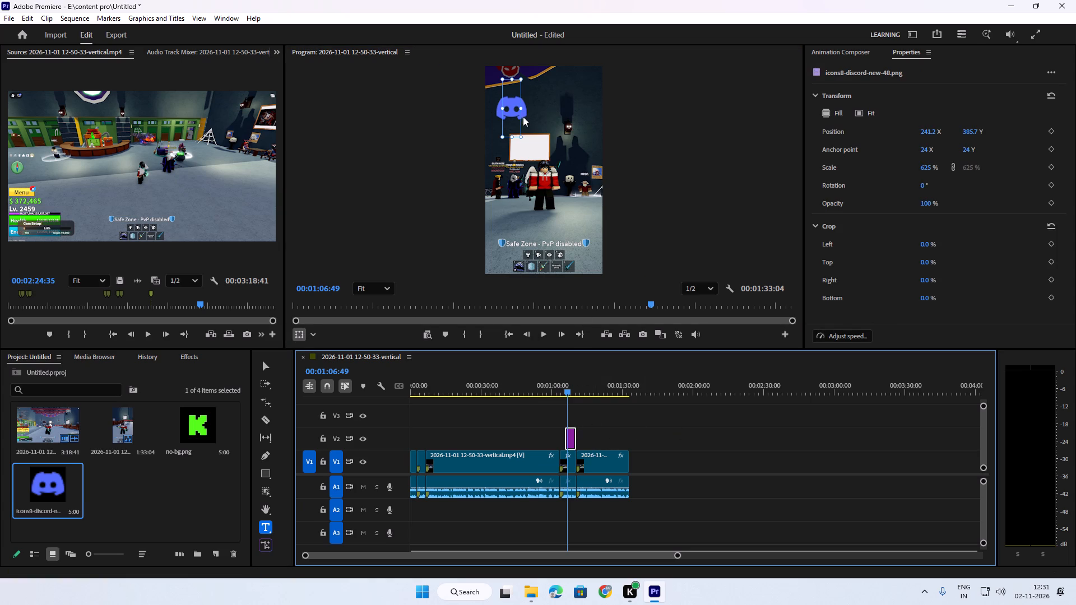
left_click_drag(512, 108, 501, 136)
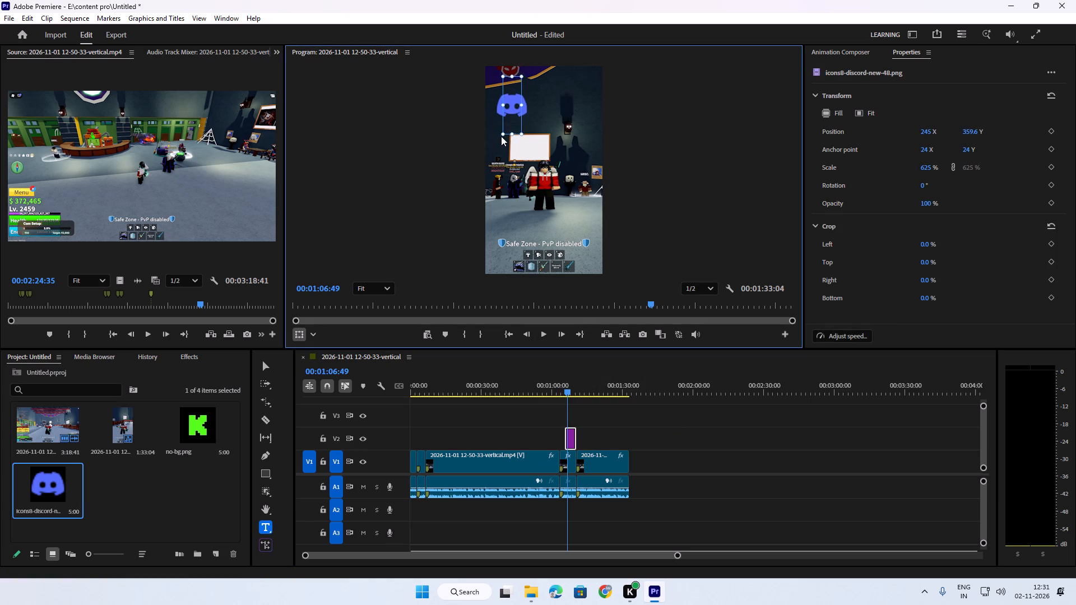
left_click_drag(501, 136, 502, 144)
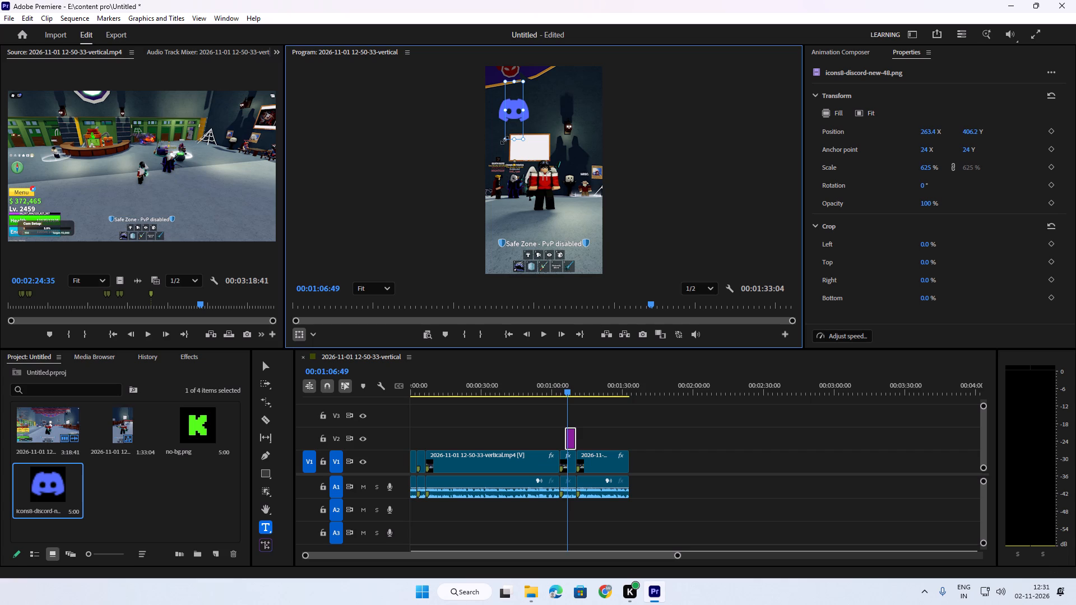
left_click_drag(525, 81, 517, 89)
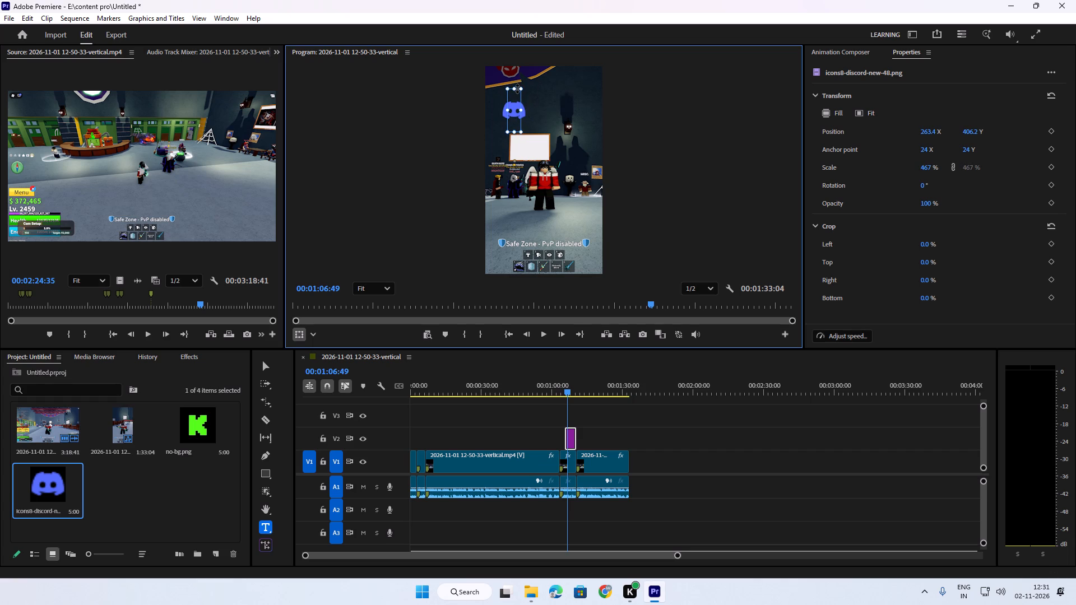
left_click(664, 122)
Add a text layer reading RAMBO SERVER beside the Discord icon.
left_click(585, 415)
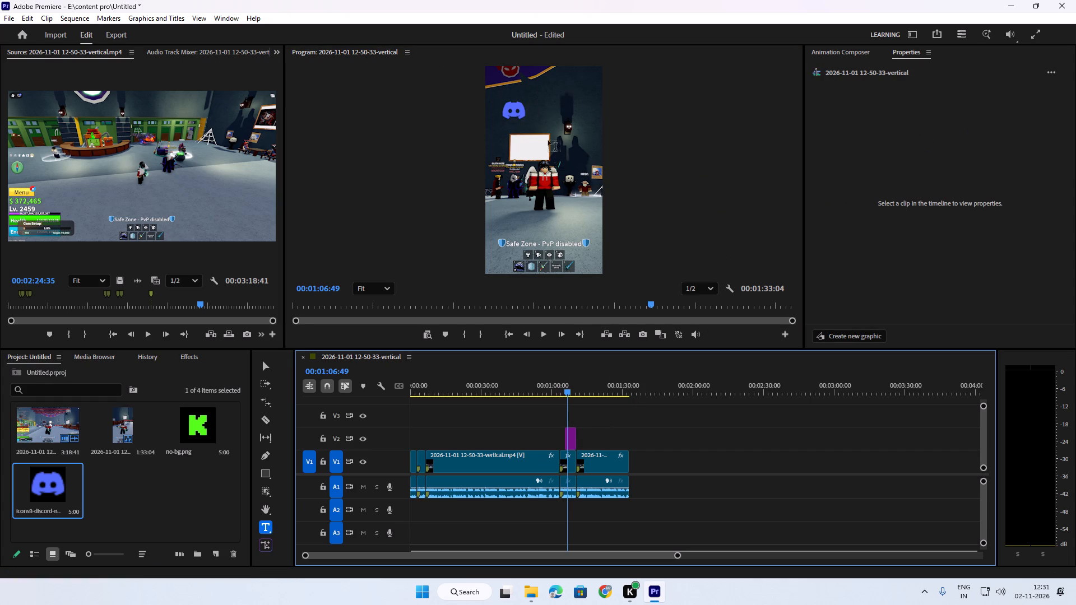
left_click(540, 108)
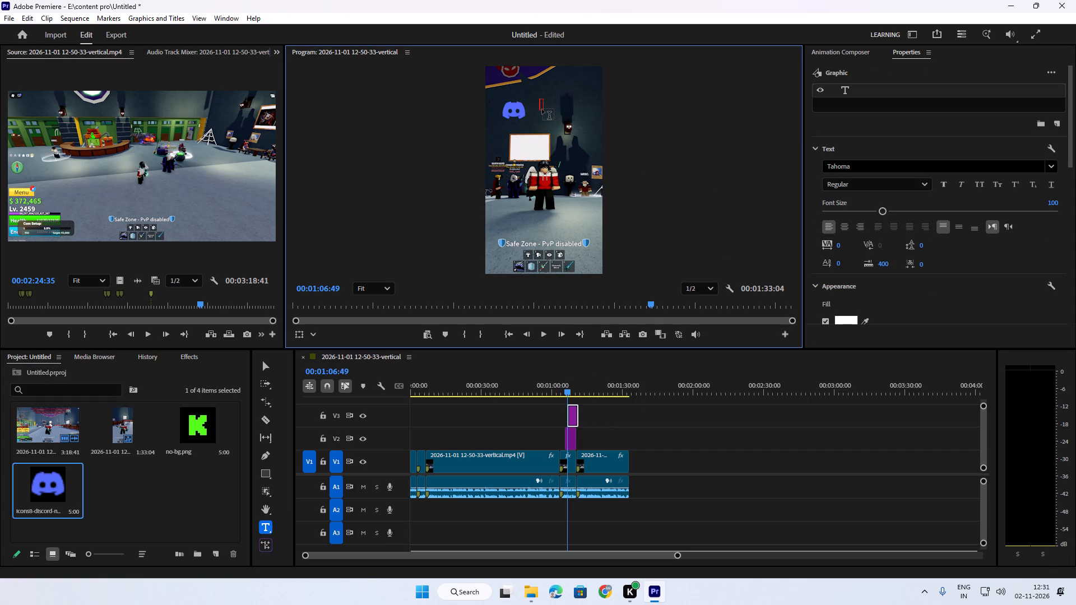
type("RA")
type("MBO")
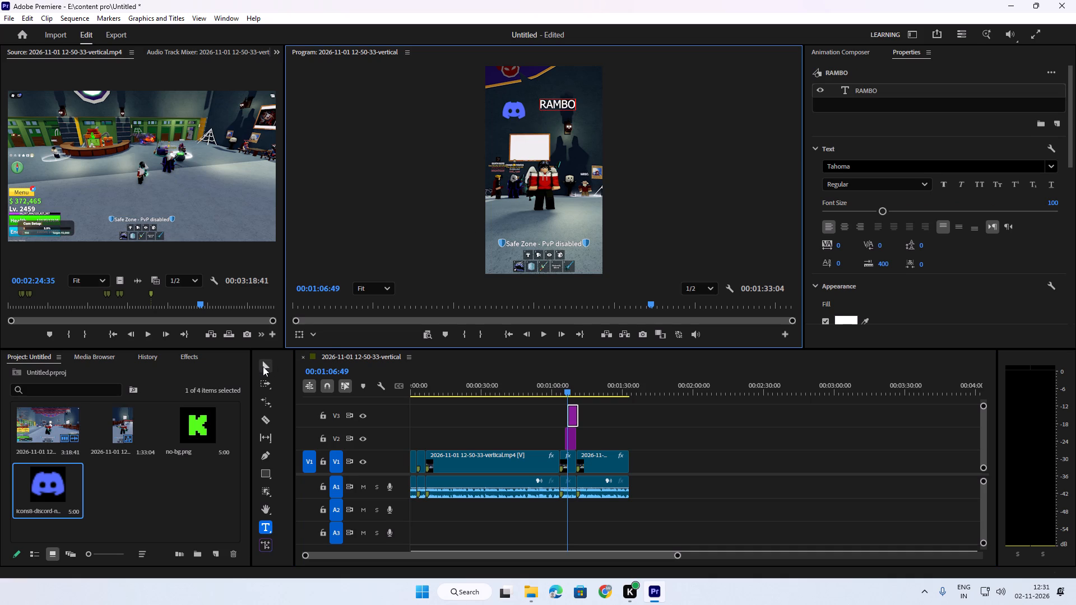
key("space")
key("s")
key("e")
key("r")
key("v")
key("e")
key("r")
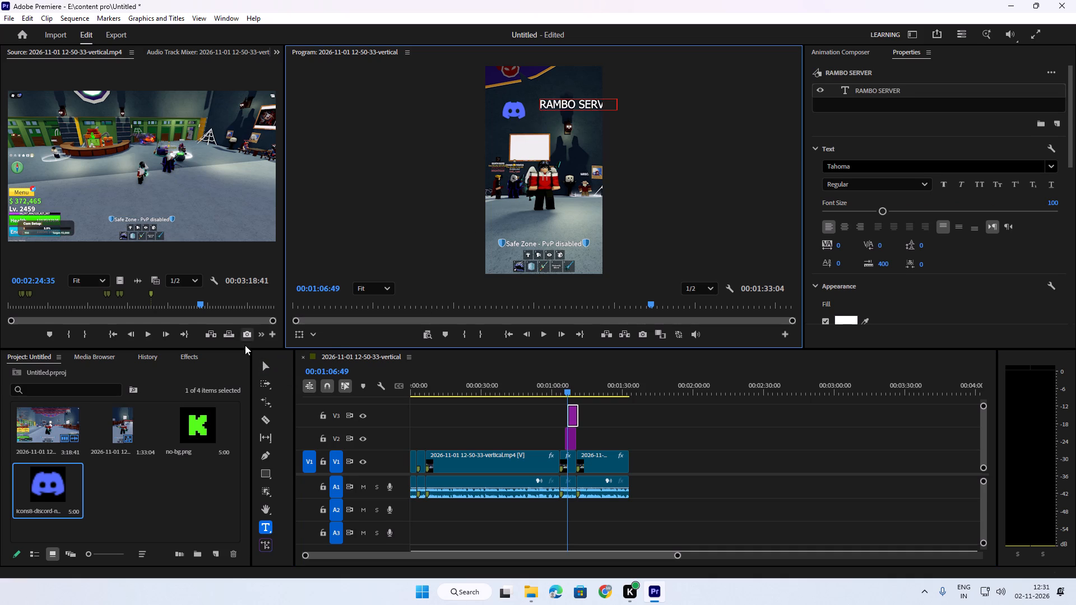
Shrink the RAMBO SERVER text to fit within the frame and align it directly beside the Discord icon.
left_click(263, 366)
left_click_drag(595, 102, 584, 110)
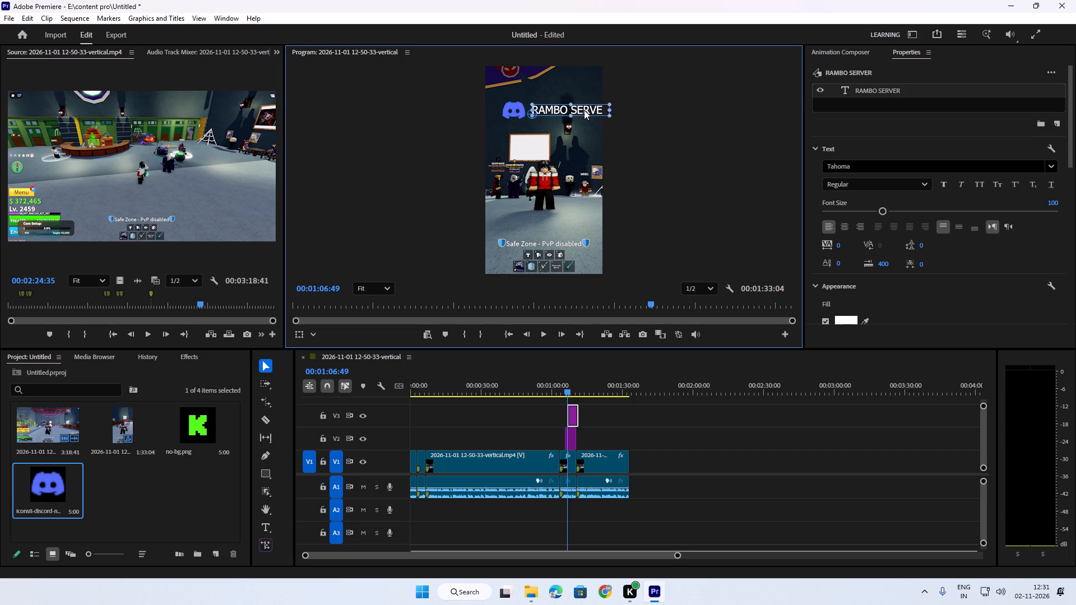
left_click_drag(584, 110, 579, 104)
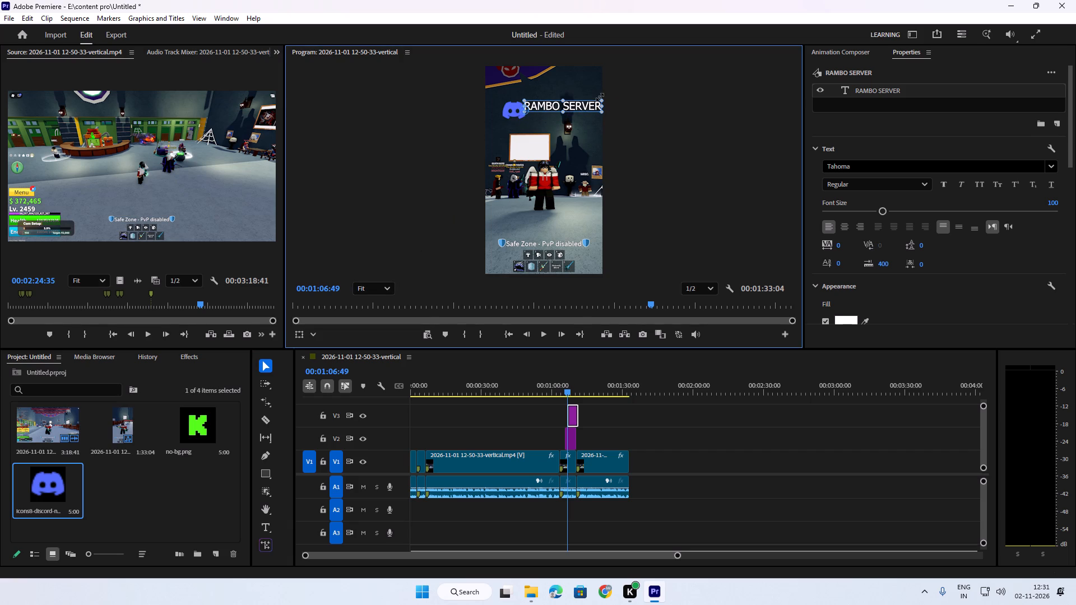
left_click_drag(601, 99, 583, 106)
left_click(565, 106)
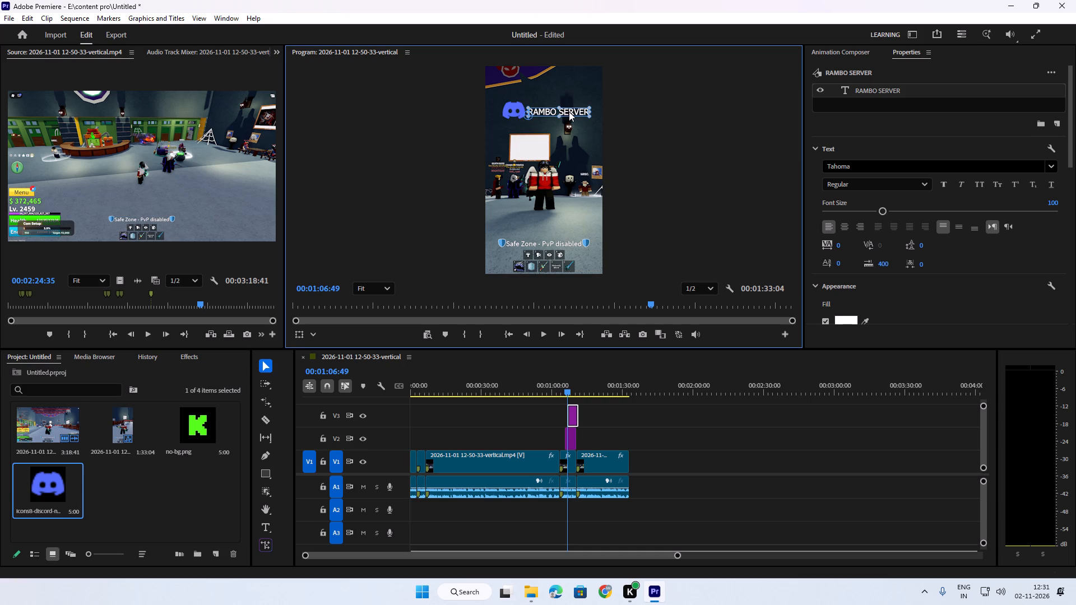
left_click(641, 126)
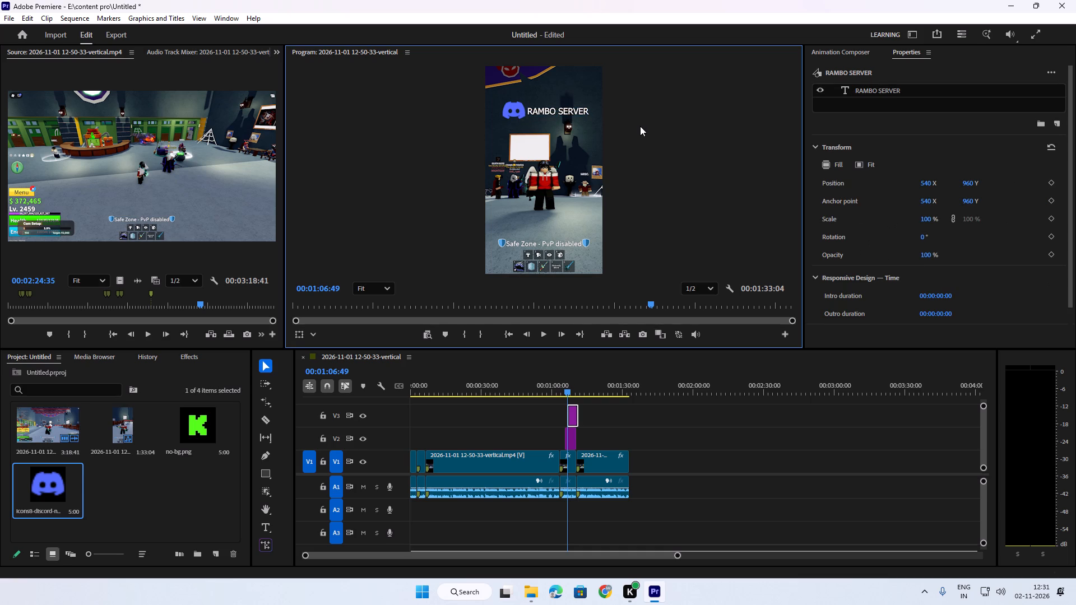
Change the RAMBO SERVER text's fill colour to a bright amber yellow.
left_click(558, 109)
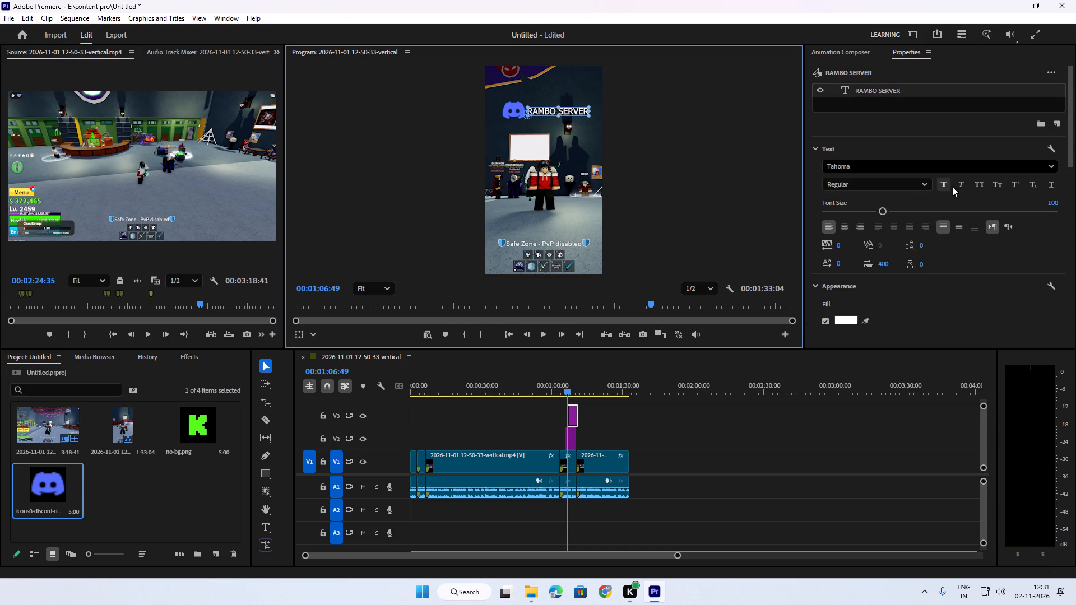
left_click(847, 316)
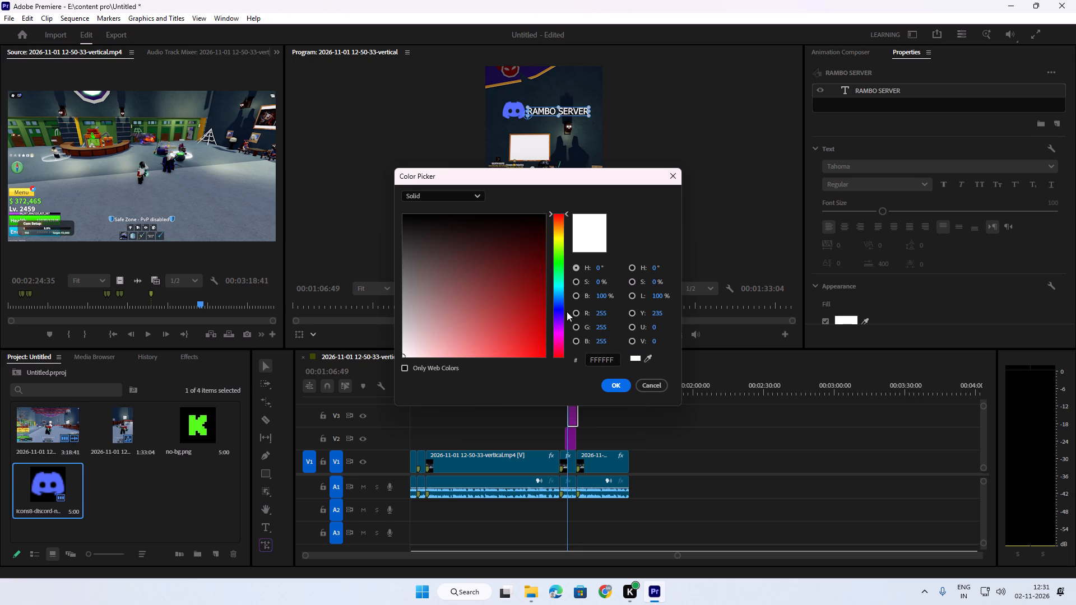
left_click_drag(555, 288, 558, 281)
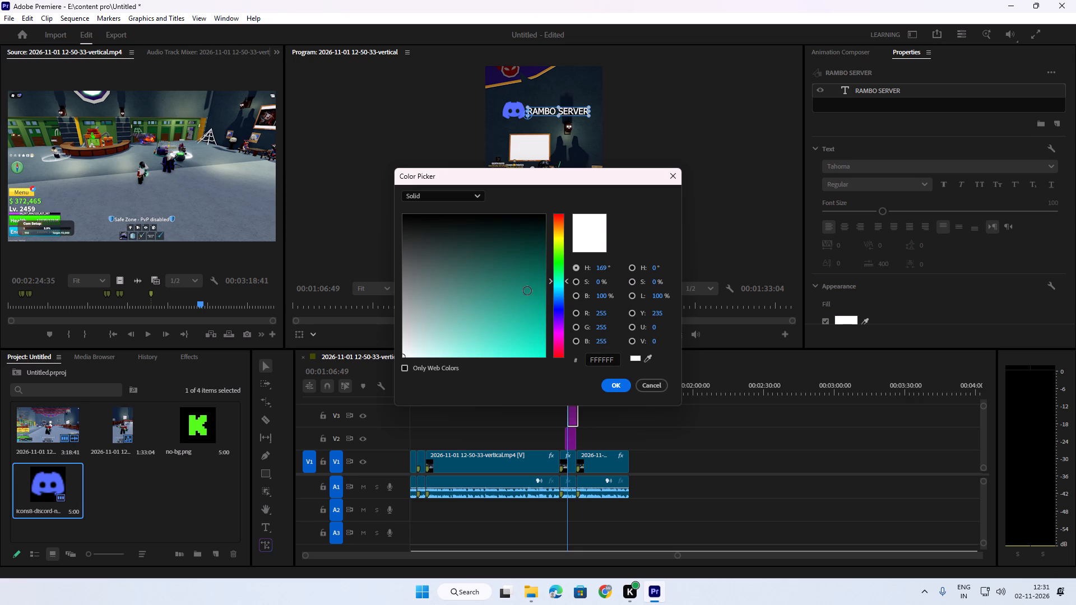
left_click_drag(527, 290, 532, 338)
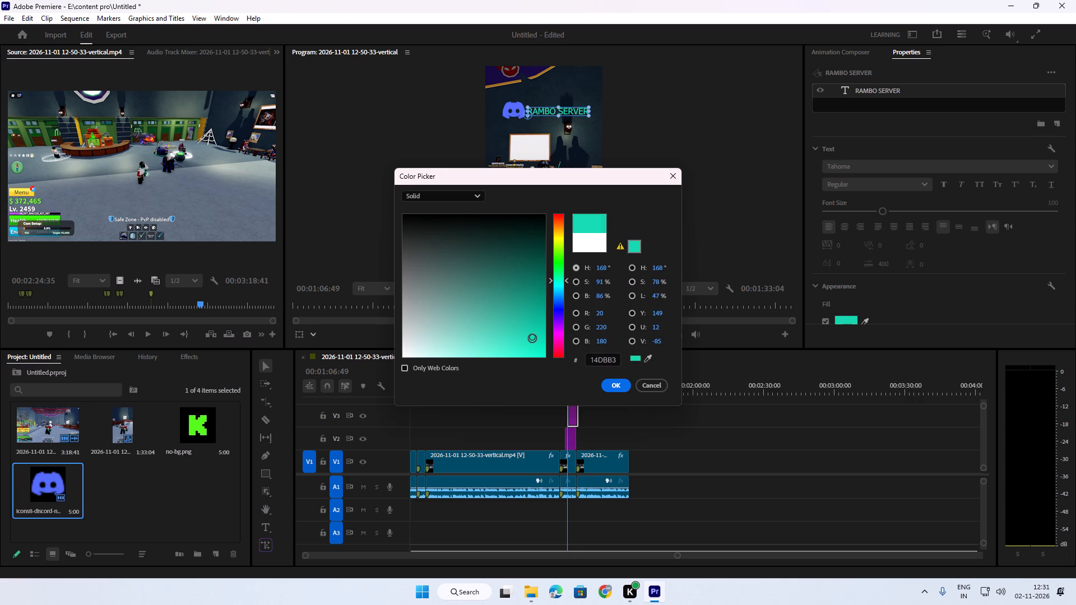
left_click_drag(532, 338, 532, 342)
left_click(556, 236)
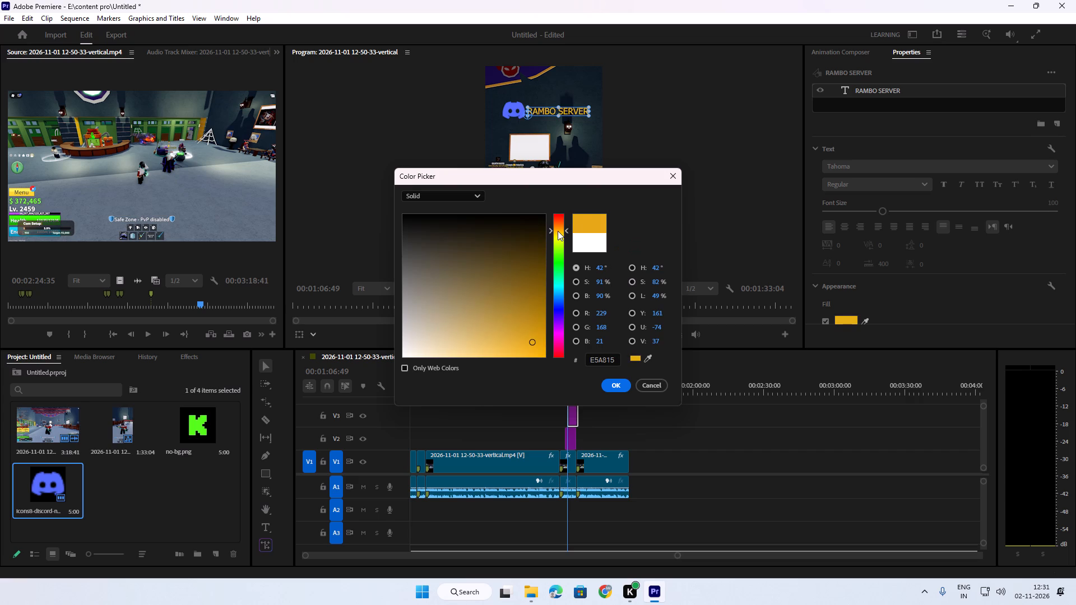
left_click_drag(532, 290, 549, 302)
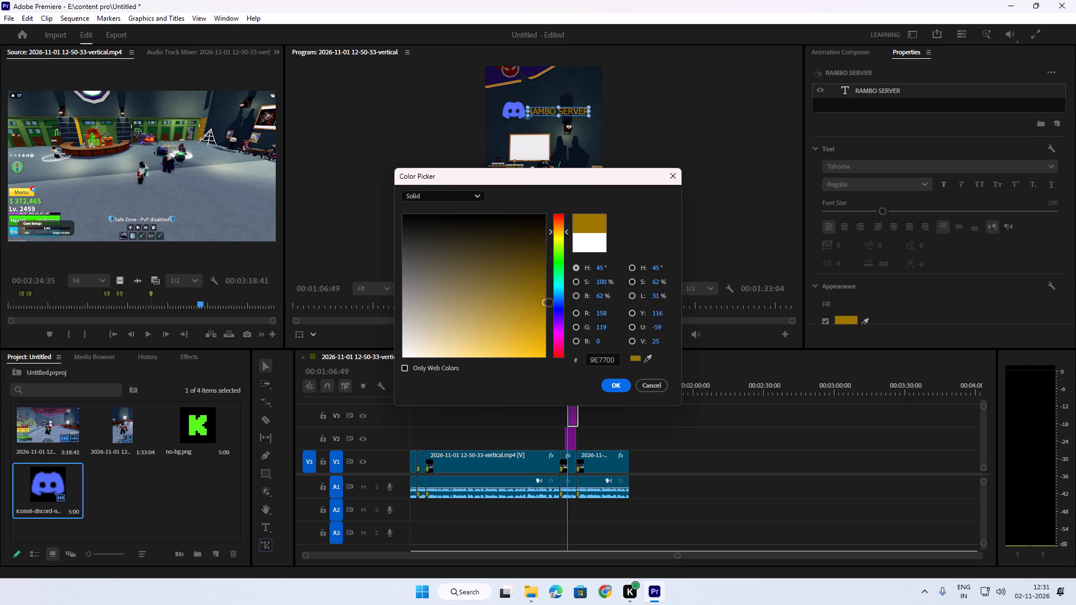
left_click_drag(549, 302, 564, 354)
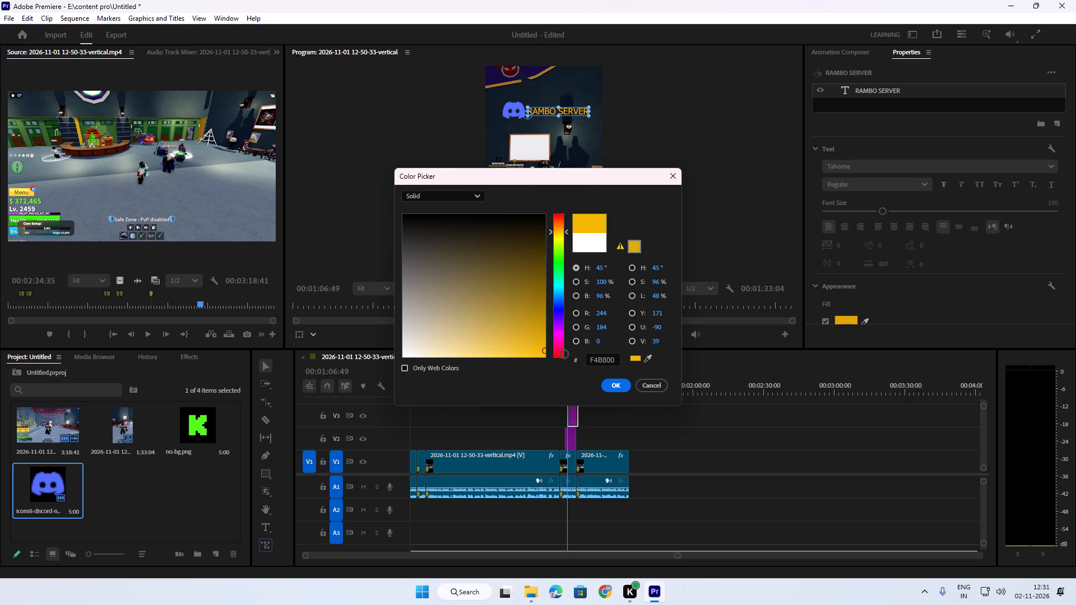
left_click_drag(564, 354, 553, 382)
left_click(606, 384)
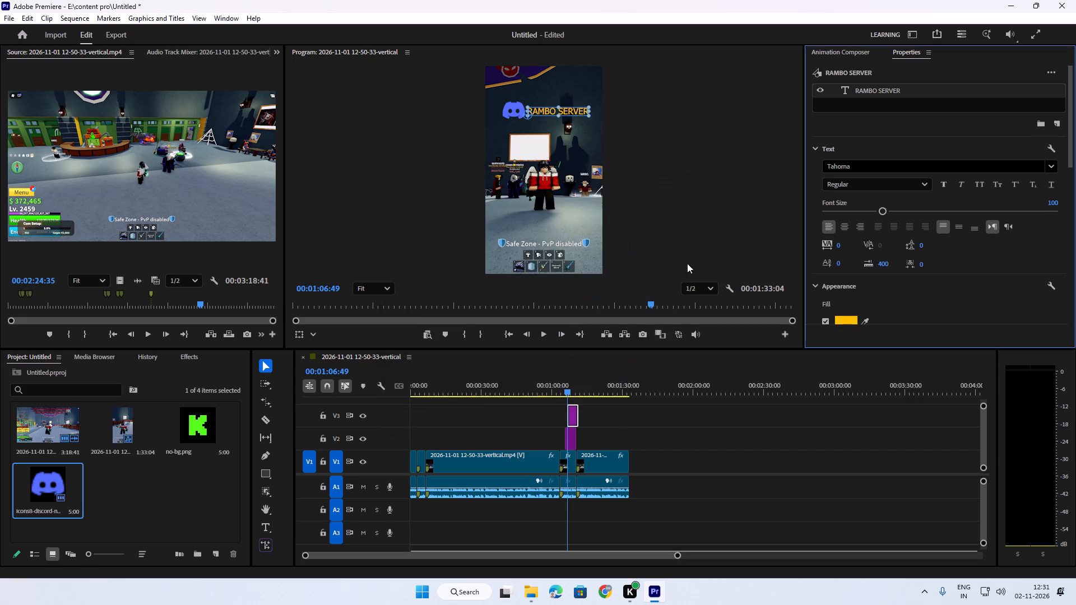
left_click(728, 209)
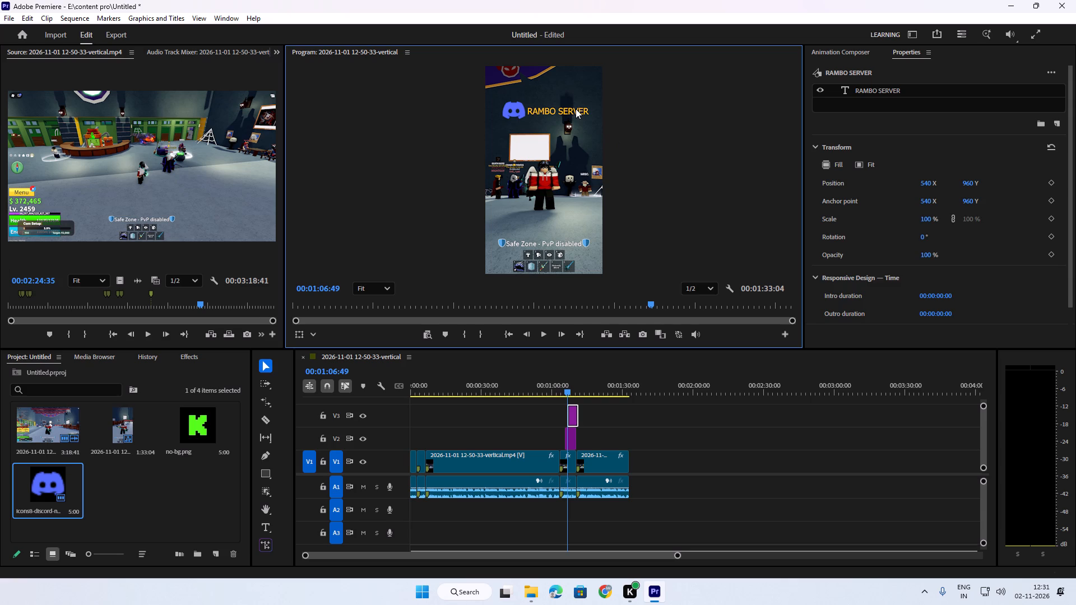
Enable a background behind the RAMBO SERVER text and set its colour to near-black 0D0D0D.
left_click(576, 109)
scroll(939, 298, "down", 6)
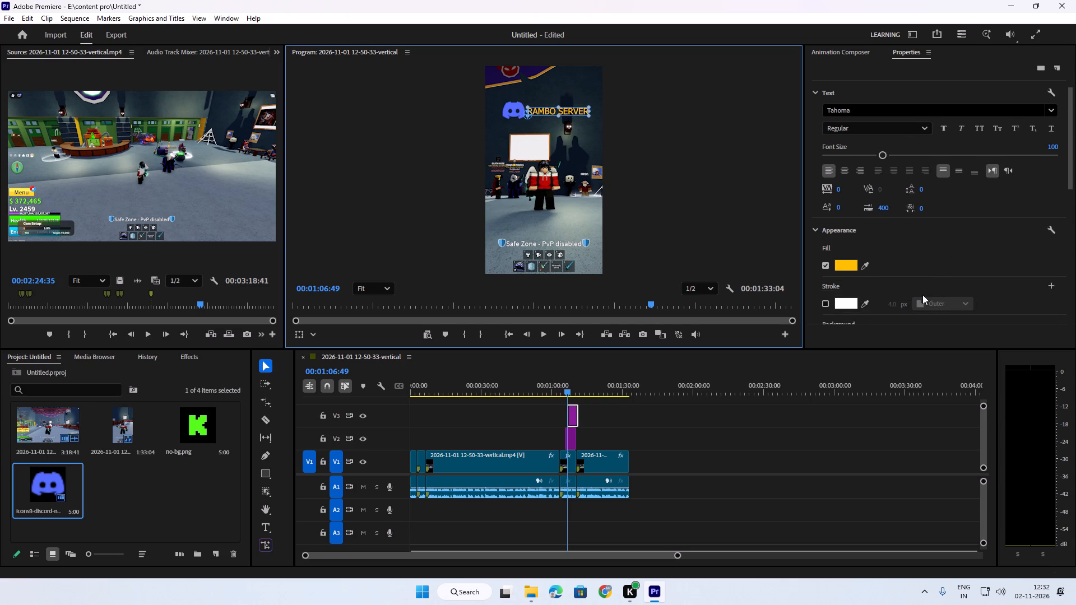
left_click(823, 291)
left_click(823, 291)
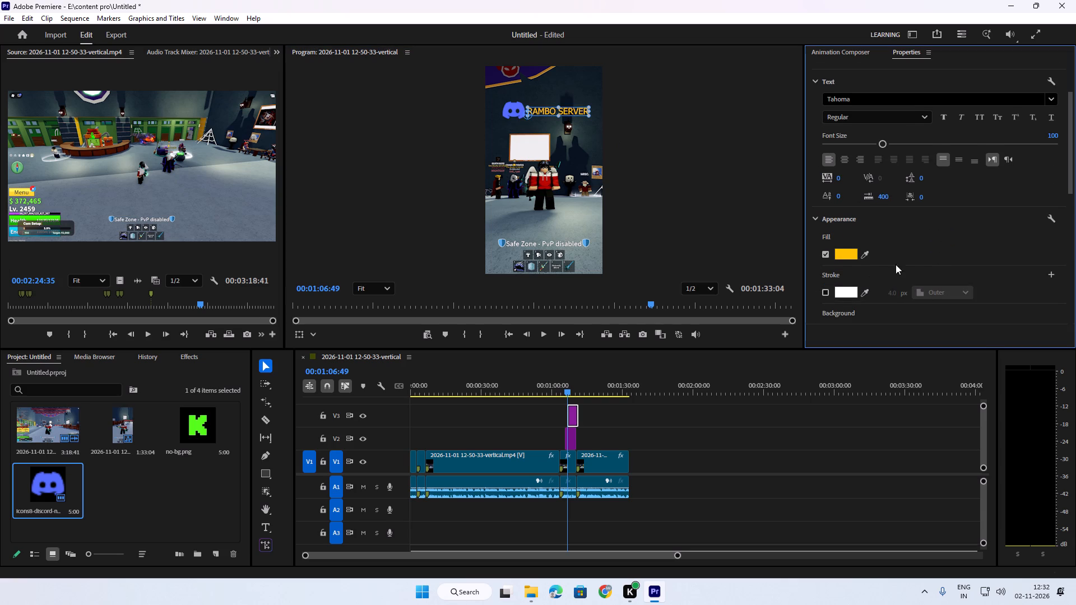
scroll(915, 253, "down", 5)
left_click(824, 276)
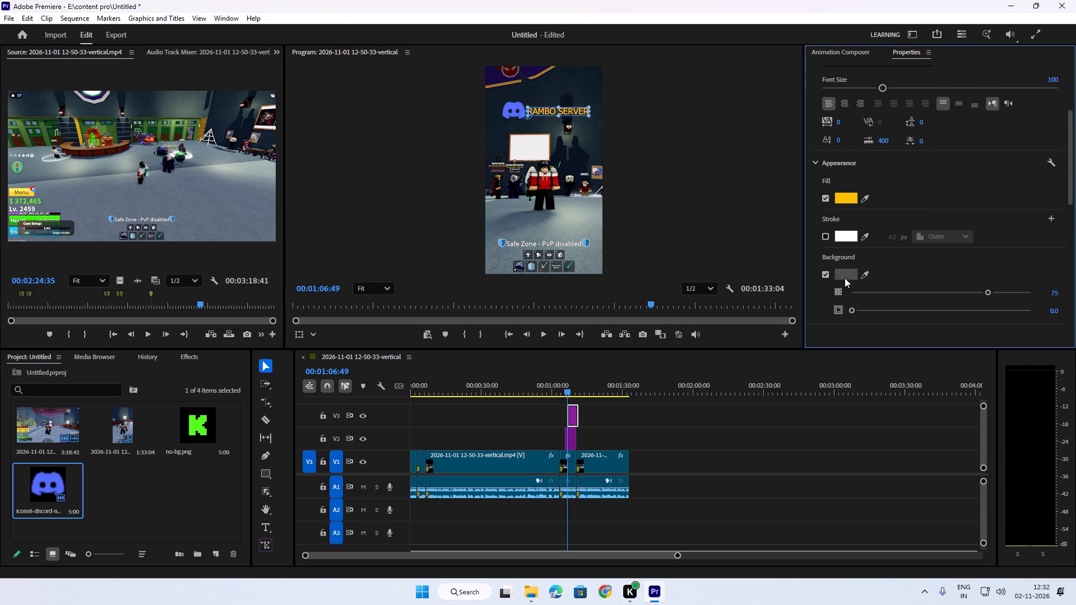
left_click(846, 278)
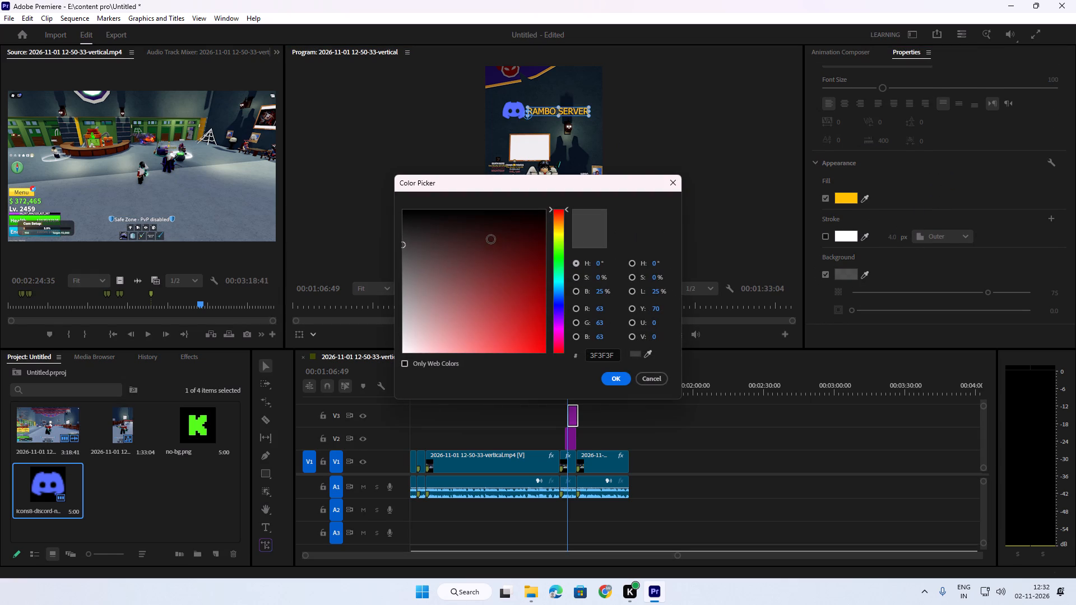
left_click_drag(417, 241, 405, 217)
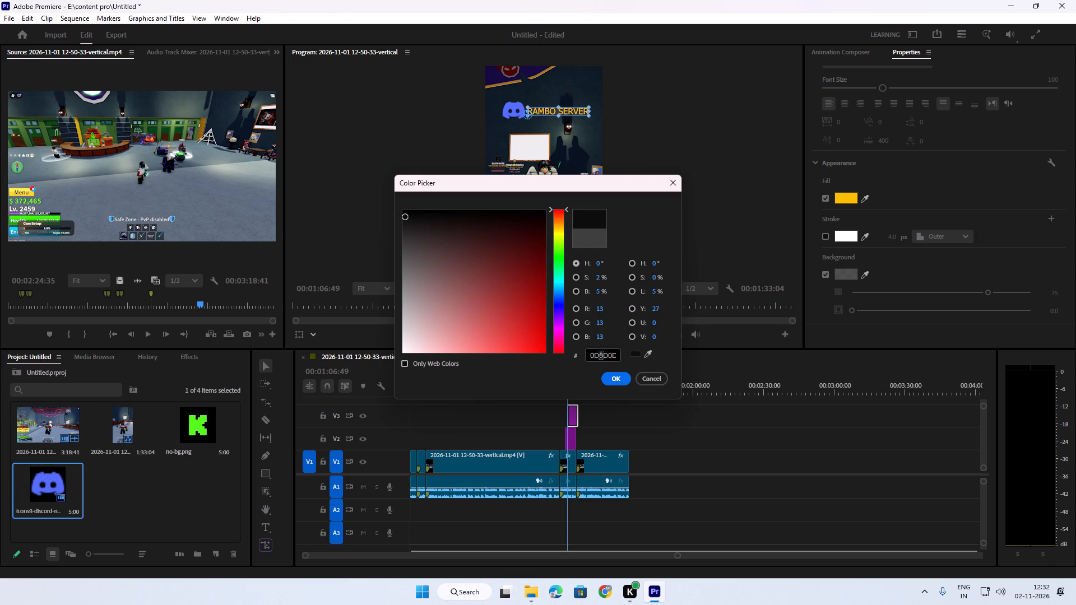
left_click(610, 375)
scroll(859, 314, "down", 2)
left_click(697, 201)
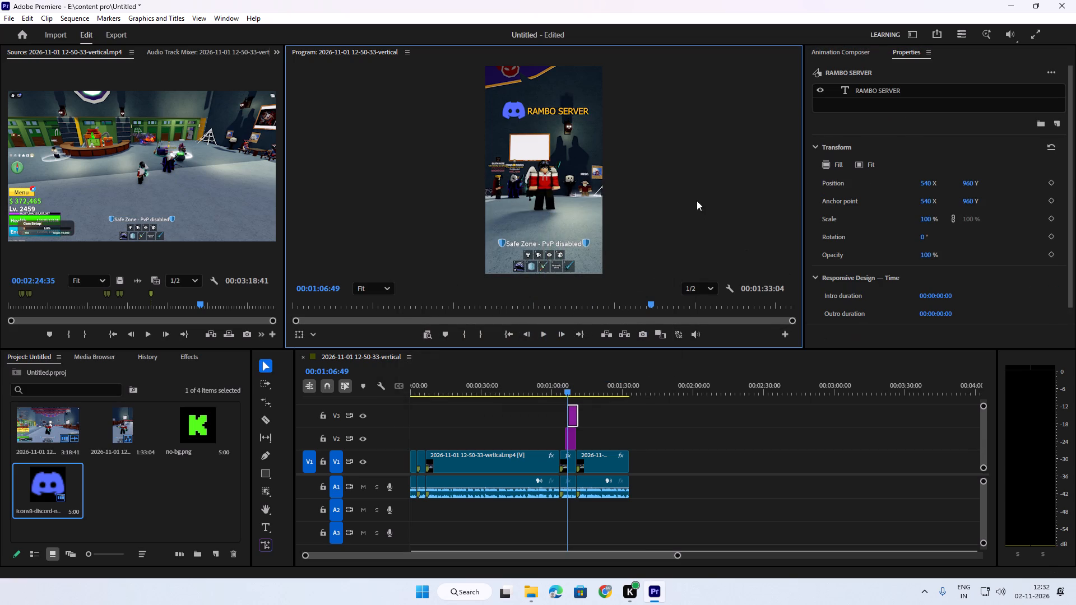
Enlarge the RAMBO SERVER text's background beyond the letters and round its corners to 42.
left_click(572, 107)
scroll(903, 288, "down", 5)
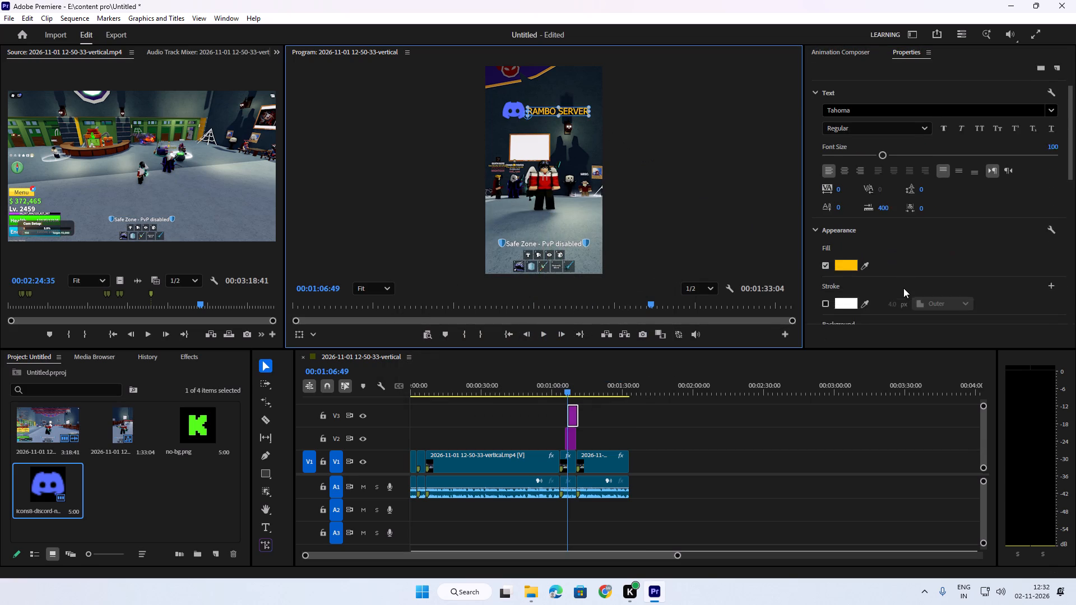
scroll(903, 288, "down", 11)
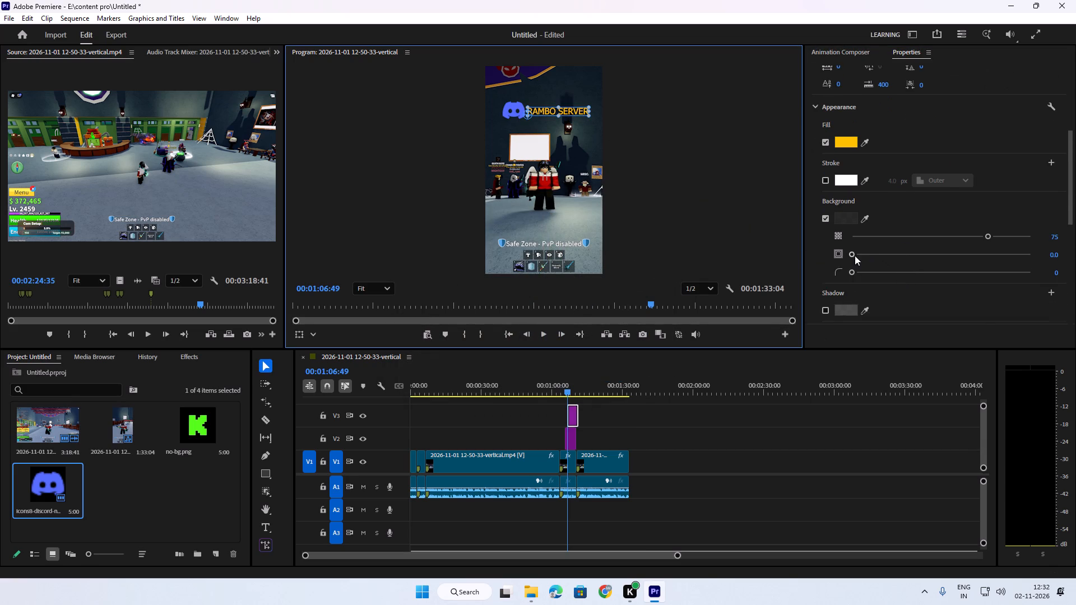
left_click_drag(855, 271, 908, 273)
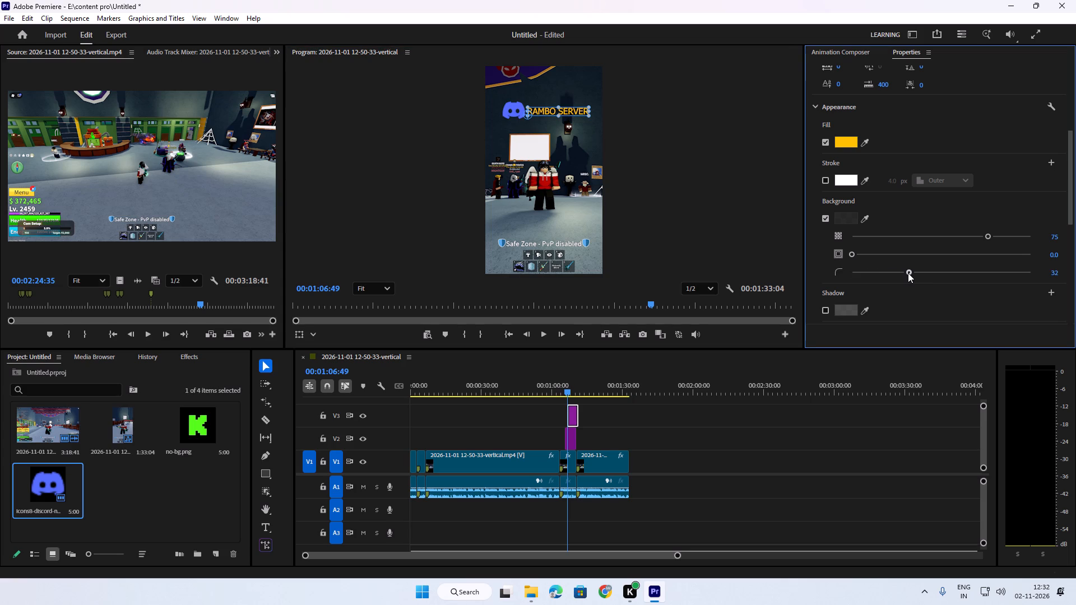
left_click_drag(908, 273, 926, 273)
left_click_drag(861, 256, 915, 258)
left_click_drag(915, 258, 907, 258)
left_click(741, 232)
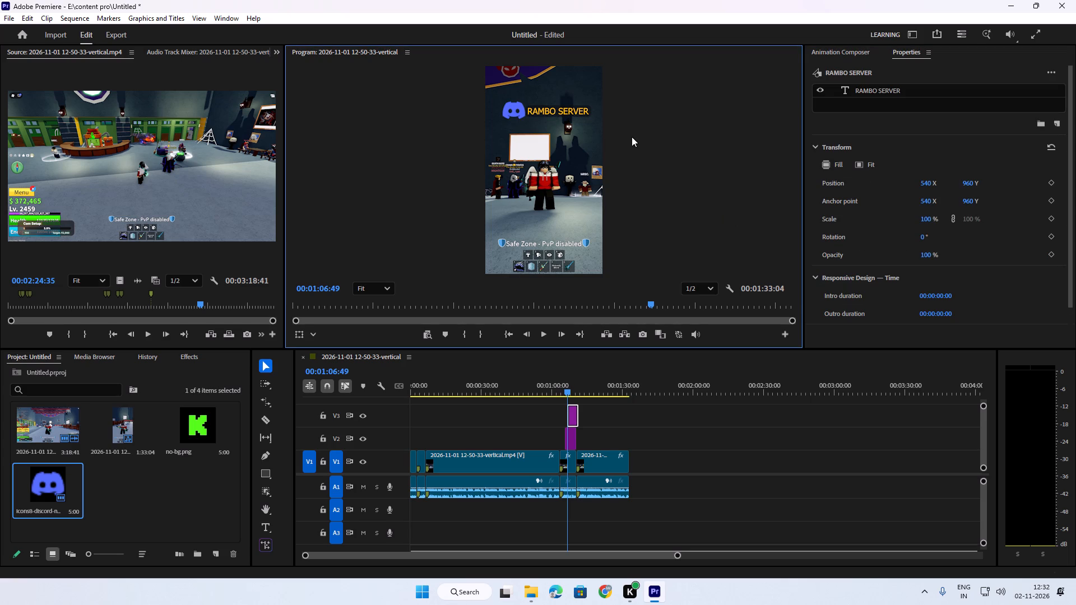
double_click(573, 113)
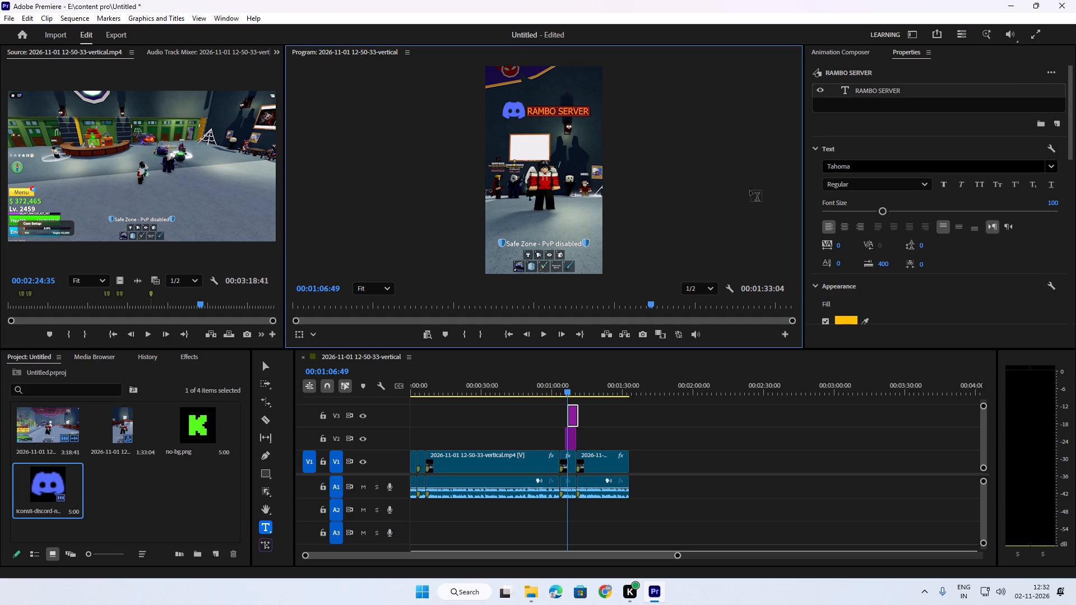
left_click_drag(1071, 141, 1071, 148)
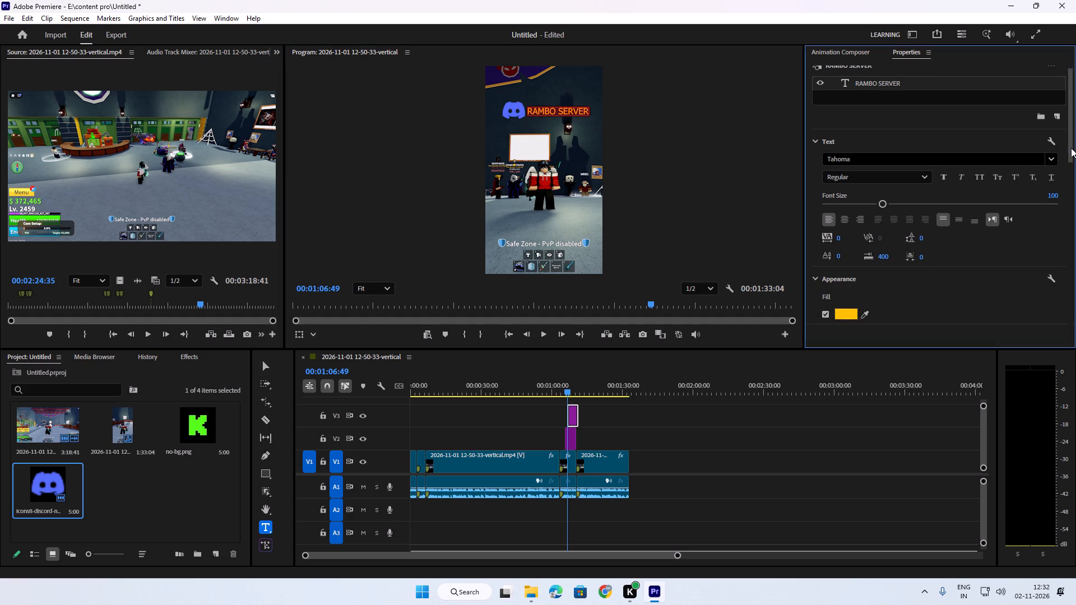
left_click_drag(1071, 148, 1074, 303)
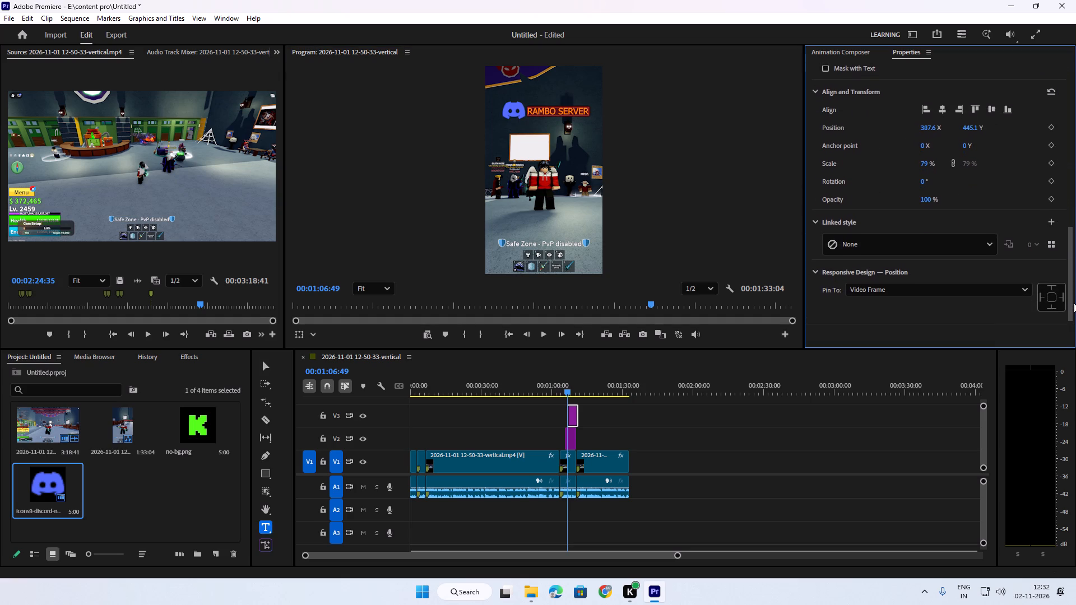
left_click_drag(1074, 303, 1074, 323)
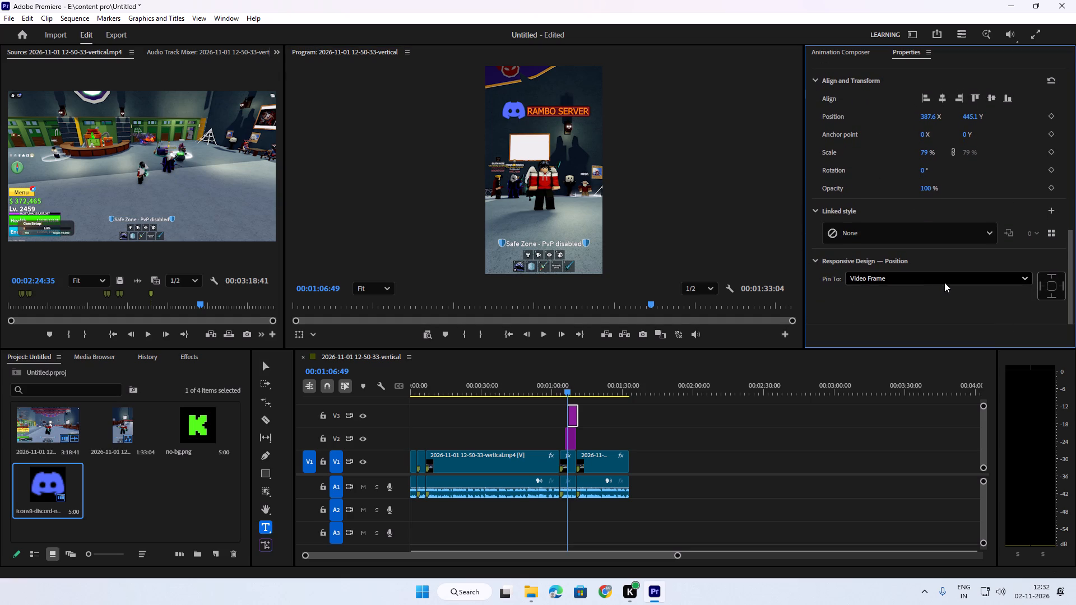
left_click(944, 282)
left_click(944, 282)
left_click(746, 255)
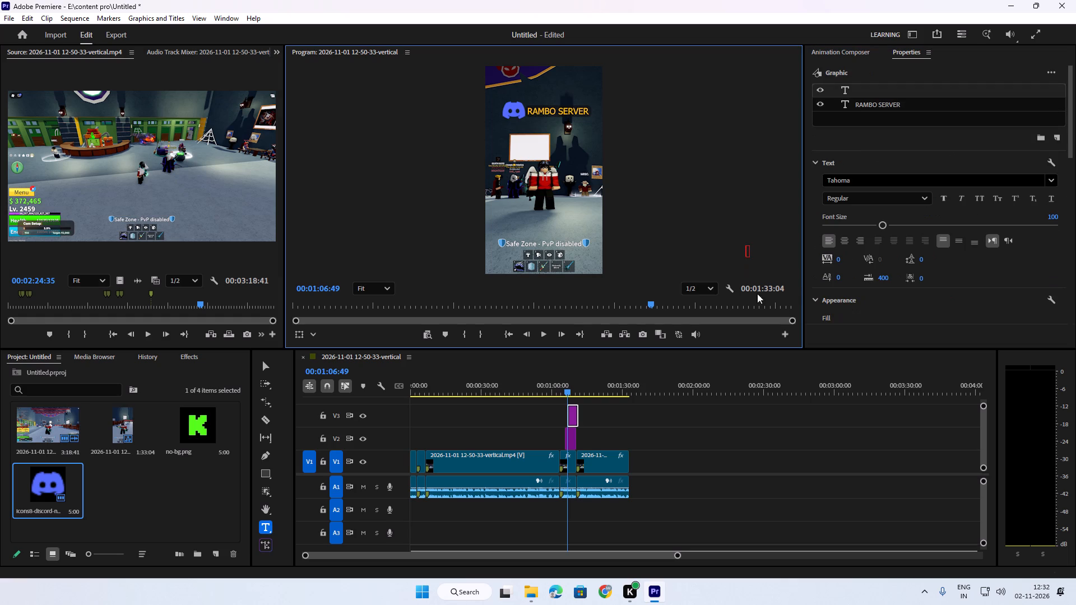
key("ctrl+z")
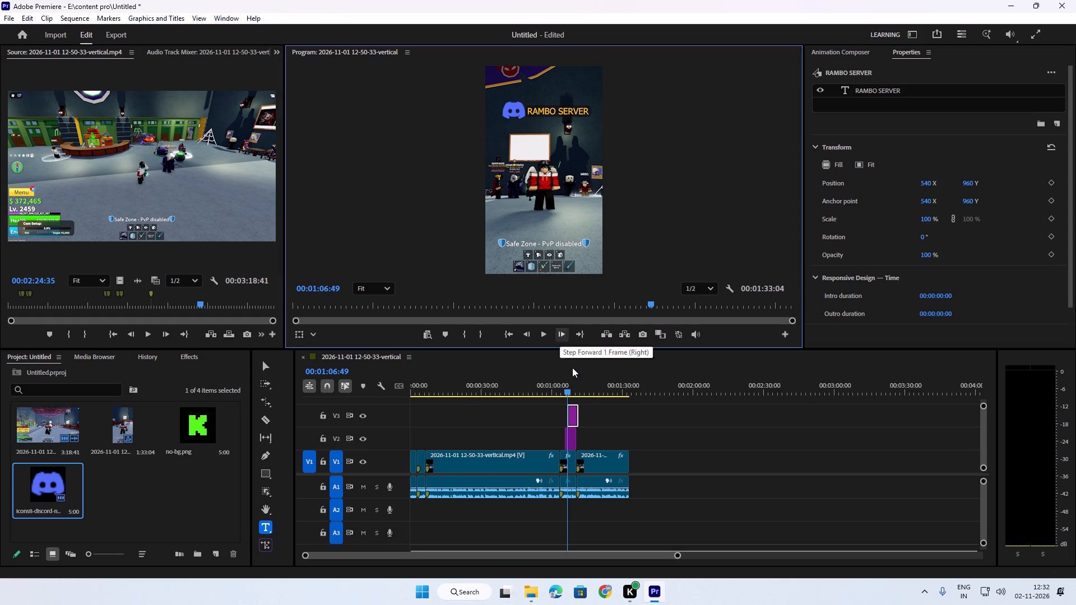
Play the sequence from about 00:01:02 to check when the Discord icon and RAMBO SERVER text appear.
left_click_drag(573, 380, 558, 395)
key("space")
key("space")
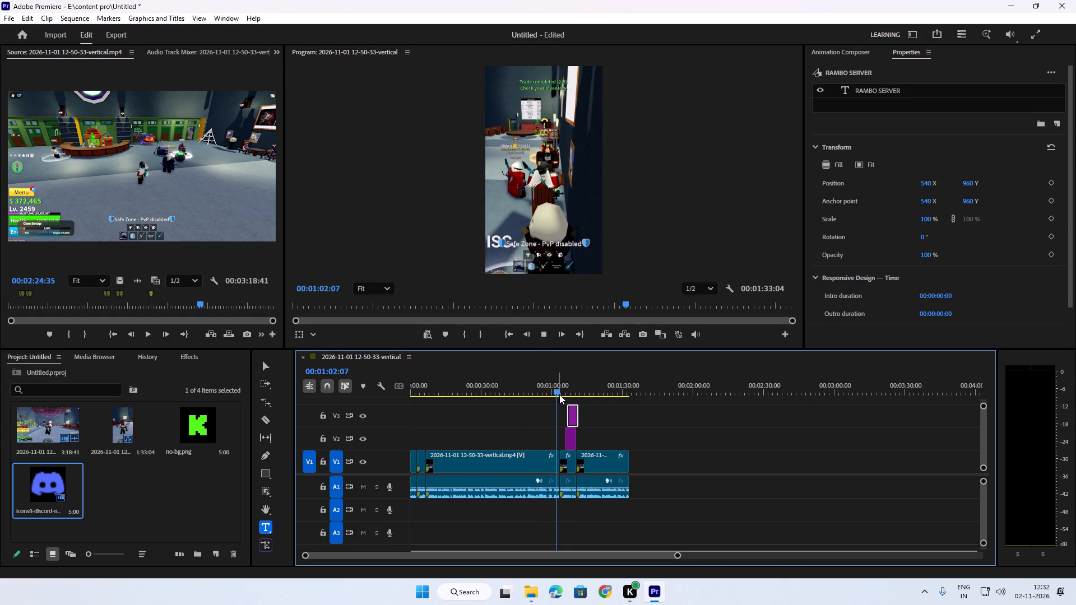
key("space")
key("space")
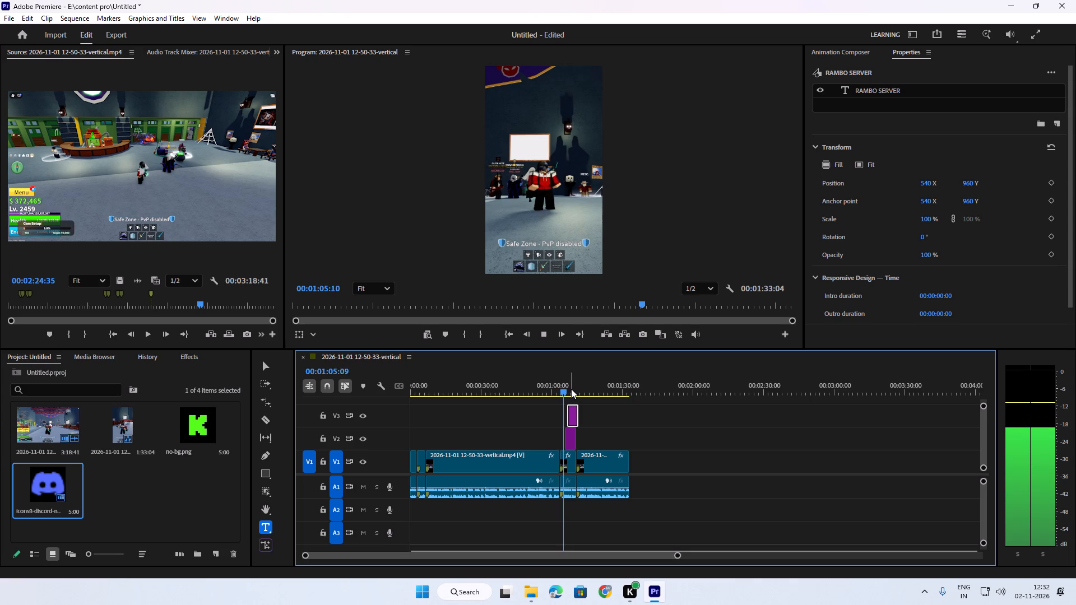
key("space")
key("space")
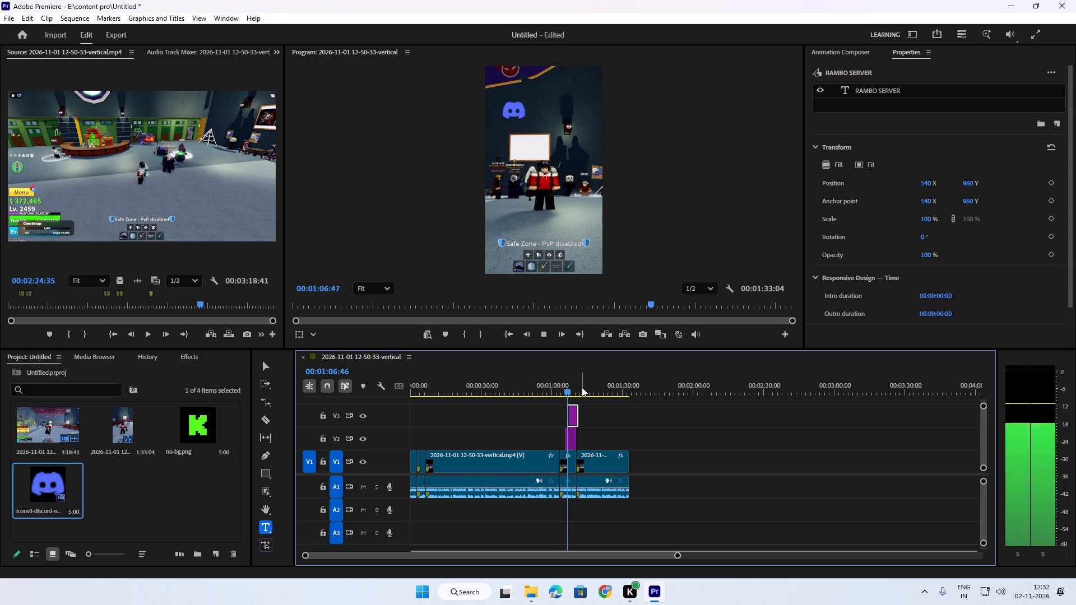
Move the RAMBO SERVER text clip on V3 earlier to line up with the Discord icon clip on V2, and preview the timing.
left_click_drag(573, 390, 560, 393)
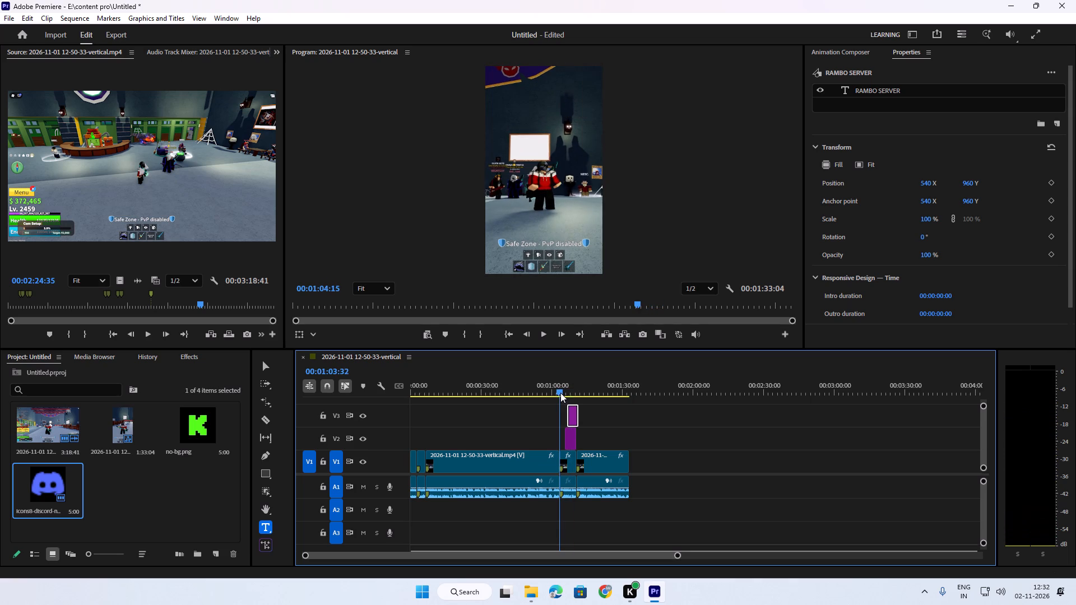
left_click_drag(560, 393, 560, 393)
left_click(571, 418)
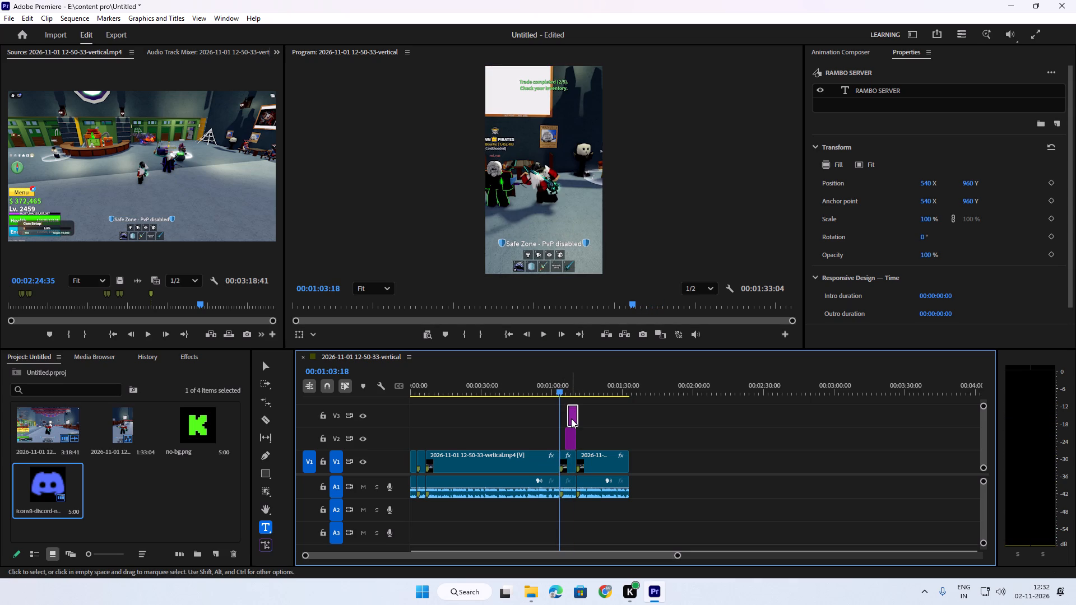
key("space")
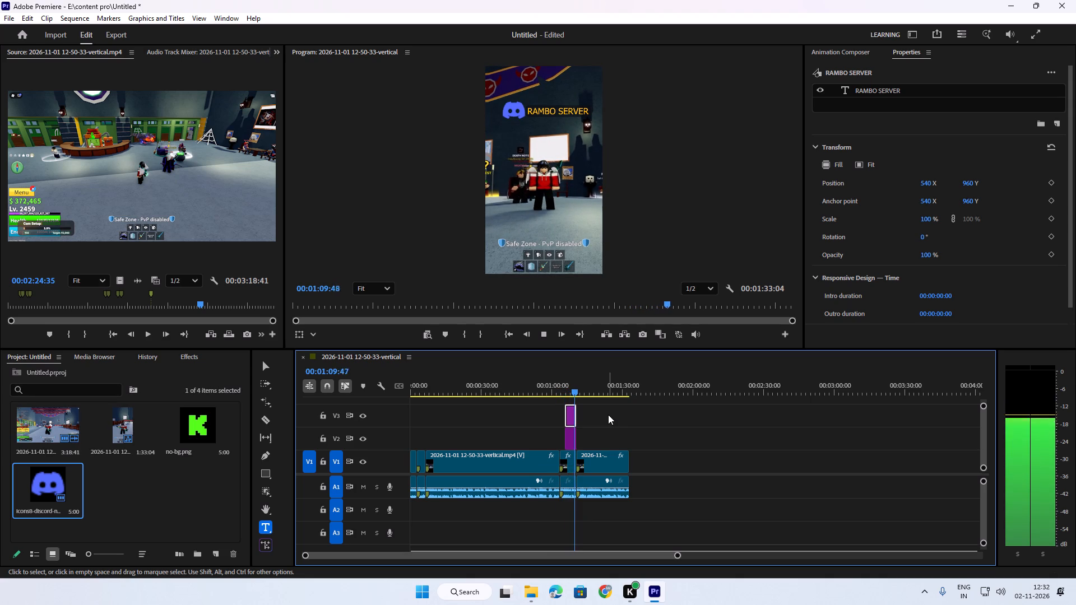
key("space")
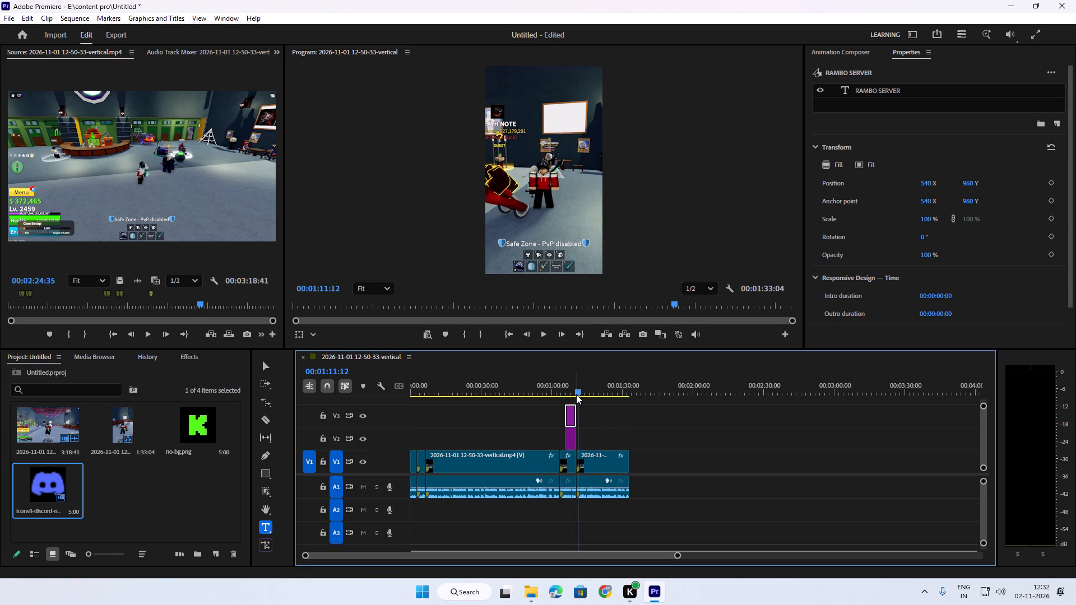
left_click_drag(577, 394, 569, 394)
key("space")
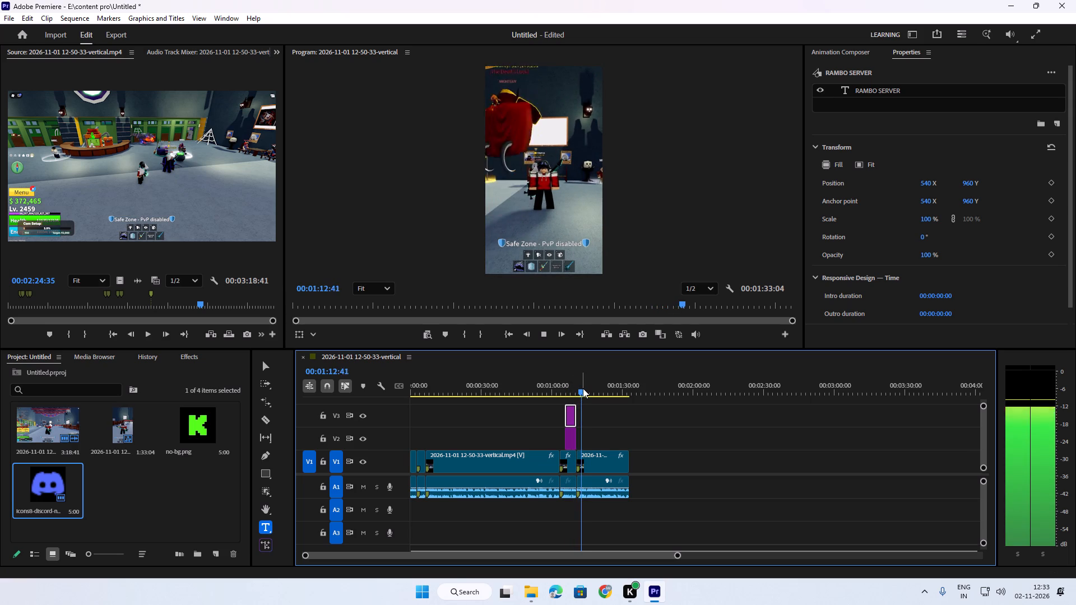
left_click_drag(585, 388, 570, 392)
Find the Transform video effect by searching TRANS and apply it to both the RAMBO SERVER text clip and the Discord icon clip.
left_click_drag(546, 405, 558, 413)
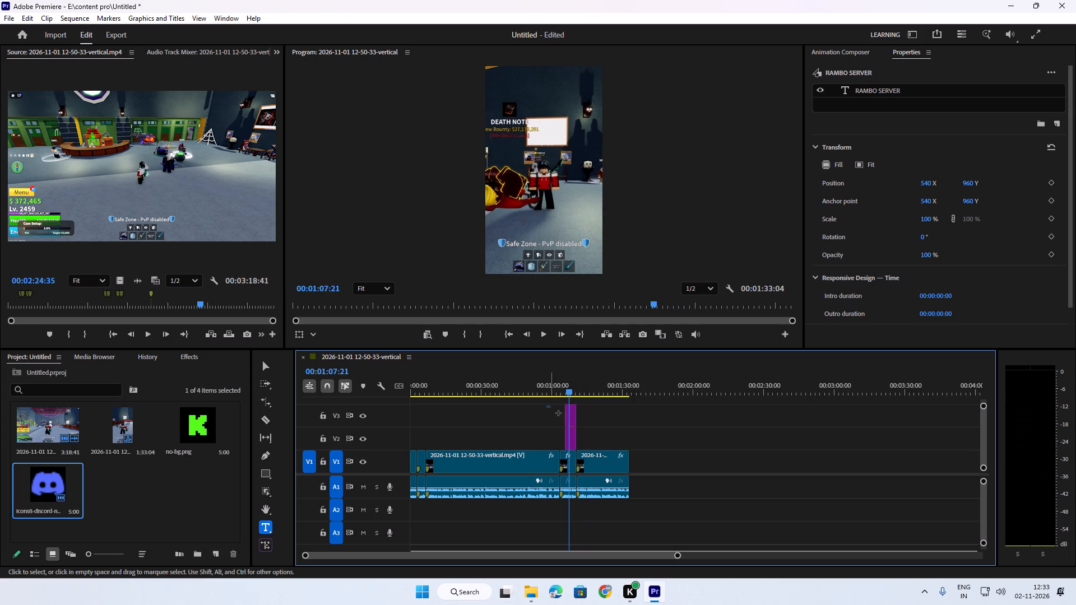
left_click_drag(558, 413, 589, 435)
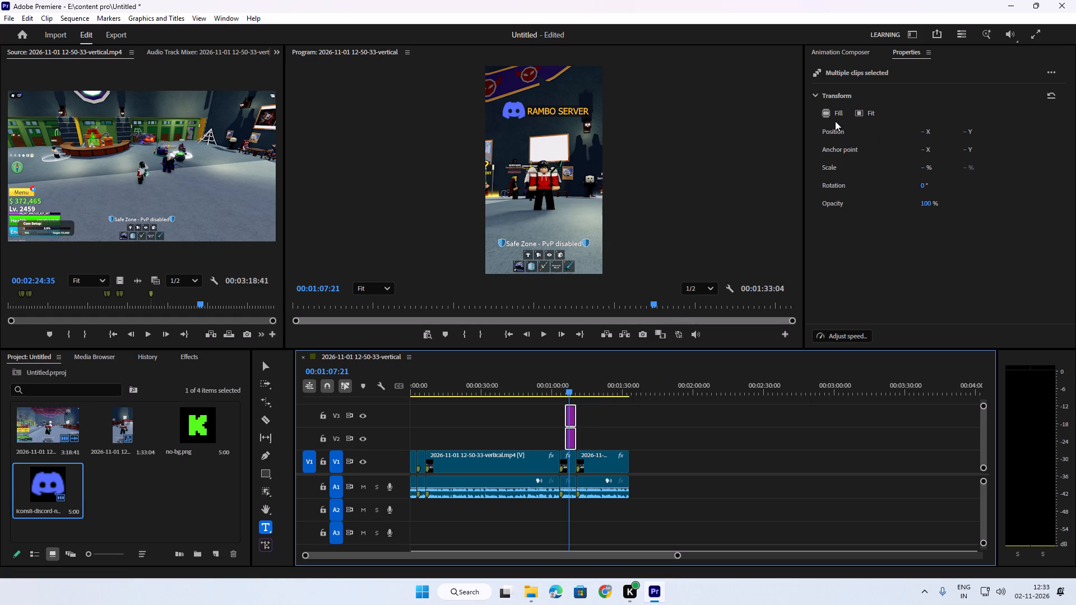
key("ctrl+7")
key("shift+ampersand")
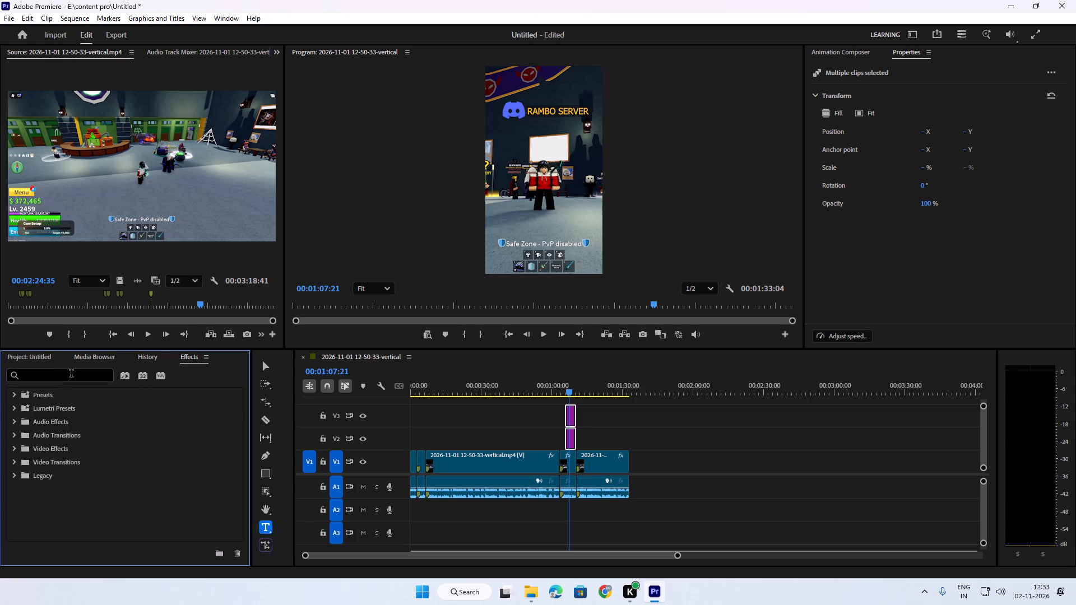
left_click(71, 375)
key("t")
key("r")
key("a")
key("n")
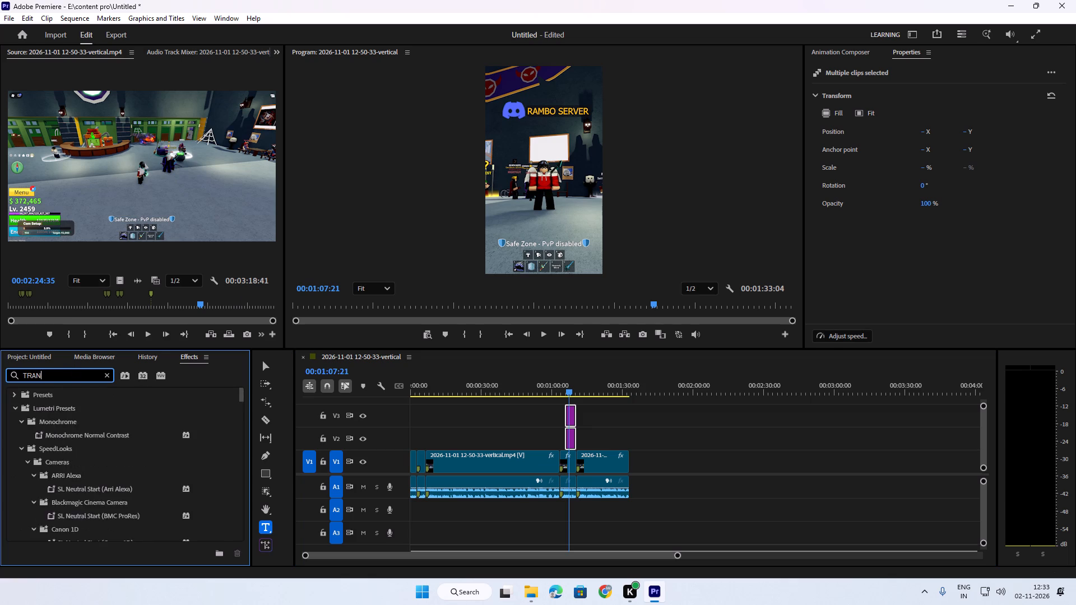
key("s")
scroll(73, 460, "down", 7)
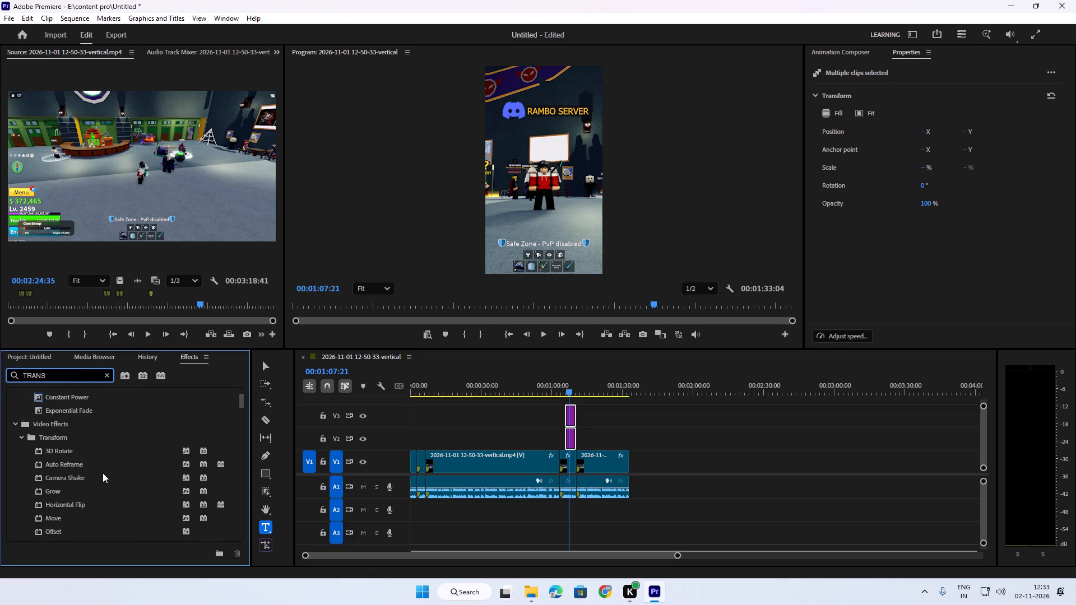
scroll(102, 459, "down", 2)
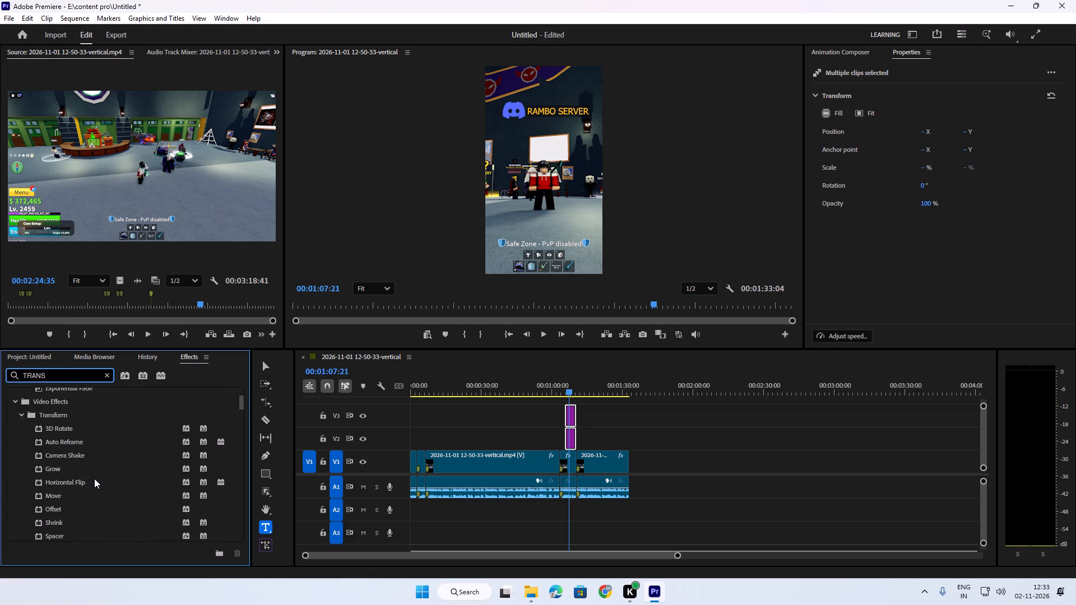
scroll(99, 467, "down", 7)
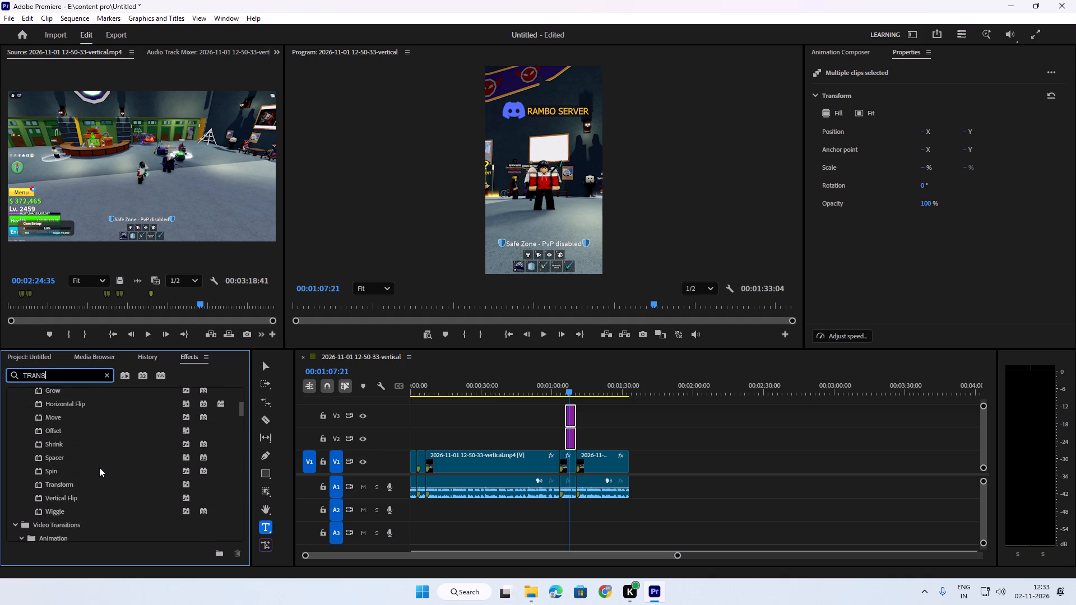
left_click(43, 484)
left_click_drag(39, 485, 379, 459)
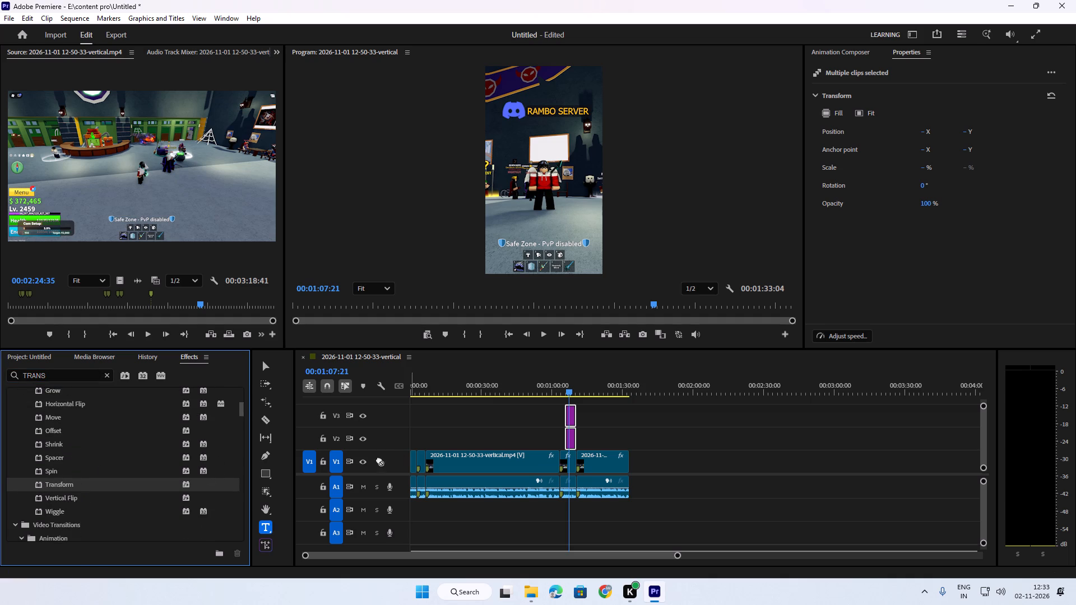
left_click_drag(379, 459, 569, 417)
Show the Effect Controls and apply the Transform effect to the selected text and Discord icon clips again.
key("ctrl+5")
key("ctrl+7")
key("ctrl+7")
key("ctrl+7")
key("shift+percent")
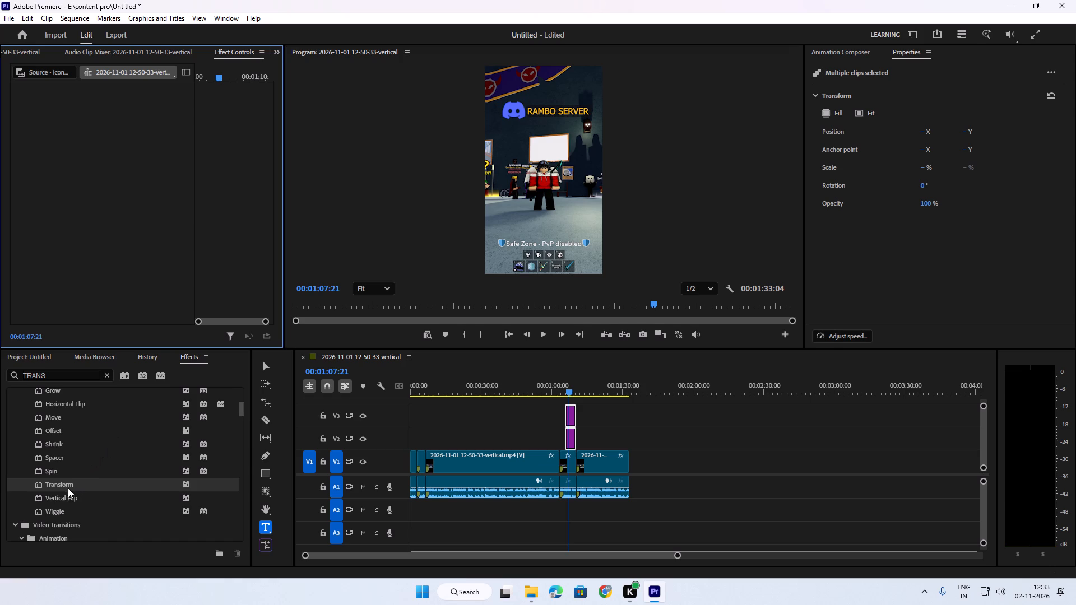
left_click_drag(64, 486, 574, 418)
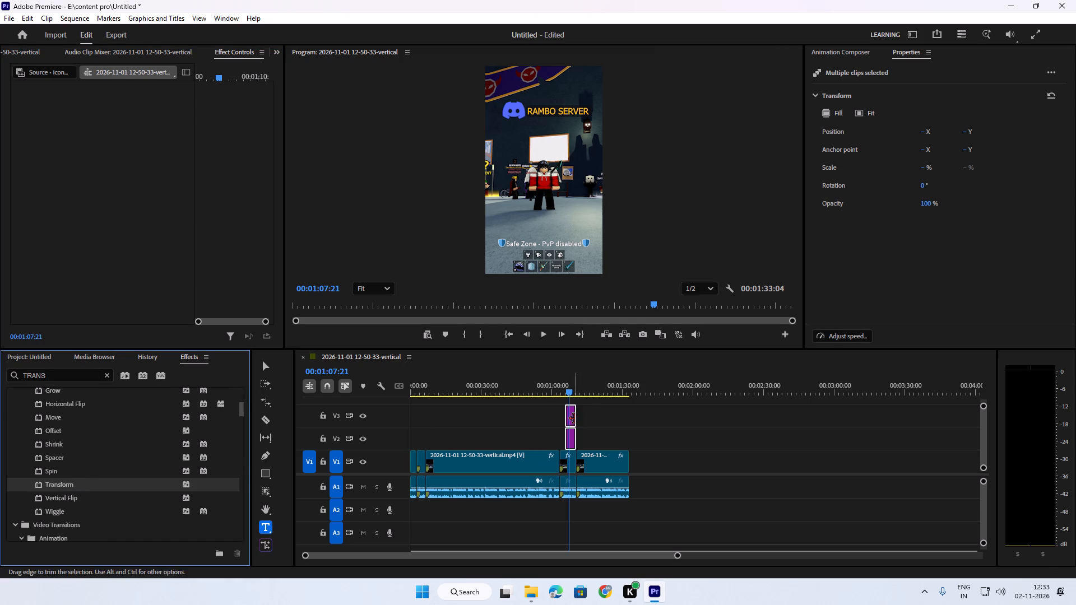
Shift the RAMBO SERVER text off frame with the first Transform effect's horizontal position at -480 and keyframe the position at 00:01:07:58.
left_click(231, 80)
left_click(231, 80)
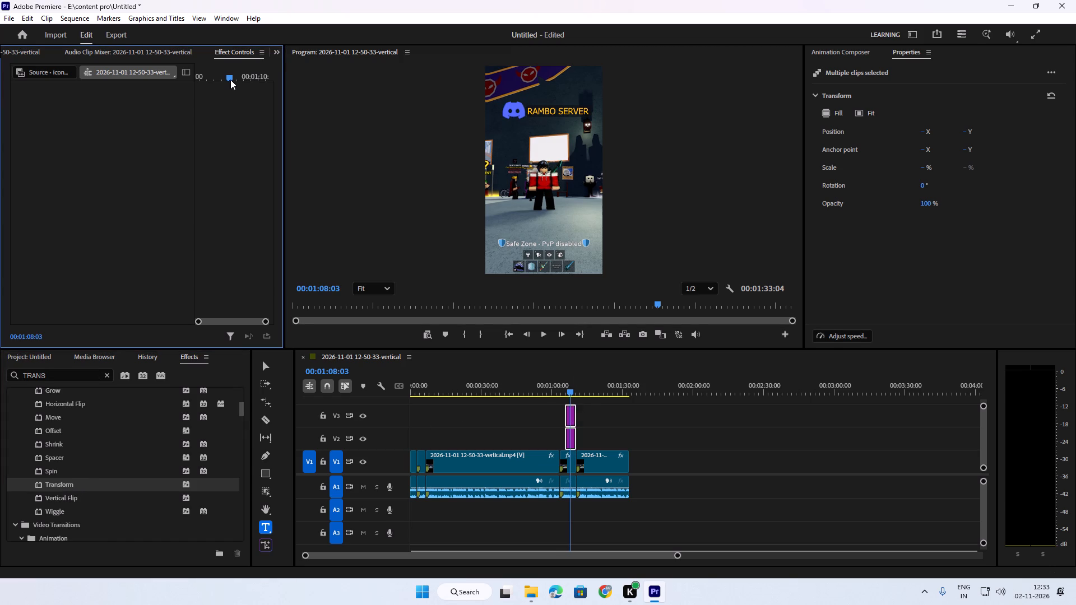
left_click(534, 411)
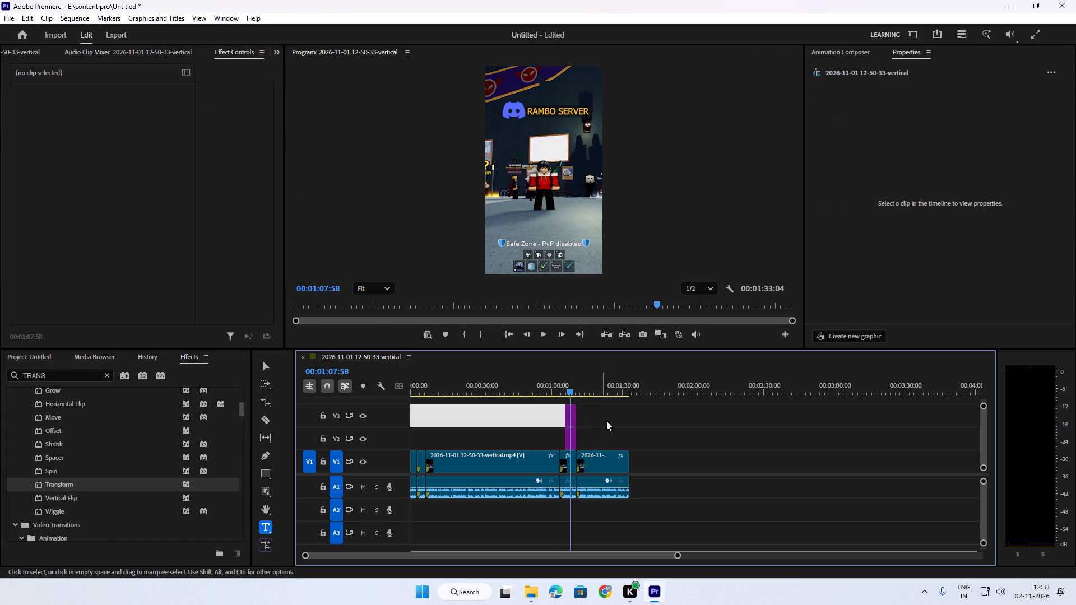
left_click(609, 421)
left_click(571, 417)
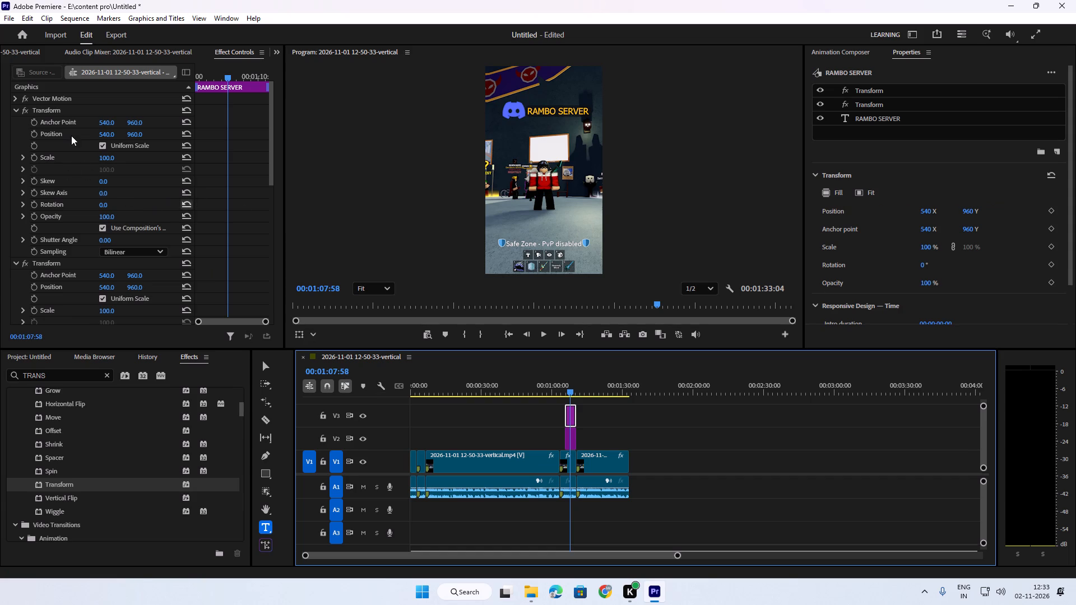
left_click_drag(106, 136, 138, 136)
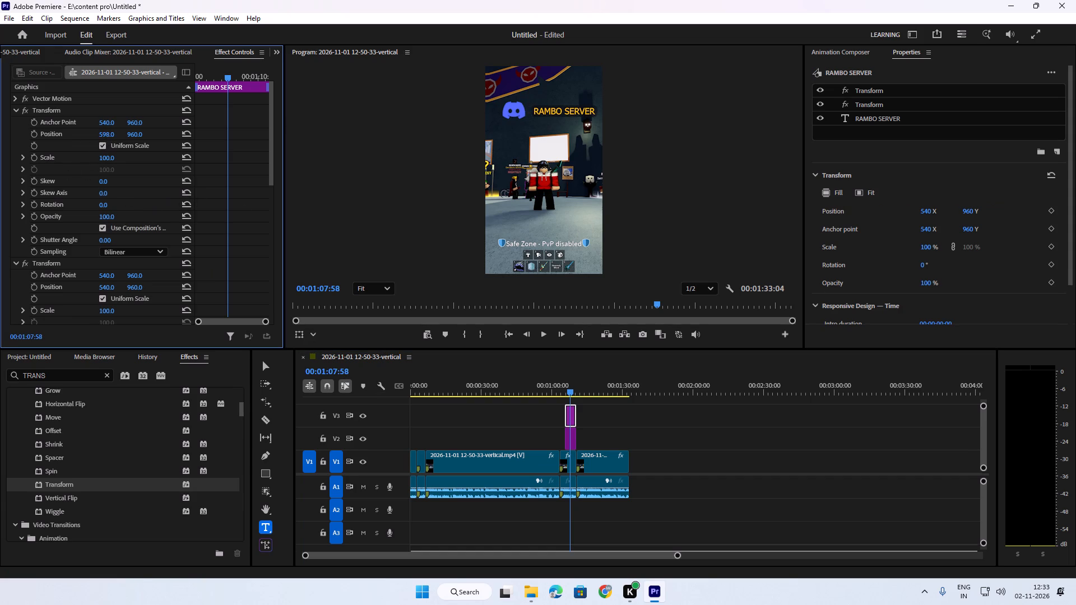
left_click_drag(138, 136, 69, 128)
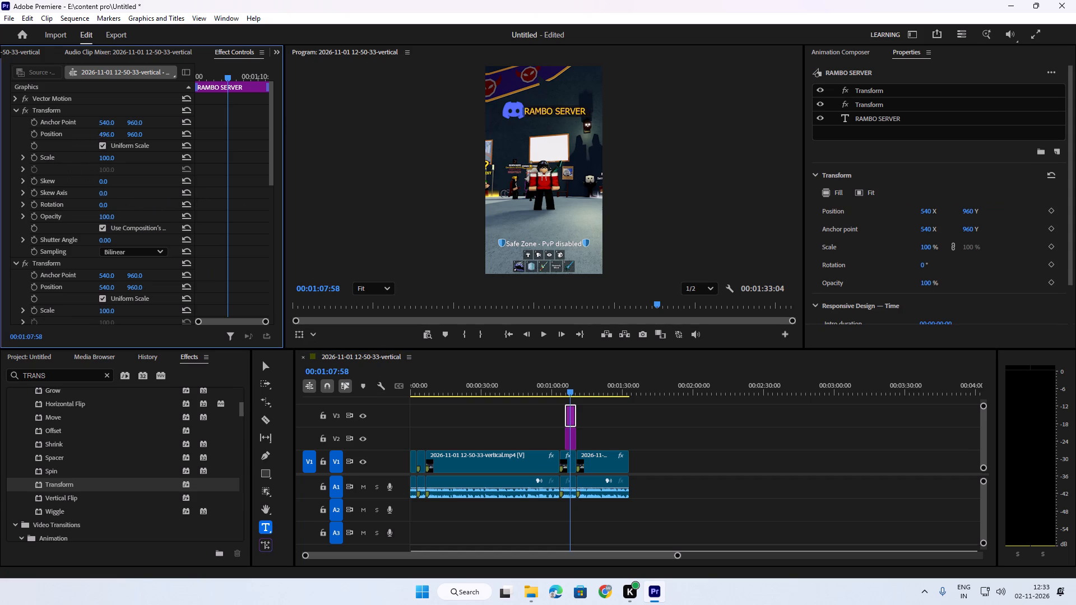
left_click_drag(69, 128, 53, 133)
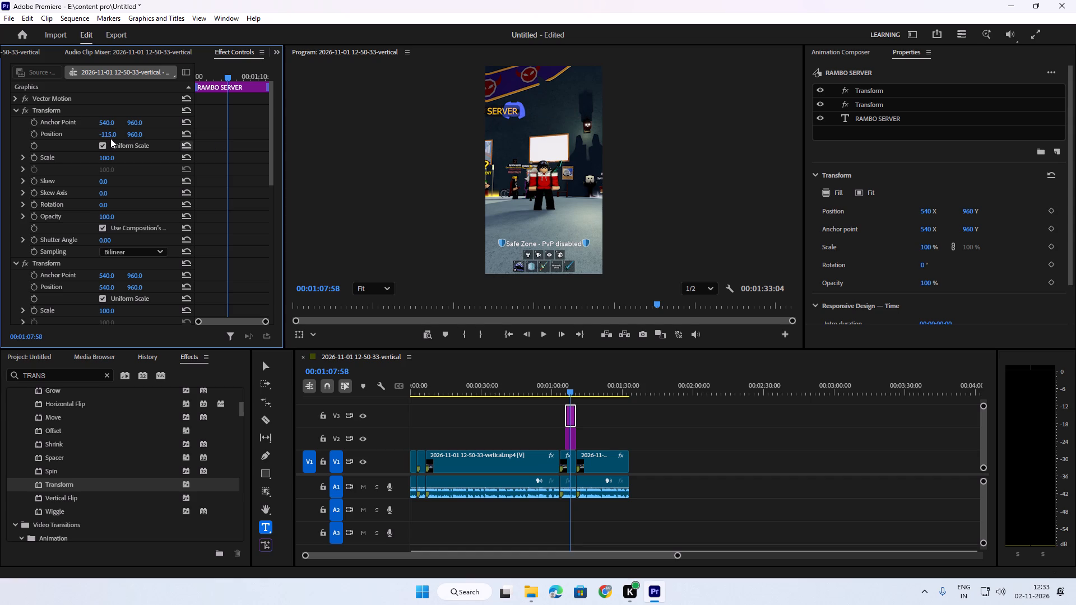
left_click_drag(110, 138, 103, 138)
left_click_drag(108, 136, 106, 136)
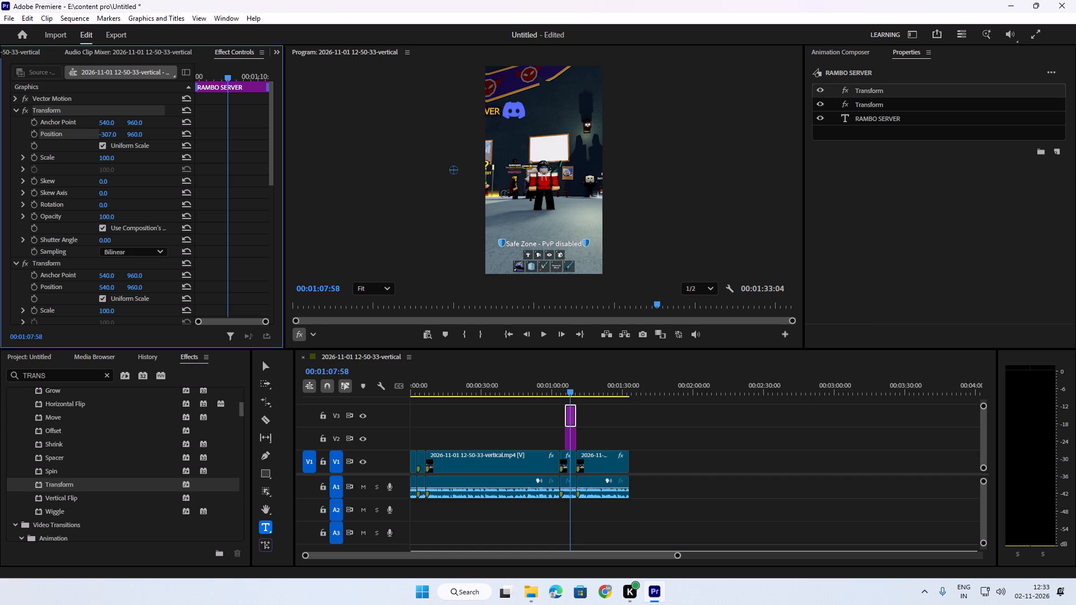
left_click_drag(106, 136, 10, 126)
left_click_drag(10, 126, 8, 126)
left_click_drag(8, 126, 9, 126)
left_click(35, 133)
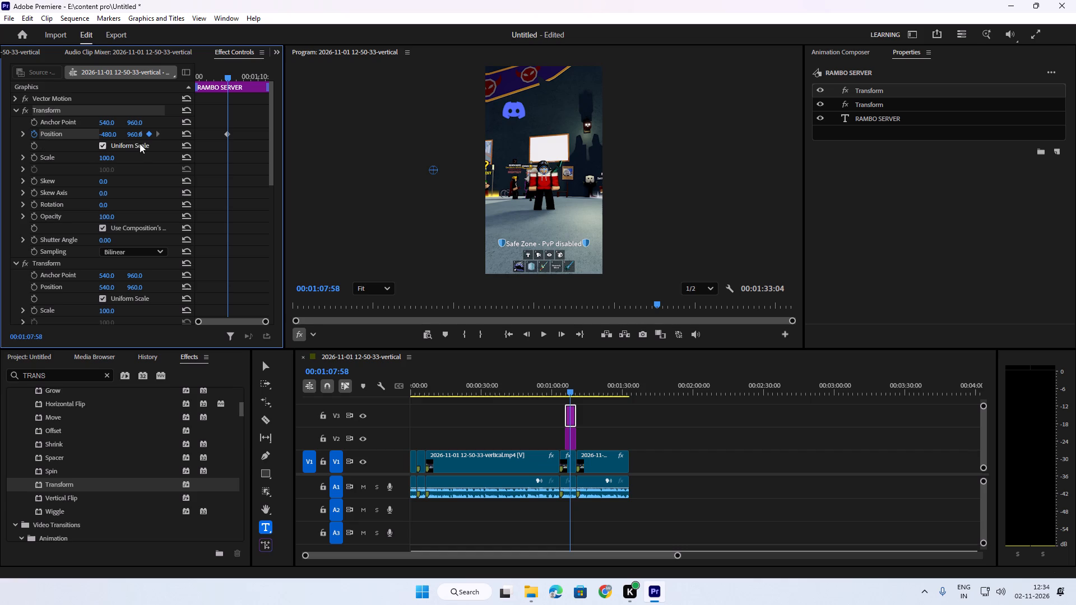
Add a second Transform position keyframe at 00:01:08:30 by resetting the RAMBO SERVER text's position to 540, 960.
left_click_drag(229, 77, 236, 80)
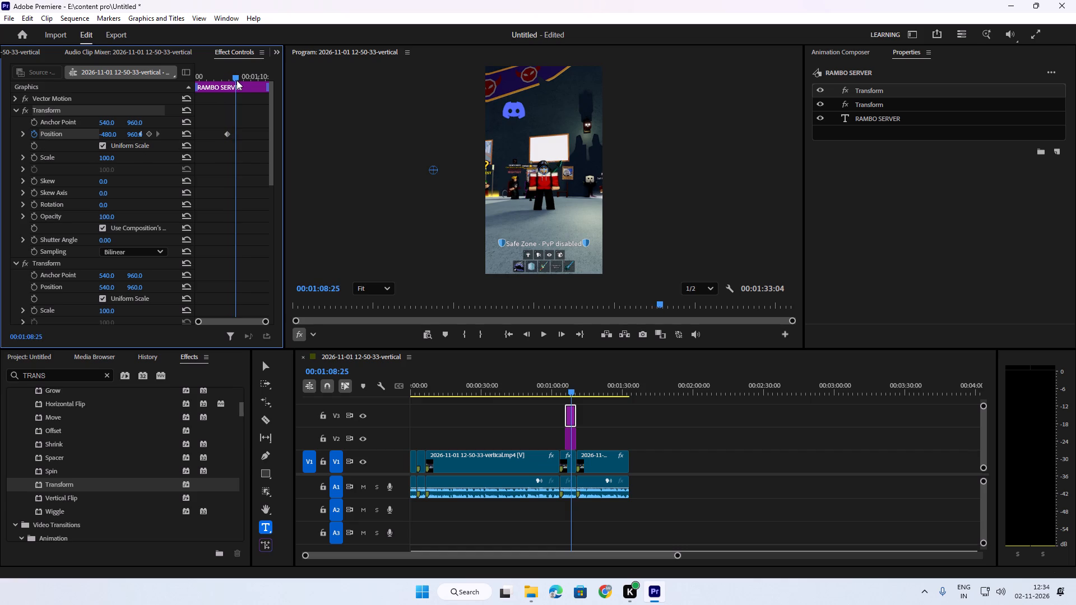
left_click_drag(236, 80, 237, 80)
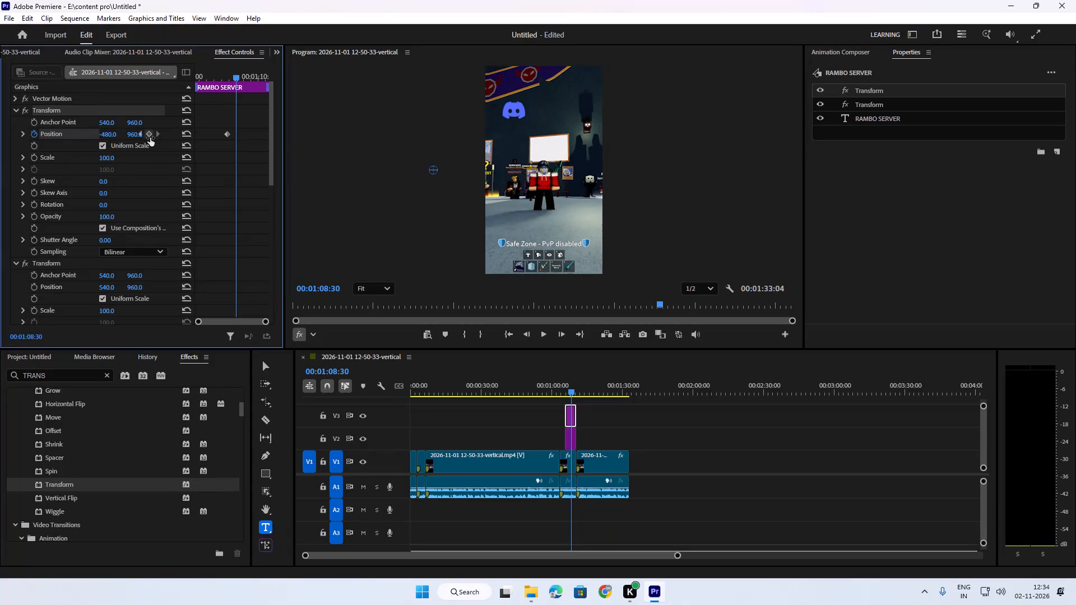
left_click(183, 135)
Replay the RAMBO SERVER text's slide-in between its two position keyframes to check the animation.
left_click_drag(241, 75, 231, 76)
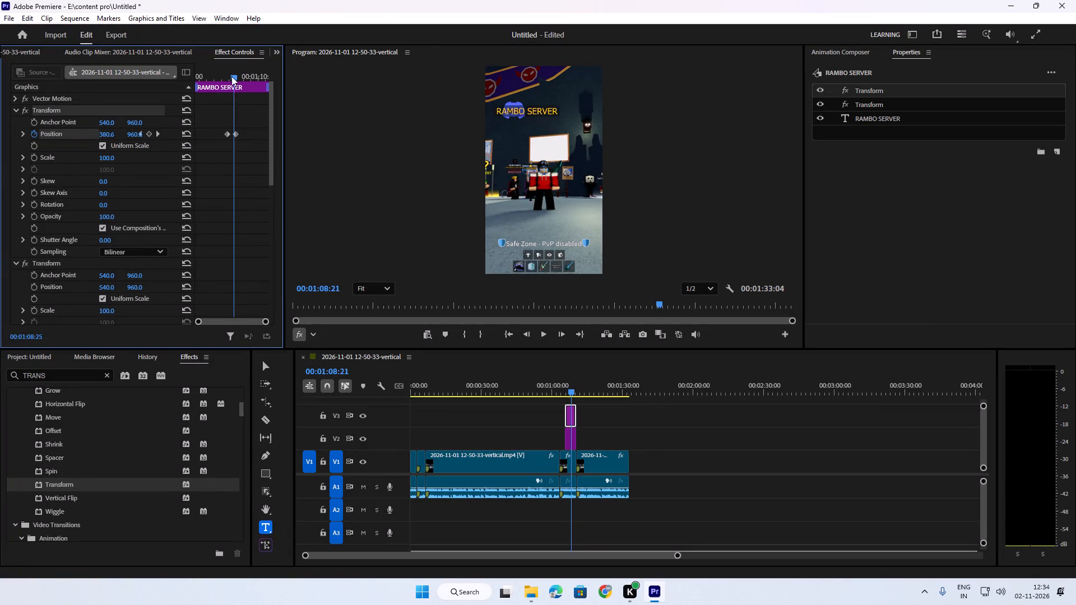
left_click_drag(231, 76, 226, 78)
key("space")
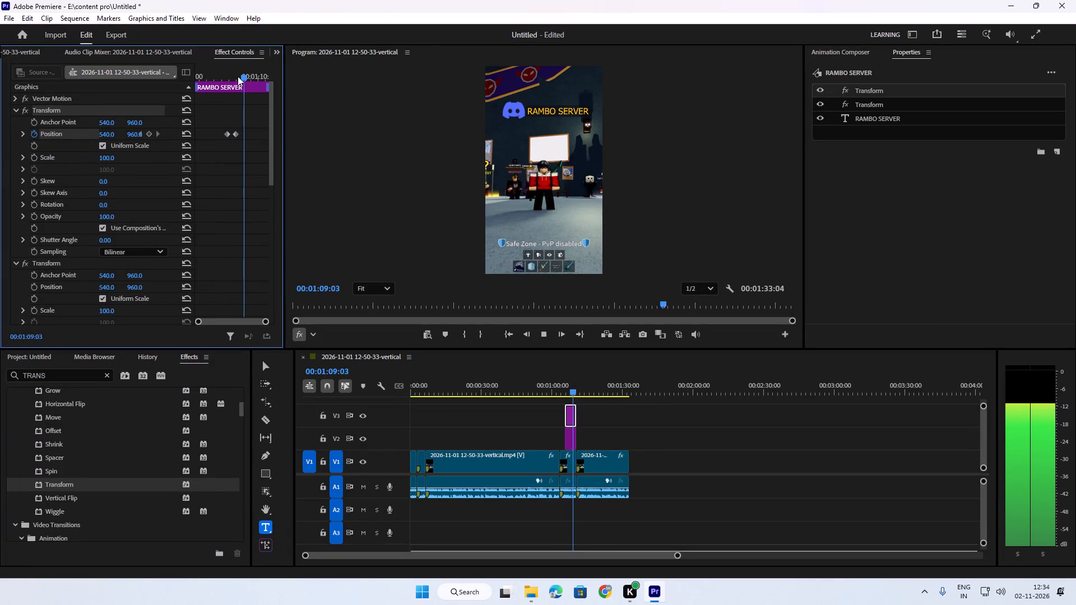
left_click_drag(242, 75, 225, 83)
key("space")
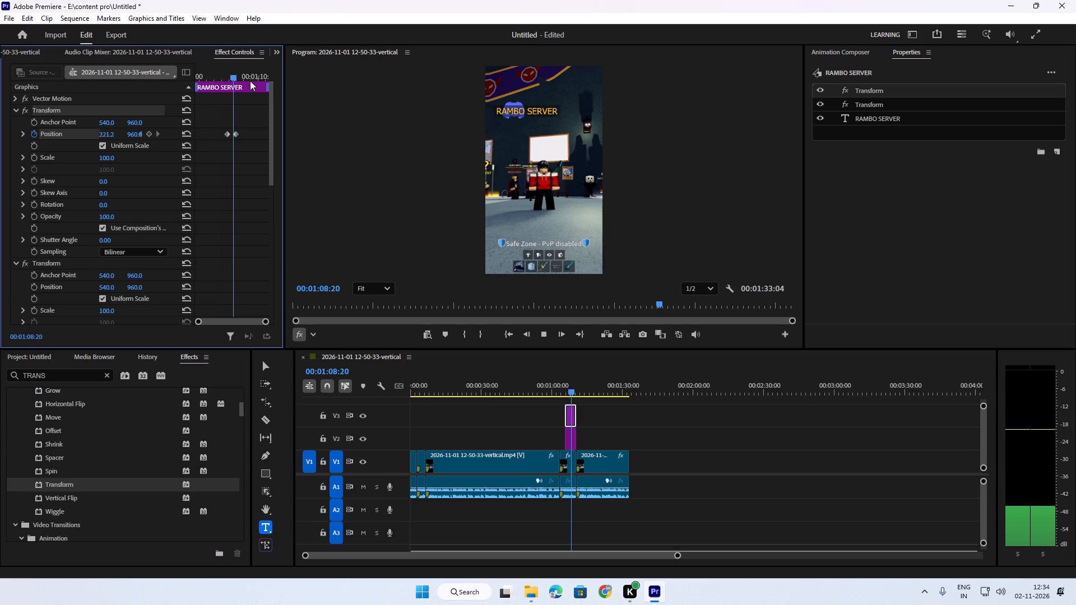
left_click_drag(254, 79, 227, 87)
key("space")
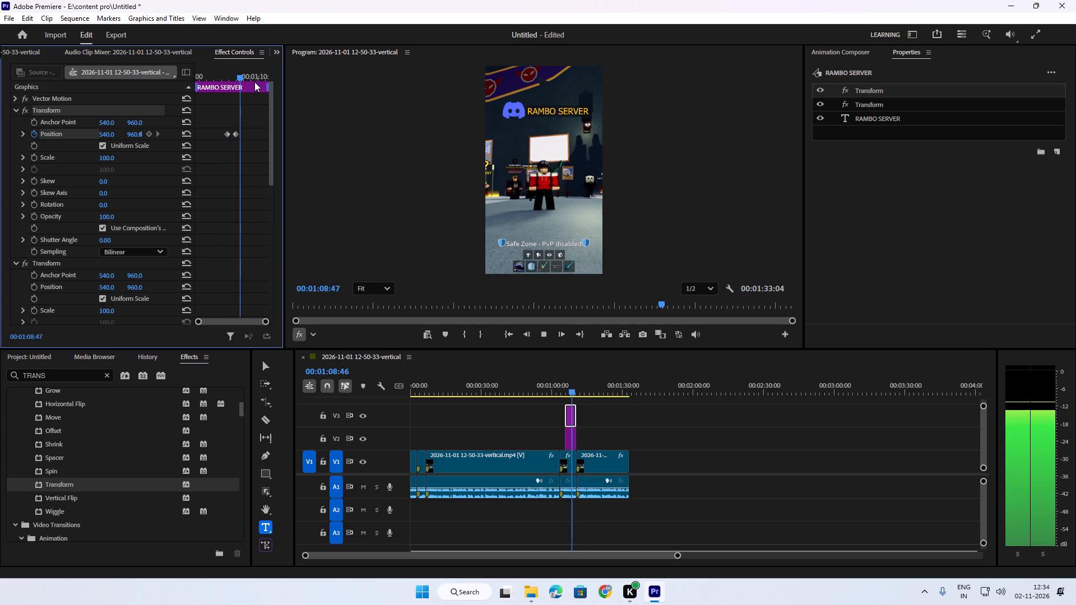
left_click_drag(258, 81, 226, 83)
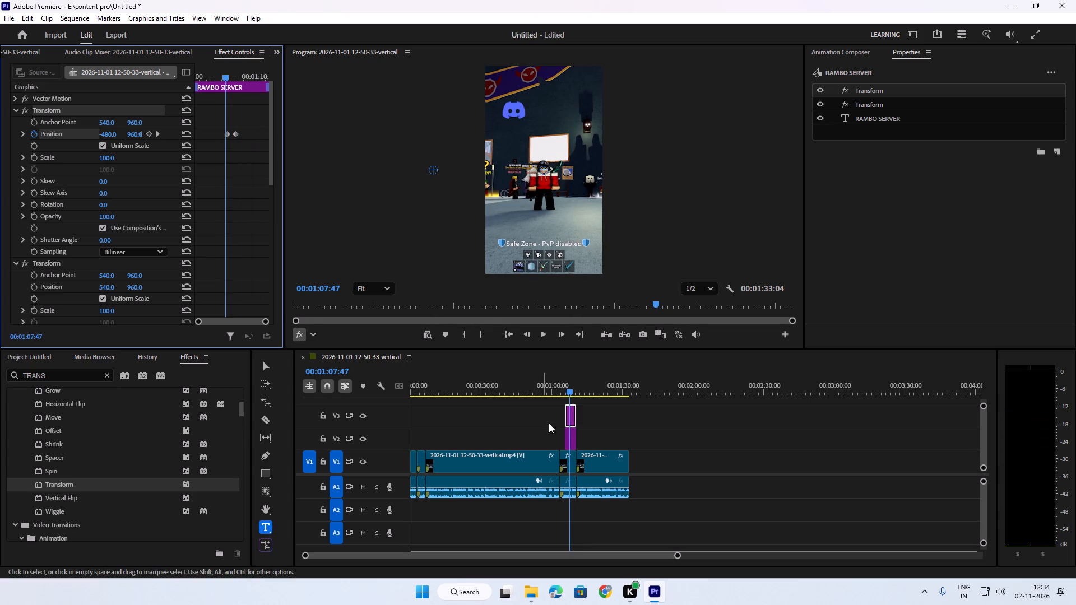
Apply the Transform effect once more to the Discord icon clip on V2.
left_click(572, 436)
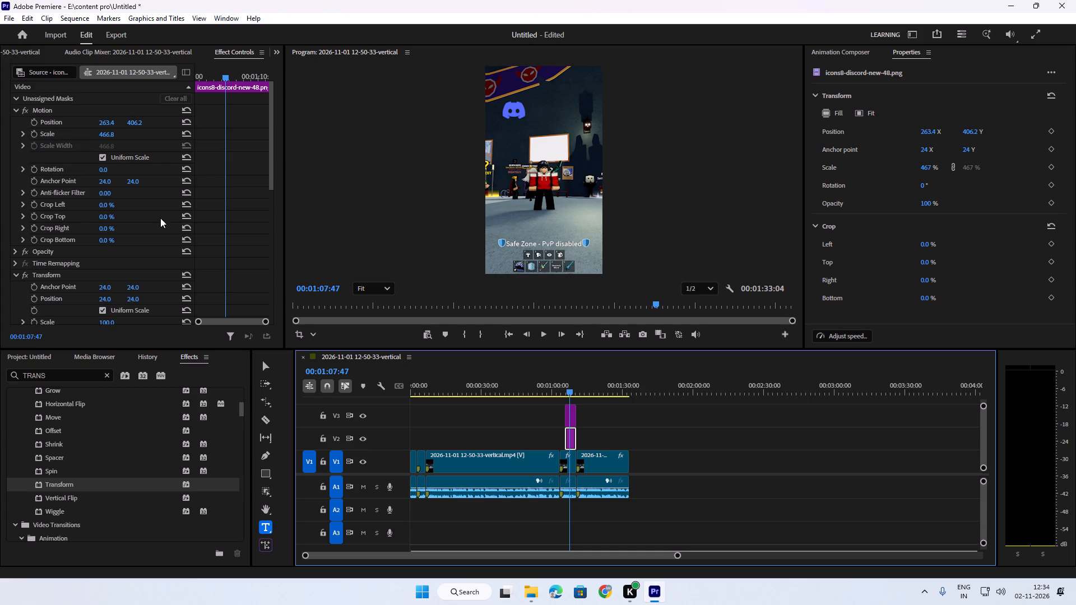
left_click_drag(81, 487, 571, 436)
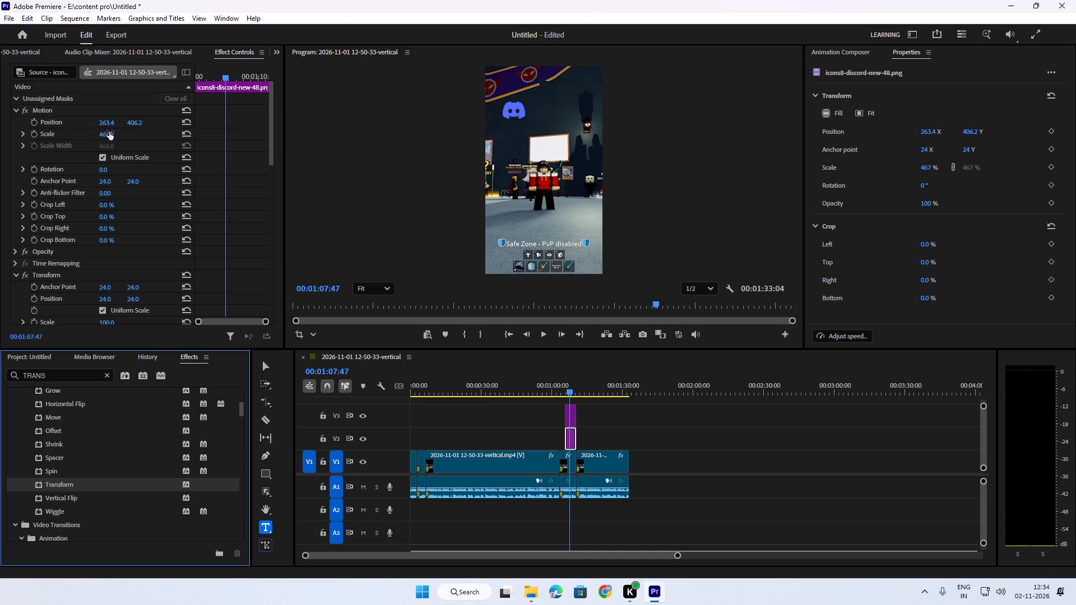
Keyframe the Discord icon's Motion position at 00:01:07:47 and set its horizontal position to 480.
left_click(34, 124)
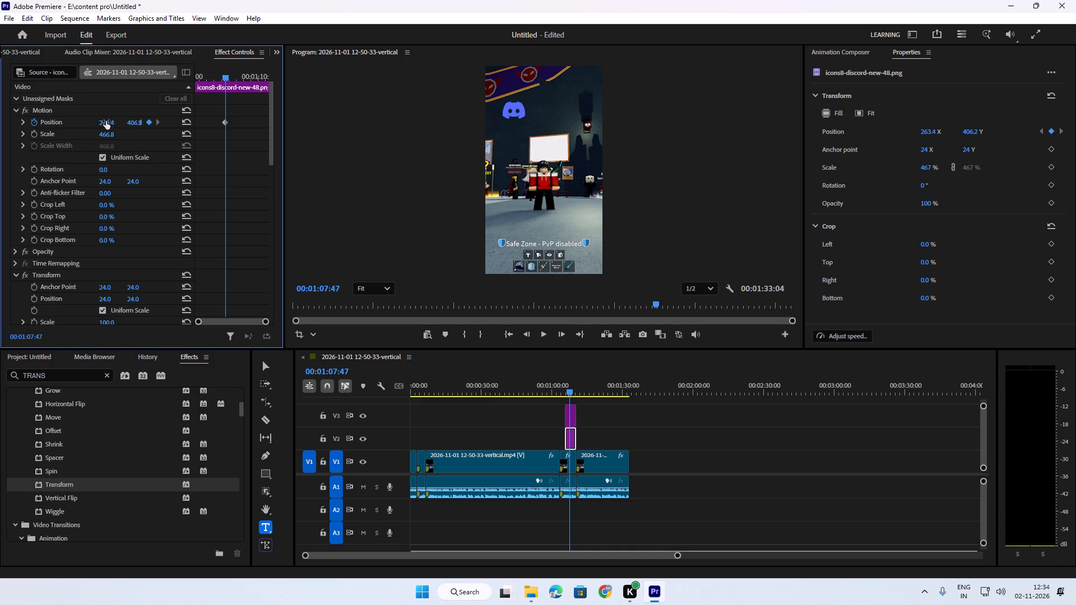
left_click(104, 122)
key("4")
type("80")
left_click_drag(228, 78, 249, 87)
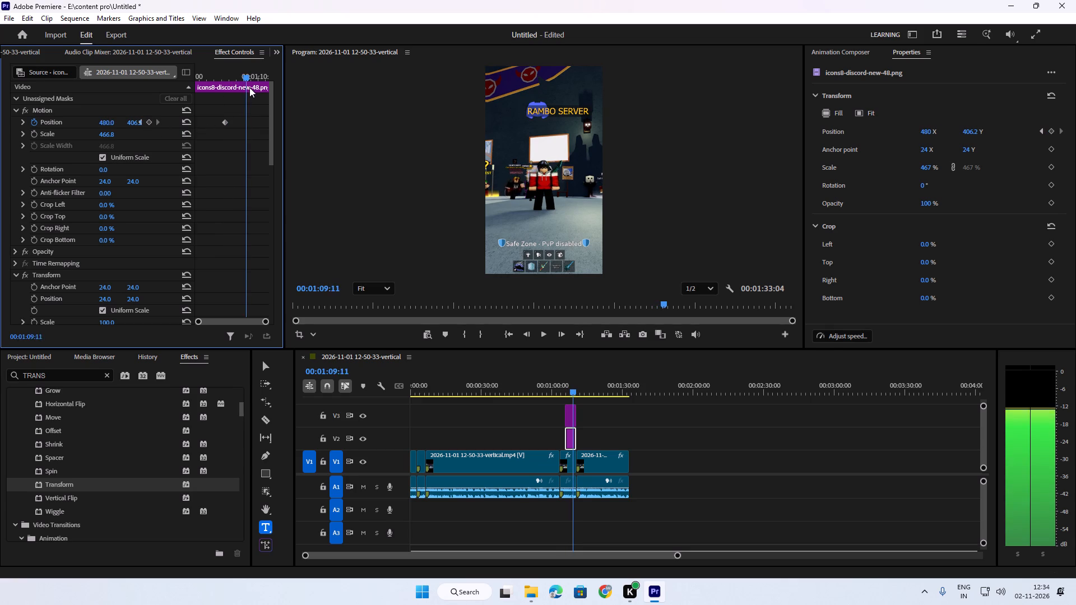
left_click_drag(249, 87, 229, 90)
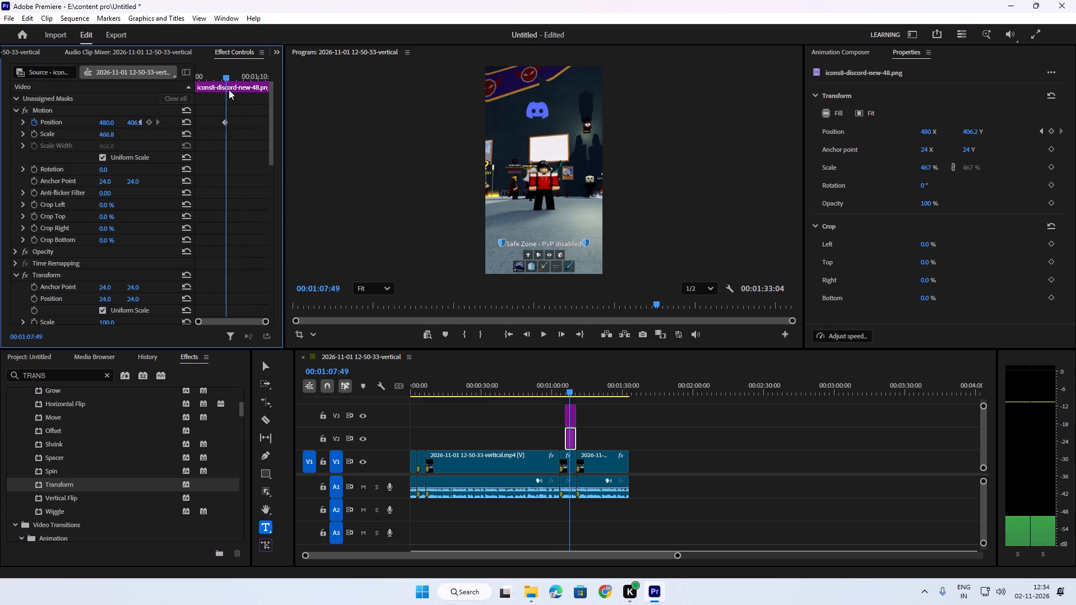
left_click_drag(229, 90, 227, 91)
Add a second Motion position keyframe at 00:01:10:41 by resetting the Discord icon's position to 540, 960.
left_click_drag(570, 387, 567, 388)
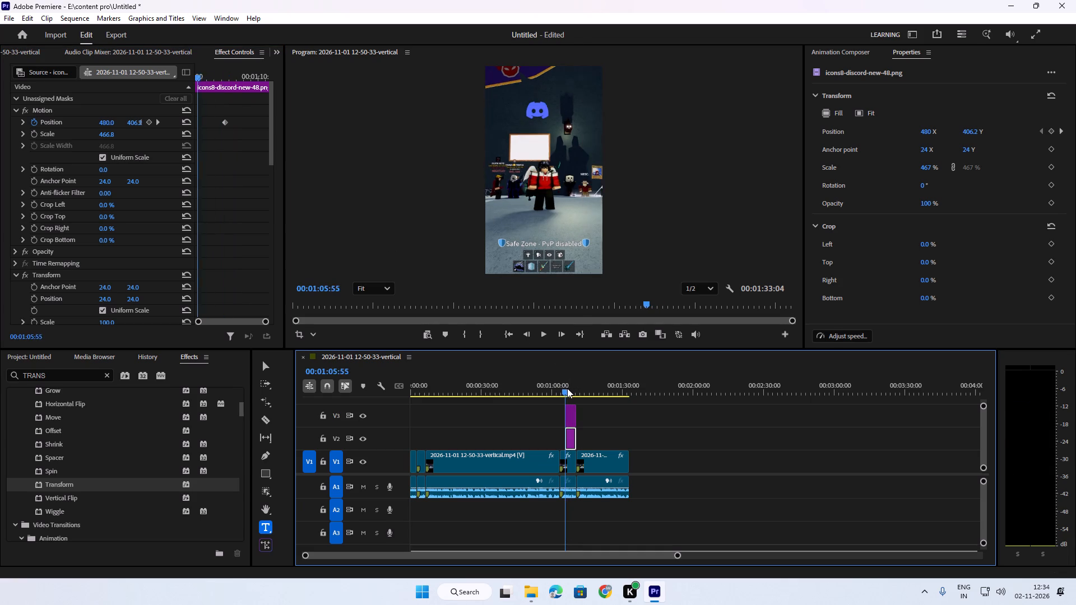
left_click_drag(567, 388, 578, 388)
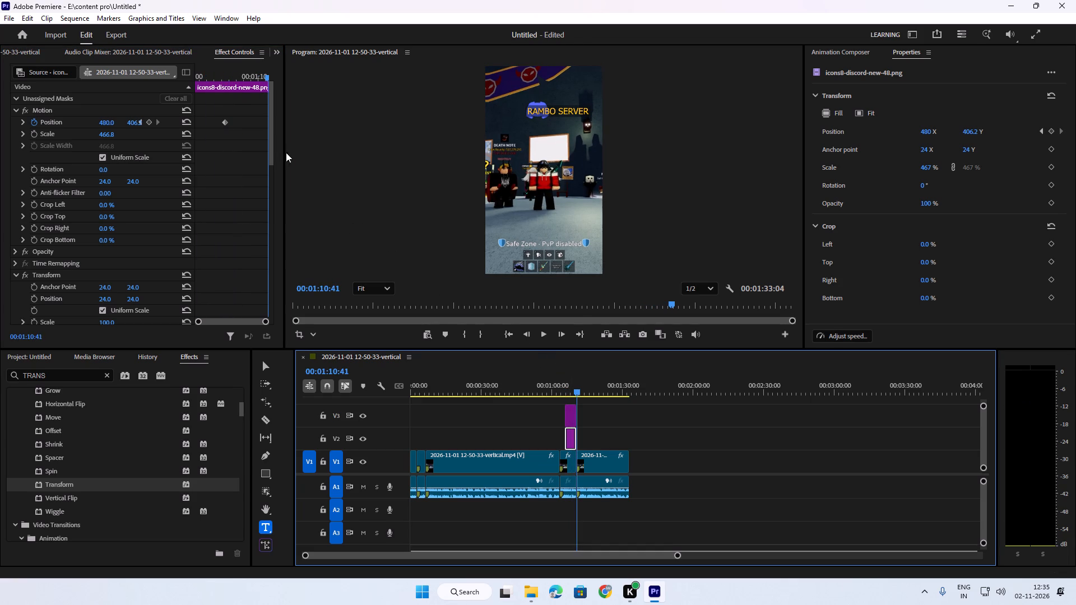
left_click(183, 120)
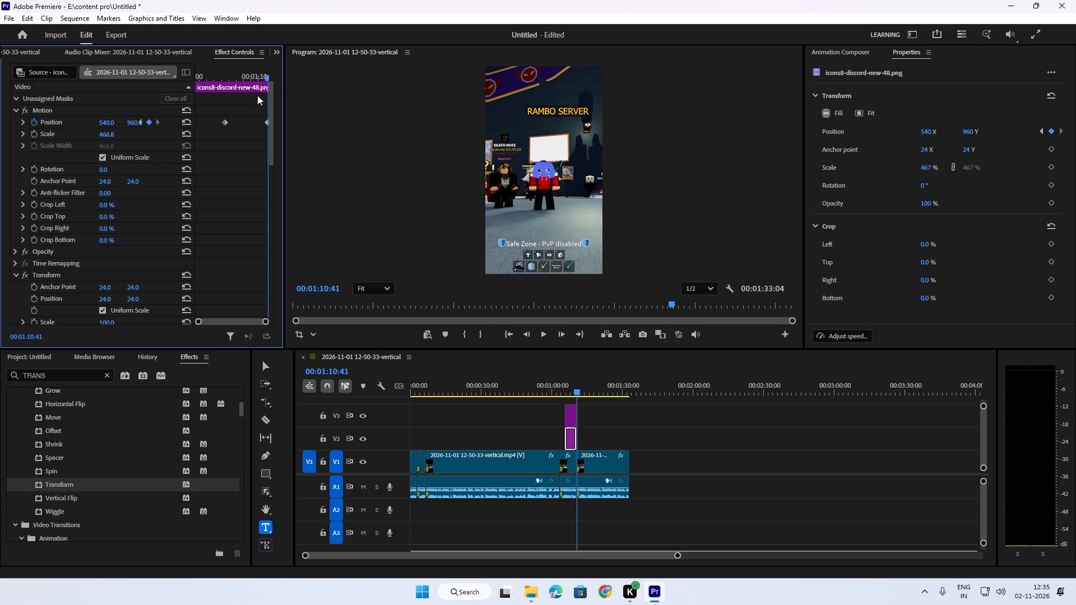
Replay the Discord icon's movement between its two position keyframes to check the animation.
left_click_drag(266, 77, 212, 82)
key("space")
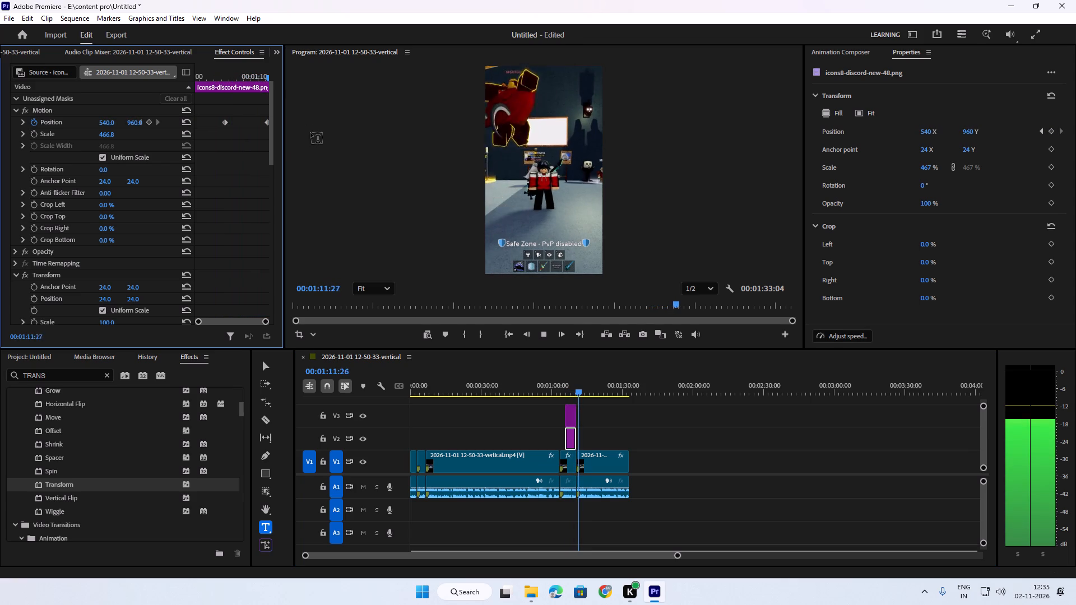
left_click_drag(265, 77, 219, 83)
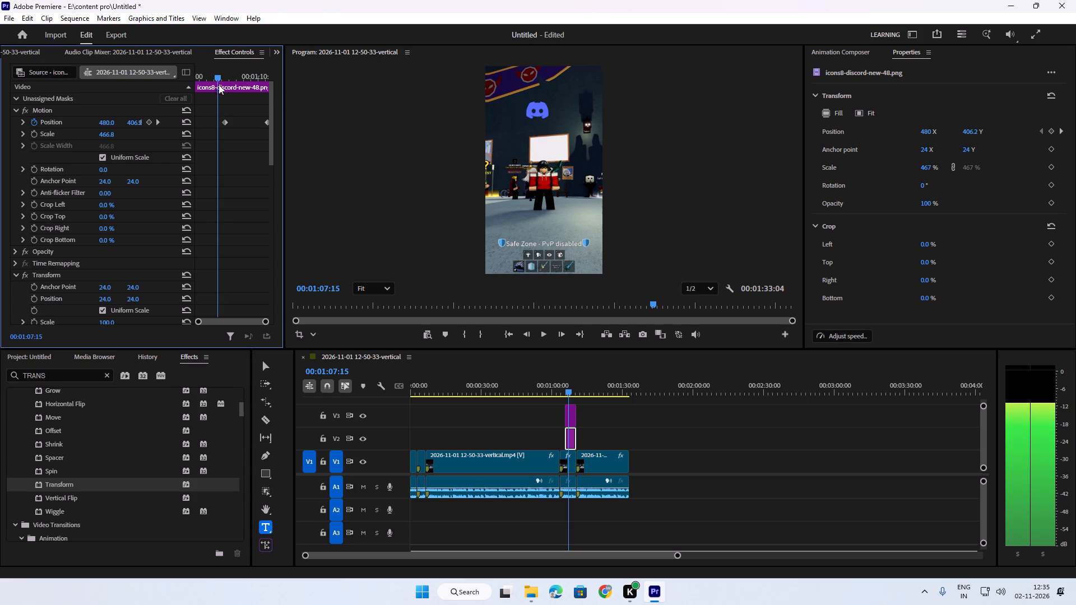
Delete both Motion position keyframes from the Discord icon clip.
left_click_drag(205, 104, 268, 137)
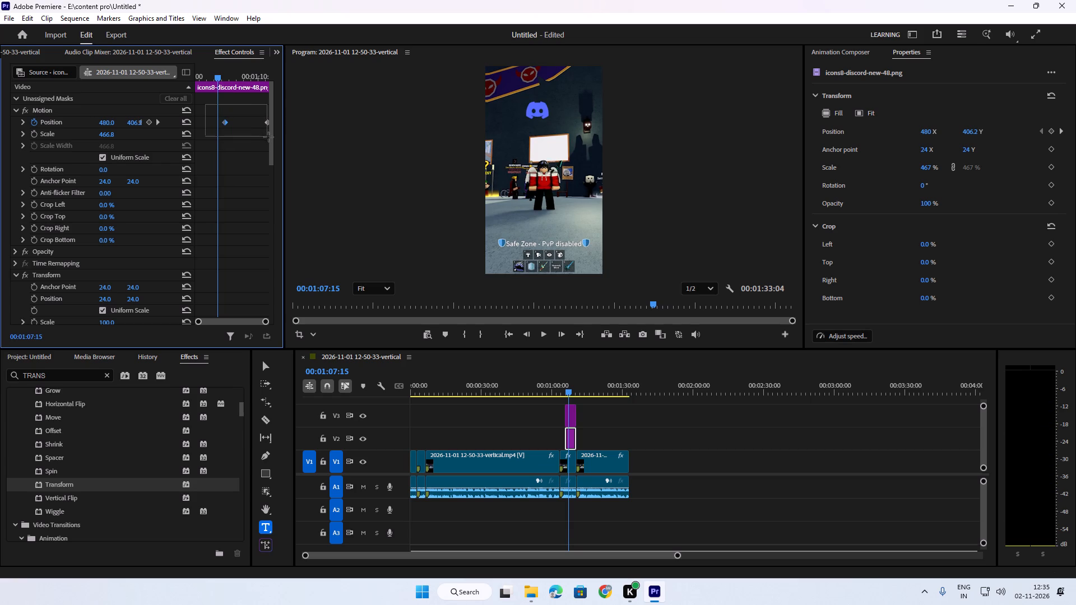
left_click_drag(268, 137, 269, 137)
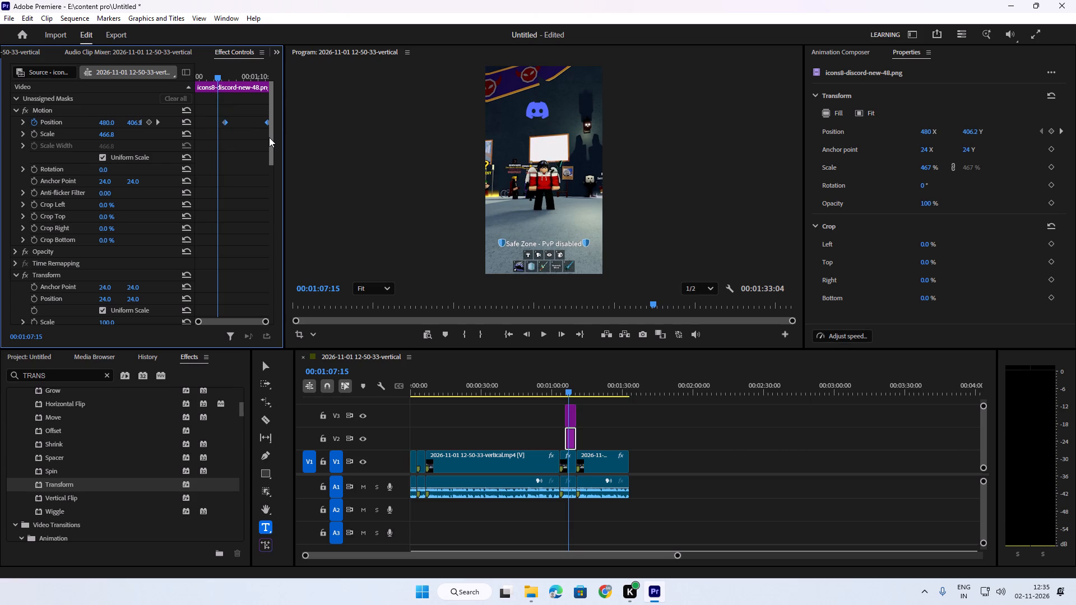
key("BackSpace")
Play back the Discord icon and RAMBO SERVER overlays from before the clips start to check their entrance.
left_click(568, 383)
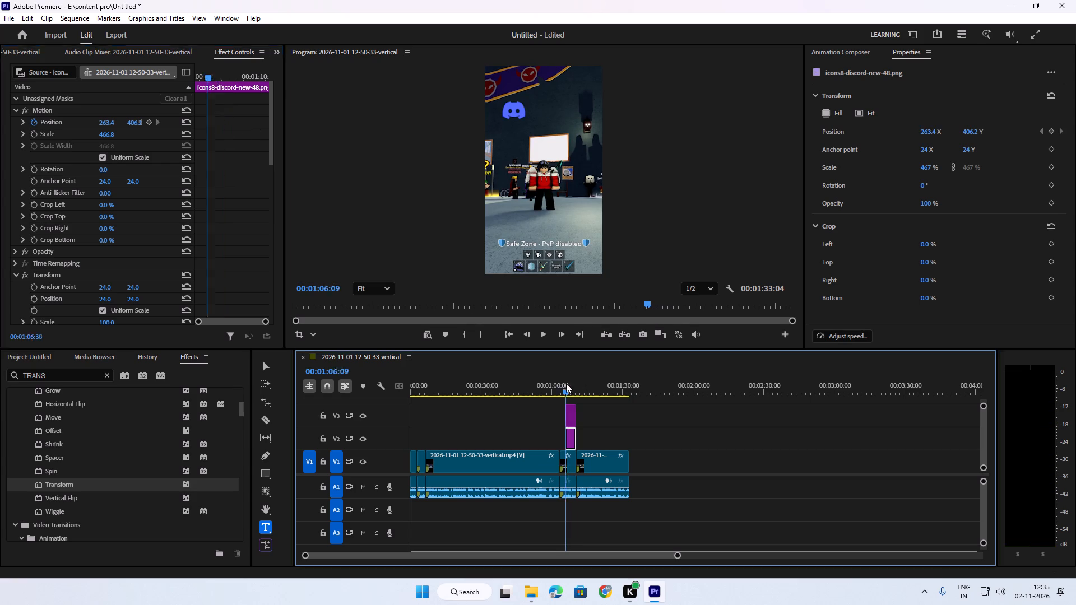
key("space")
key("space")
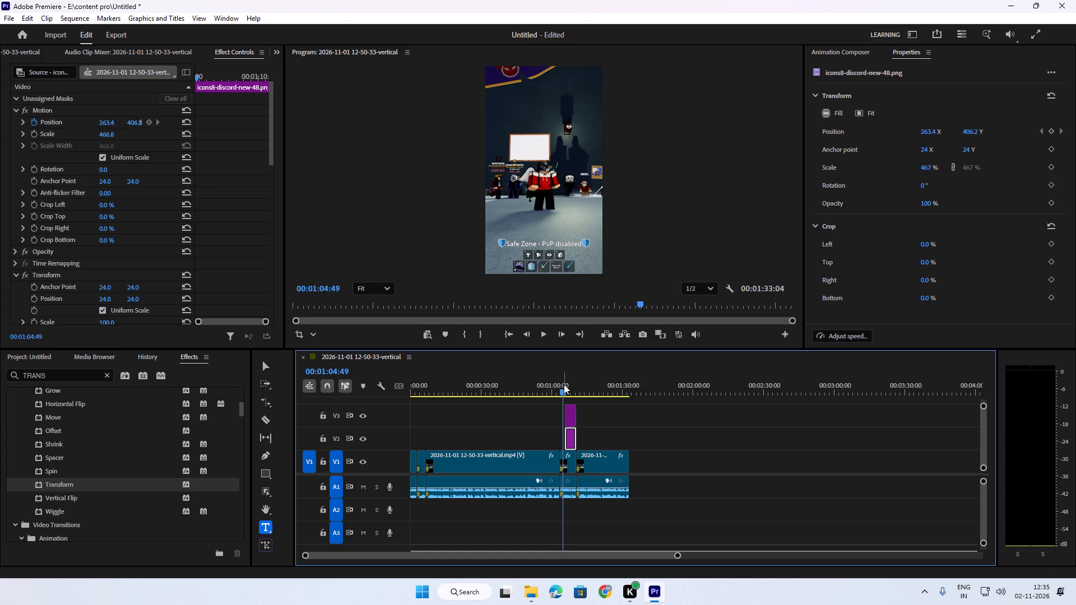
key("space")
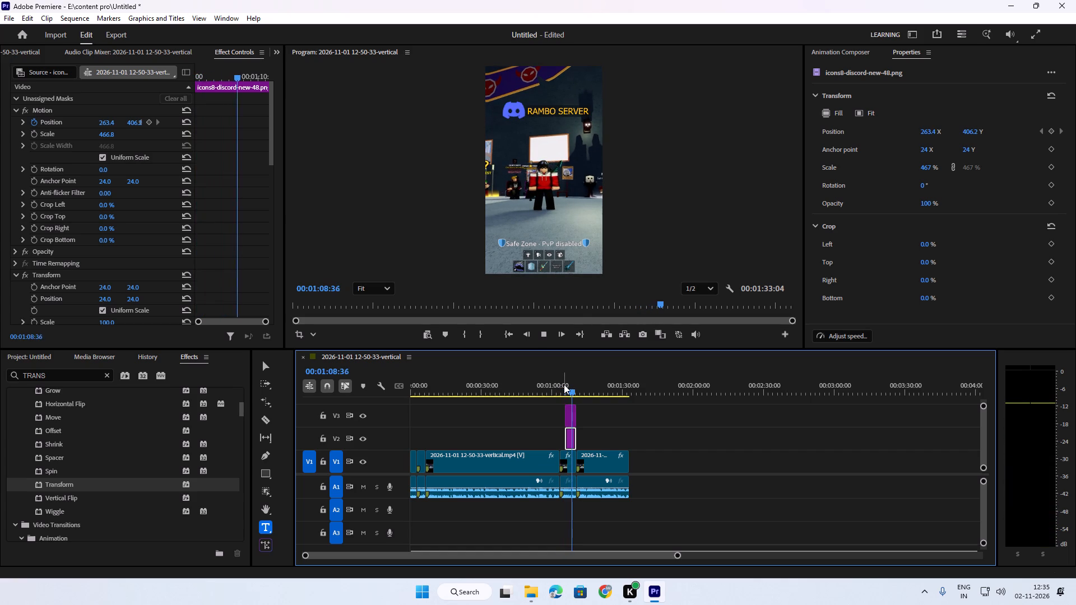
key("space")
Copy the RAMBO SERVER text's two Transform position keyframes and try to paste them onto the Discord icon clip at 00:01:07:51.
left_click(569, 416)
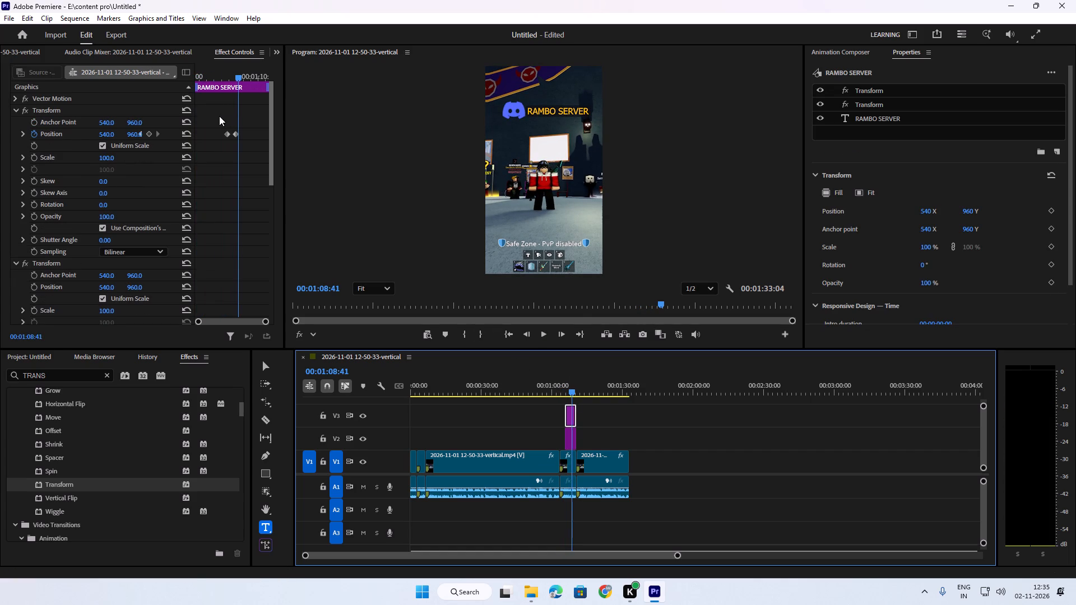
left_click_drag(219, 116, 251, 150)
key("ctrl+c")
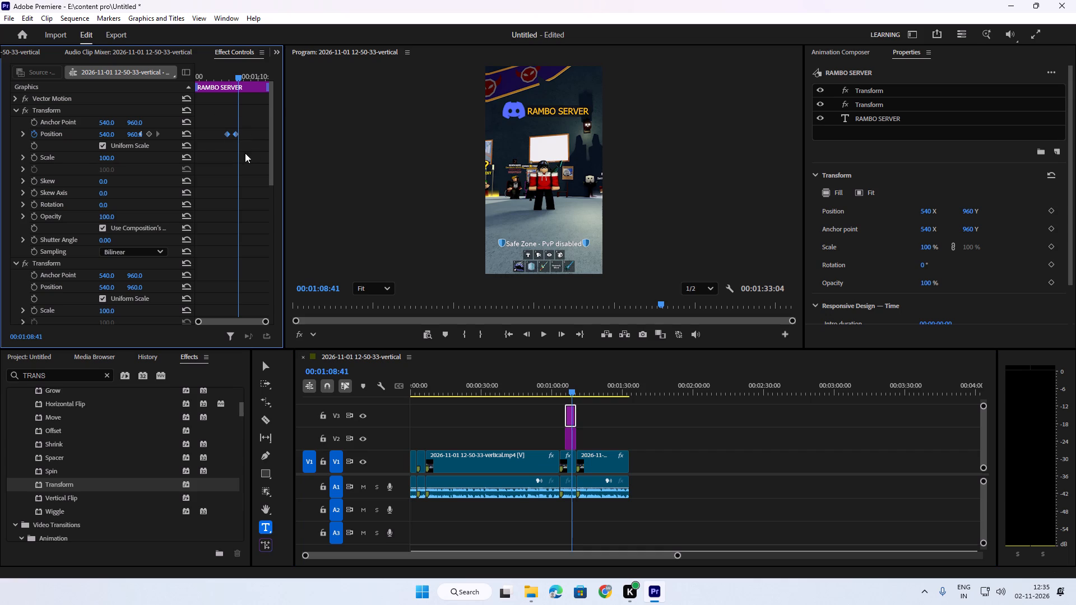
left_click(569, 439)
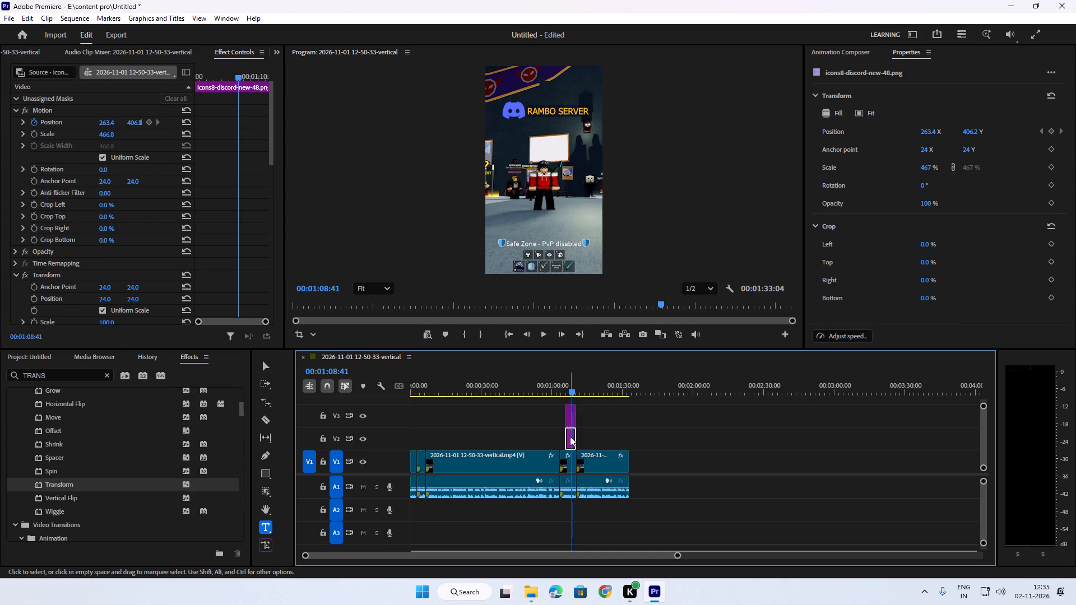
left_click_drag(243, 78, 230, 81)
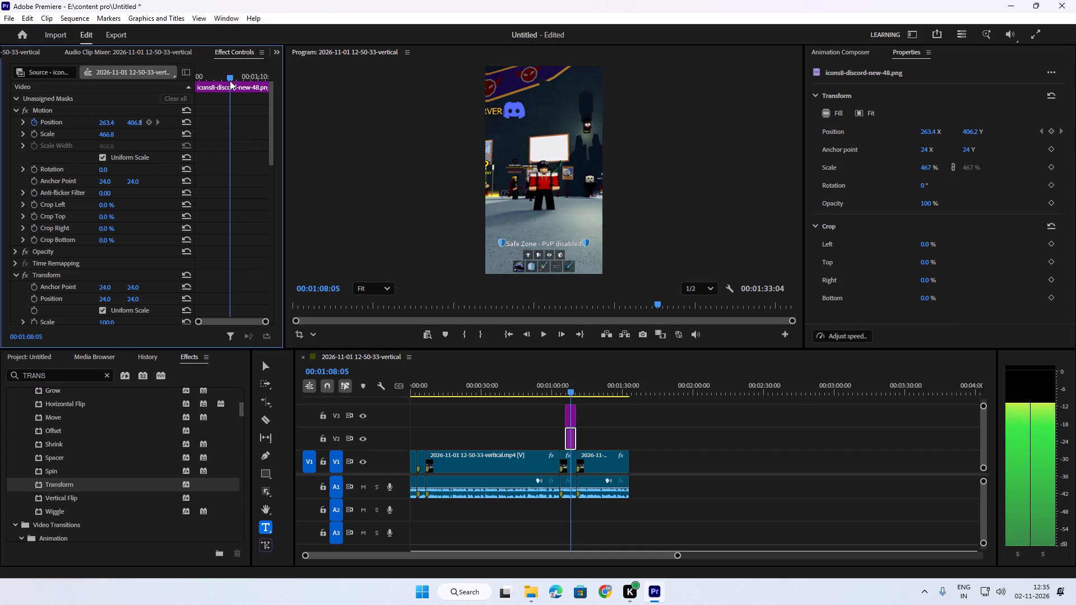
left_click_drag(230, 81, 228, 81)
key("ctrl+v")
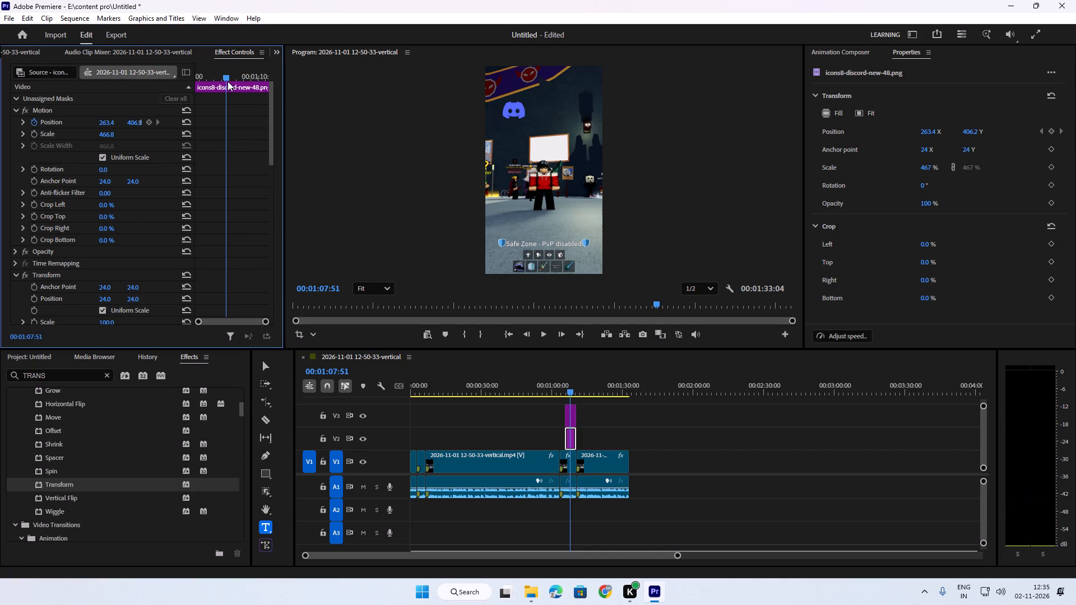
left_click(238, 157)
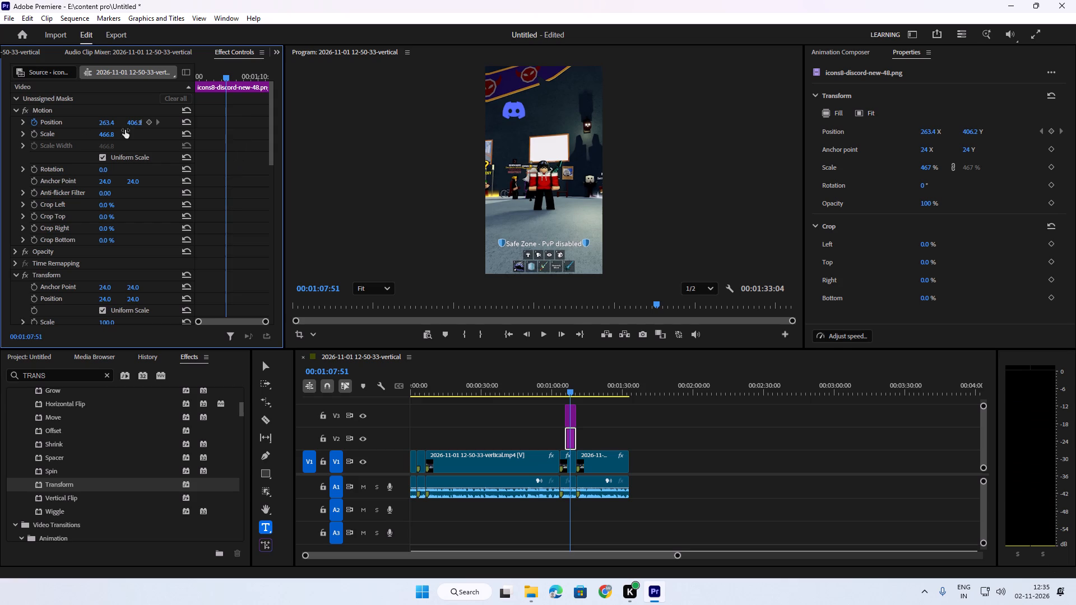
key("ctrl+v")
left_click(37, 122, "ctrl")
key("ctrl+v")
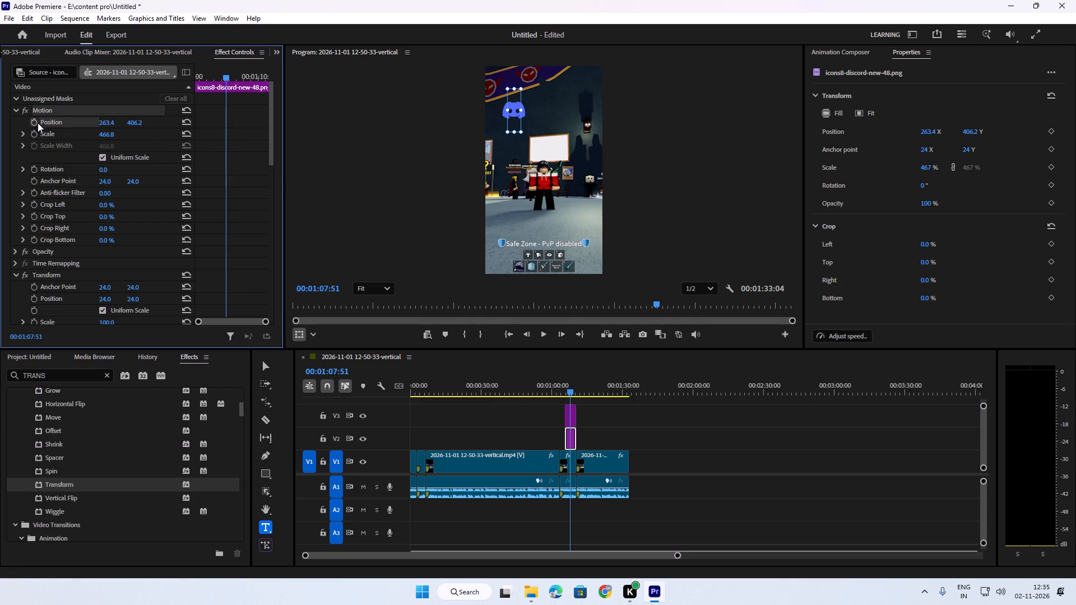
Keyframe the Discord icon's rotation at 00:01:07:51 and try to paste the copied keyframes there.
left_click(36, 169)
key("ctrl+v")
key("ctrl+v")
Scrub and replay the overlay section repeatedly to examine how the Discord icon and RAMBO SERVER text animate.
left_click_drag(227, 81, 212, 81)
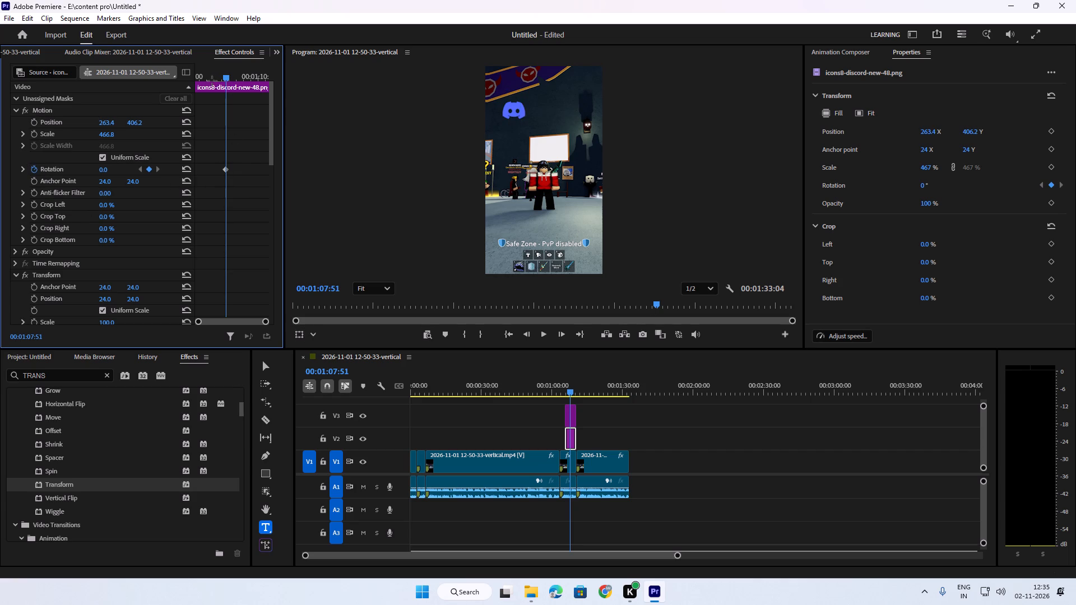
left_click_drag(212, 81, 232, 85)
left_click_drag(225, 77, 223, 82)
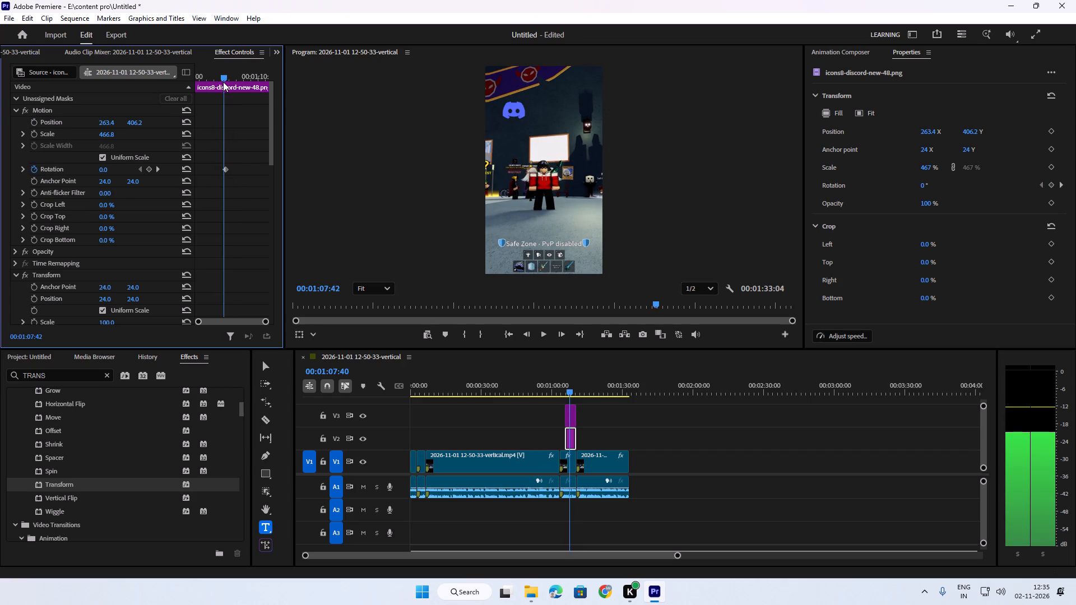
left_click_drag(223, 82, 235, 87)
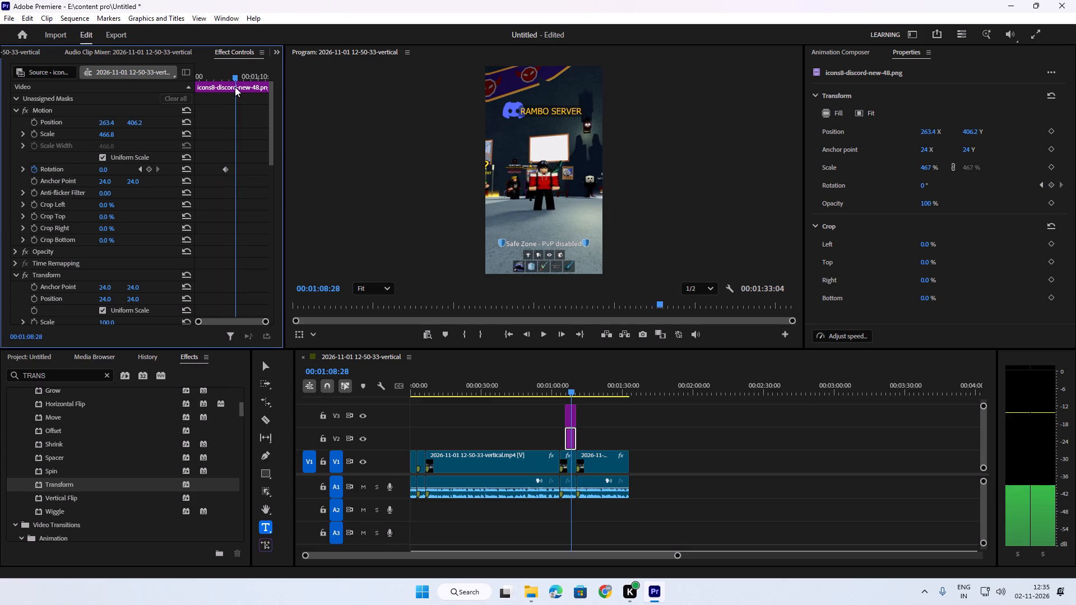
left_click_drag(235, 87, 222, 91)
key("space")
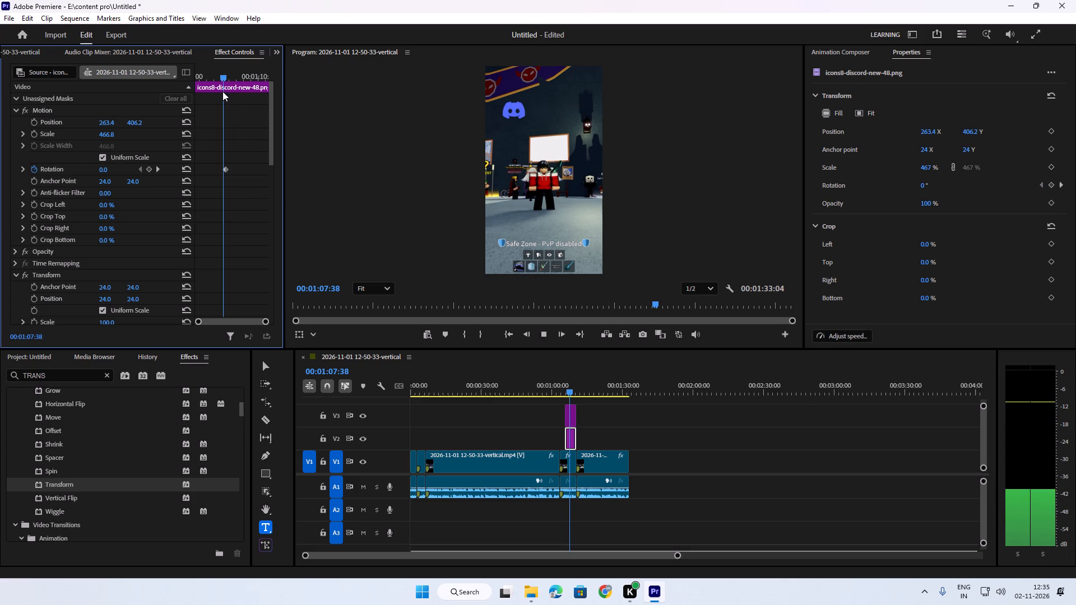
key("space")
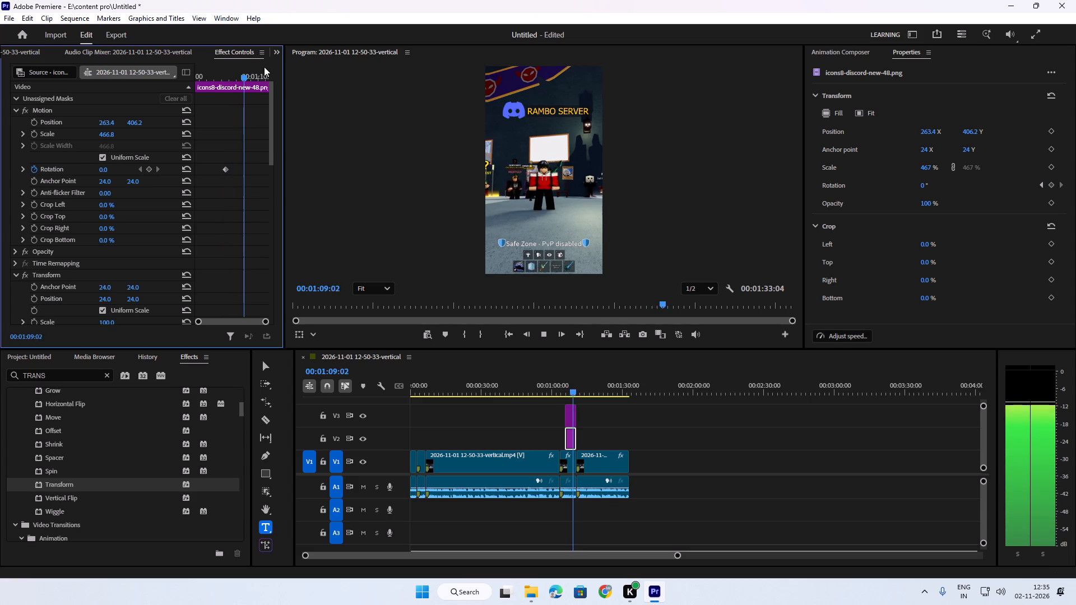
left_click_drag(259, 73, 220, 77)
key("space")
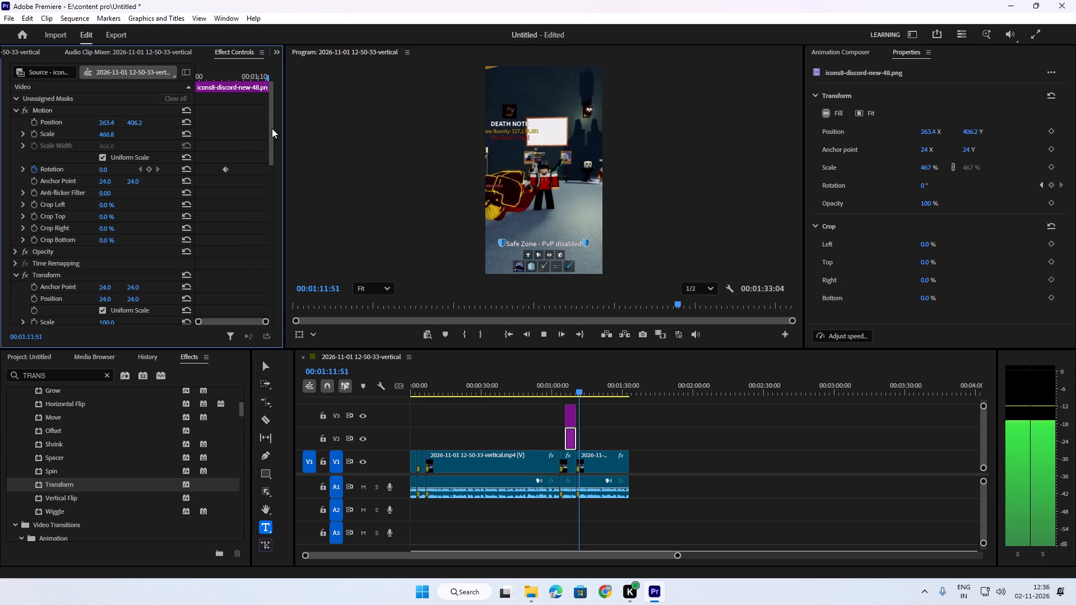
left_click_drag(268, 77, 196, 85)
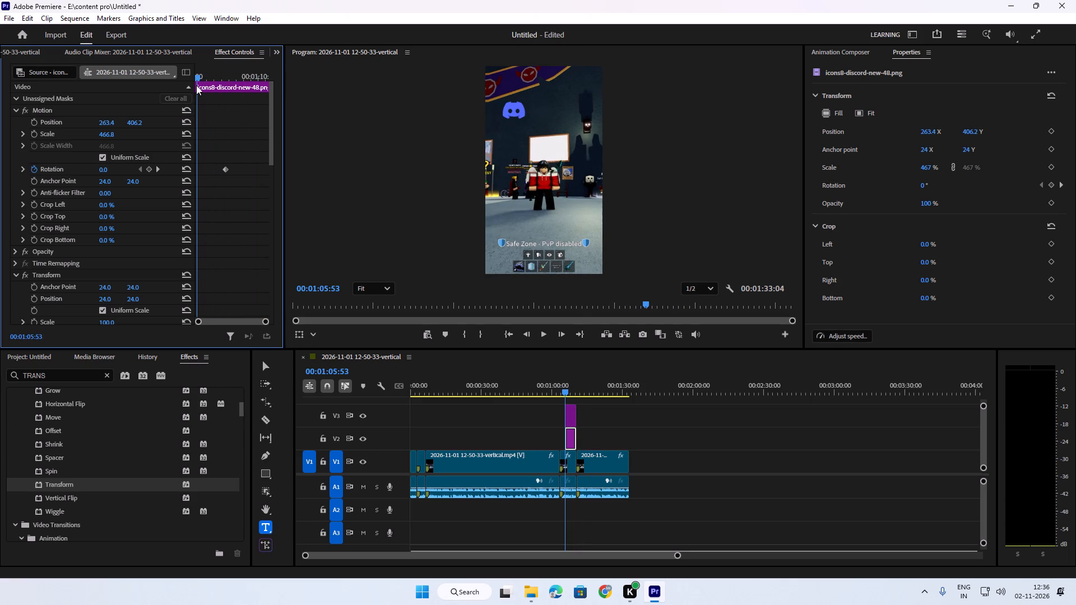
key("space")
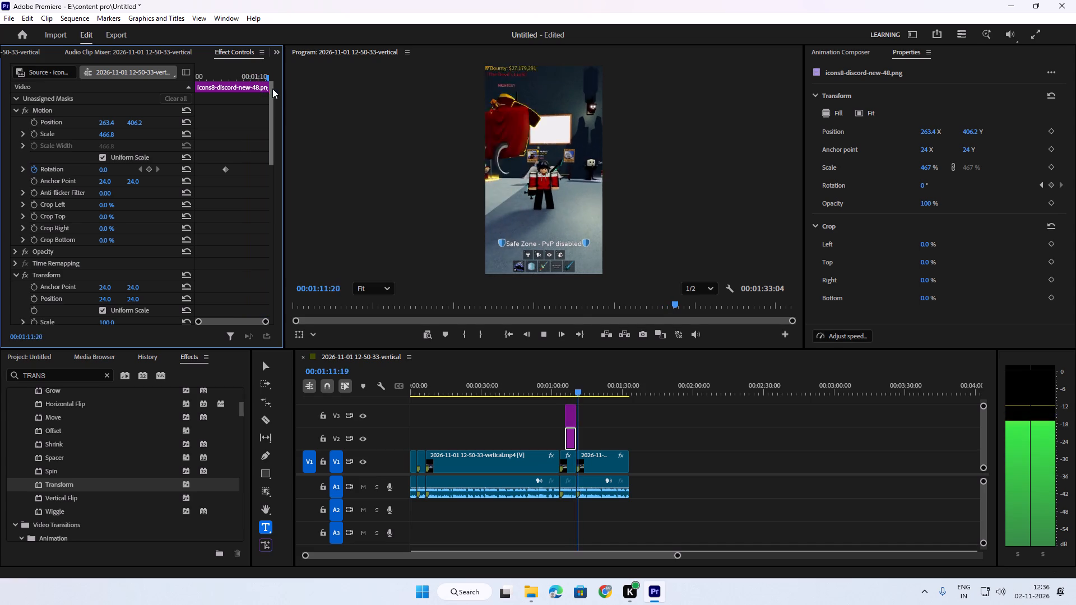
left_click_drag(267, 78, 199, 81)
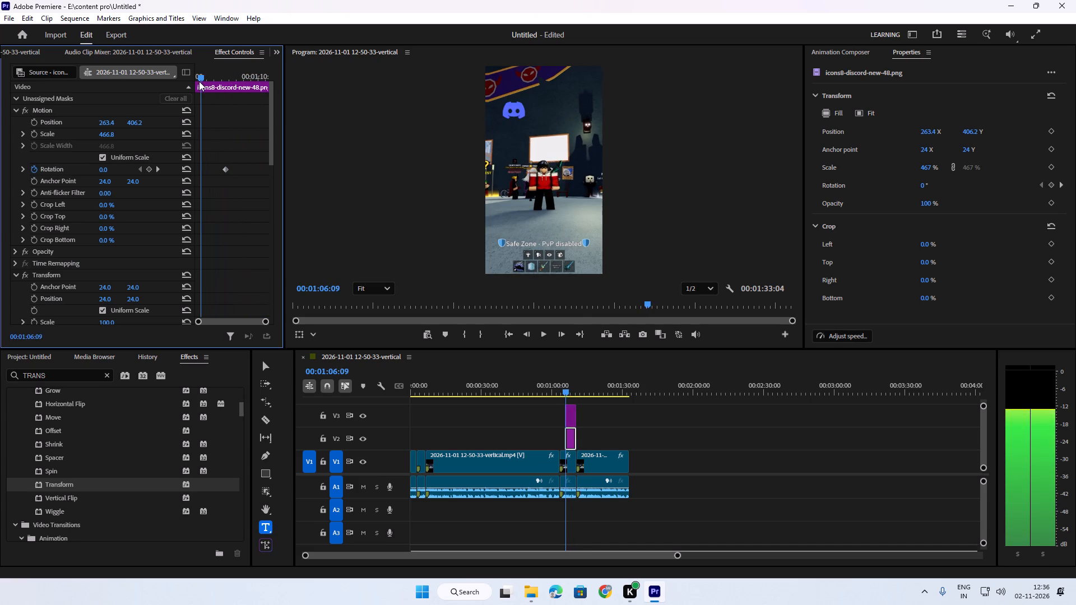
left_click_drag(199, 81, 211, 83)
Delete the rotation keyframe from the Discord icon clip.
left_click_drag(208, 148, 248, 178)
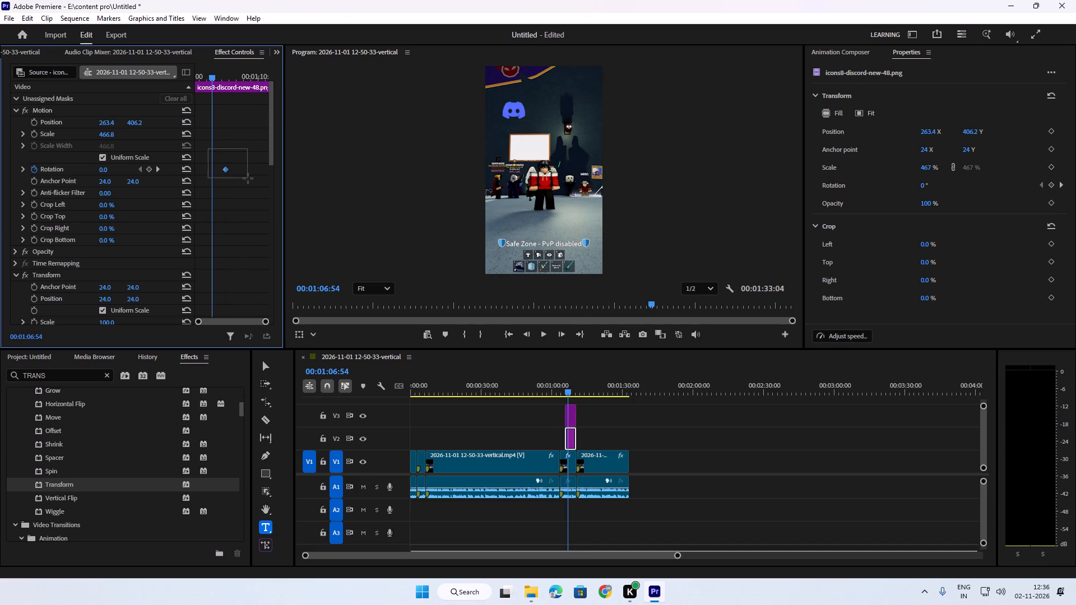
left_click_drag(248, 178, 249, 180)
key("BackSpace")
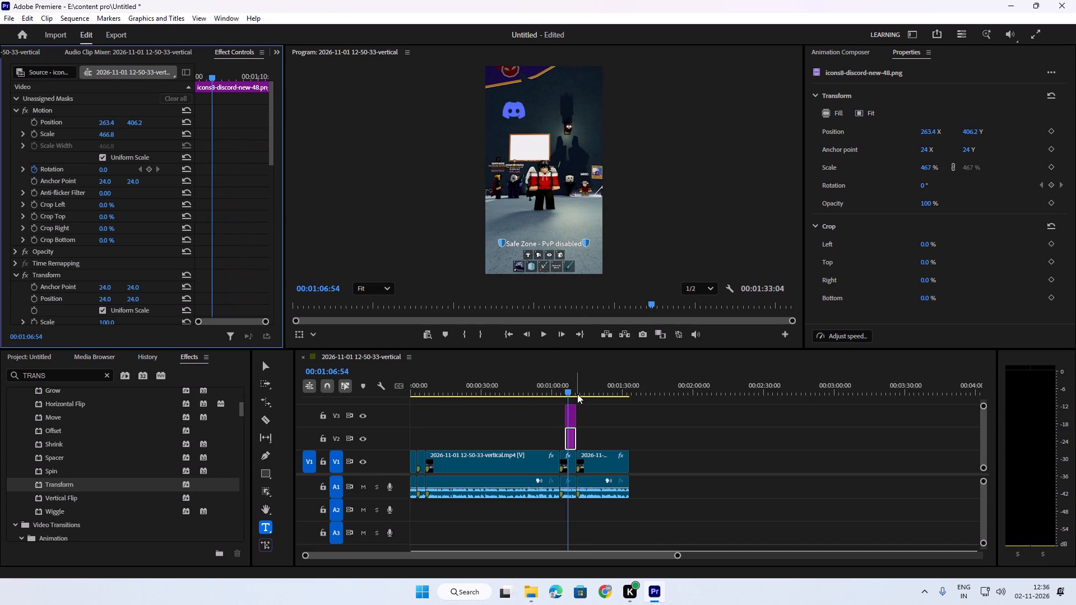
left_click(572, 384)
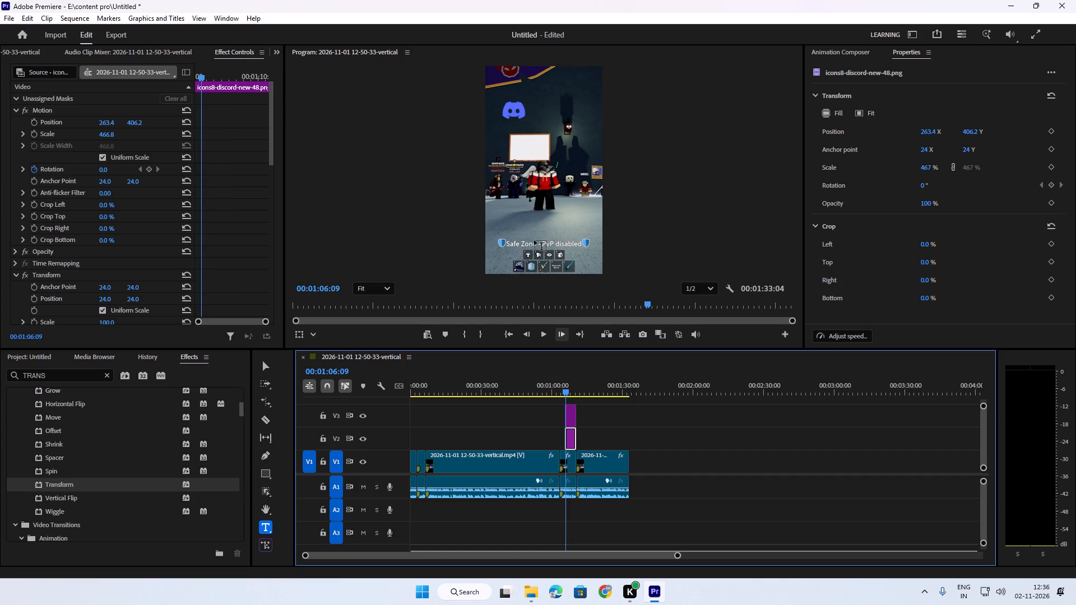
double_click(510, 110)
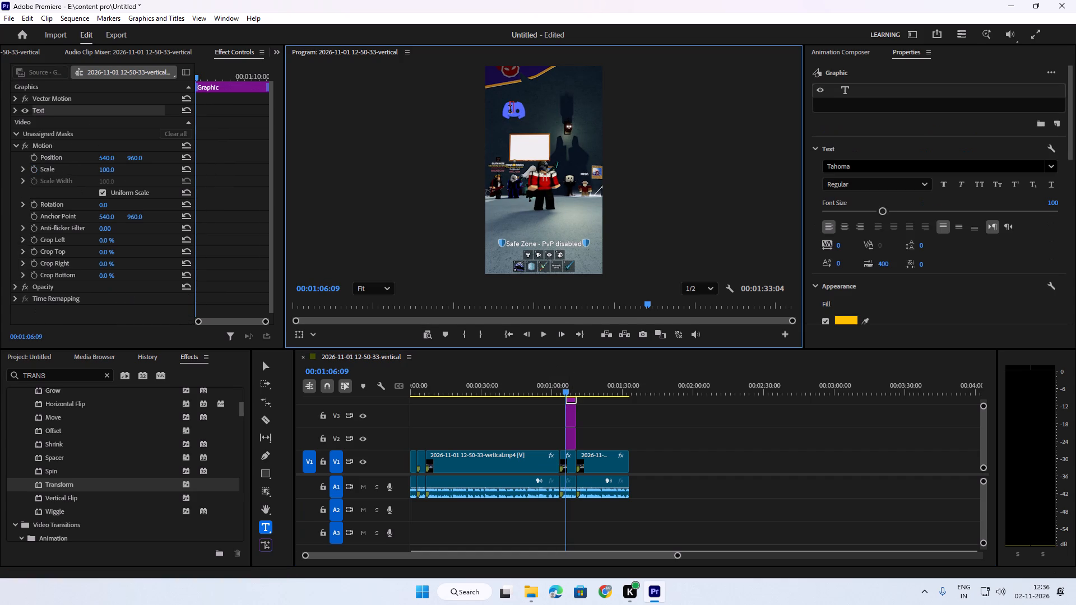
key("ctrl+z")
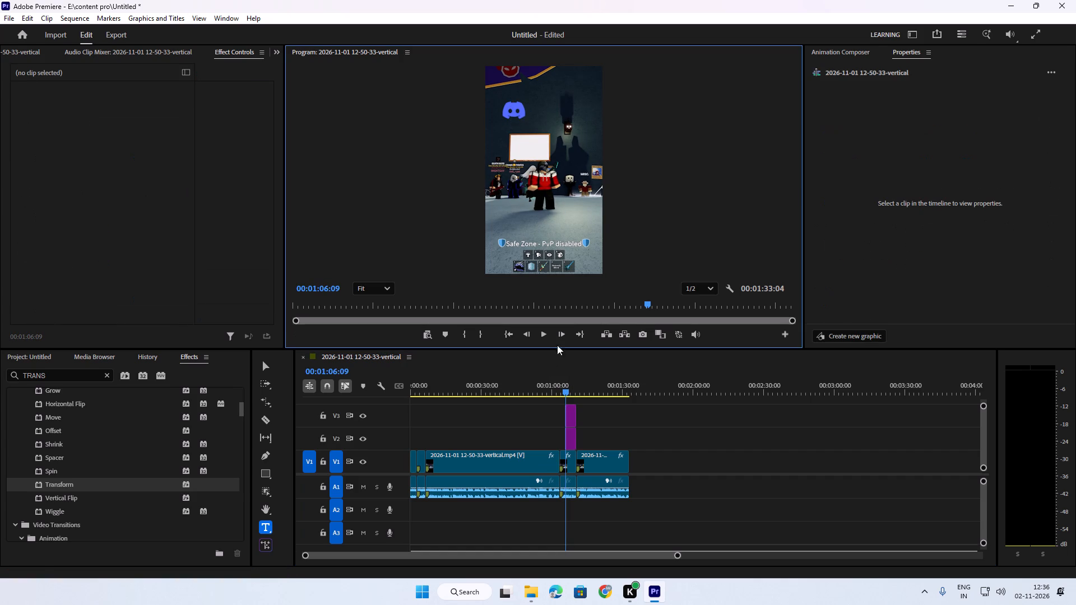
Look through the Discord icon clip's effect settings and delete the clip from track V2.
left_click(571, 439)
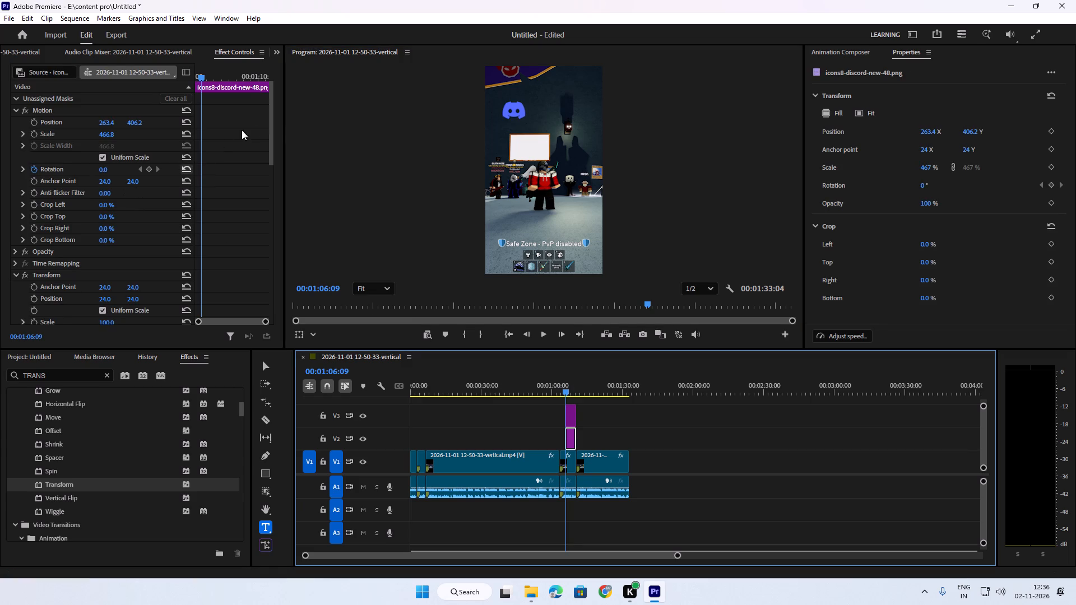
left_click_drag(270, 119, 271, 196)
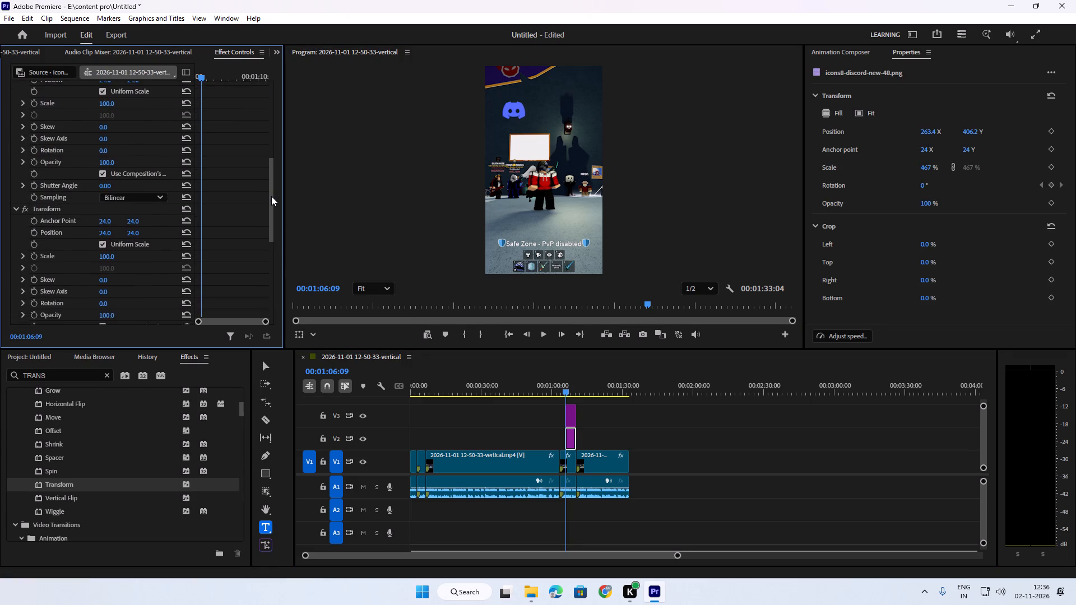
left_click_drag(271, 196, 298, 140)
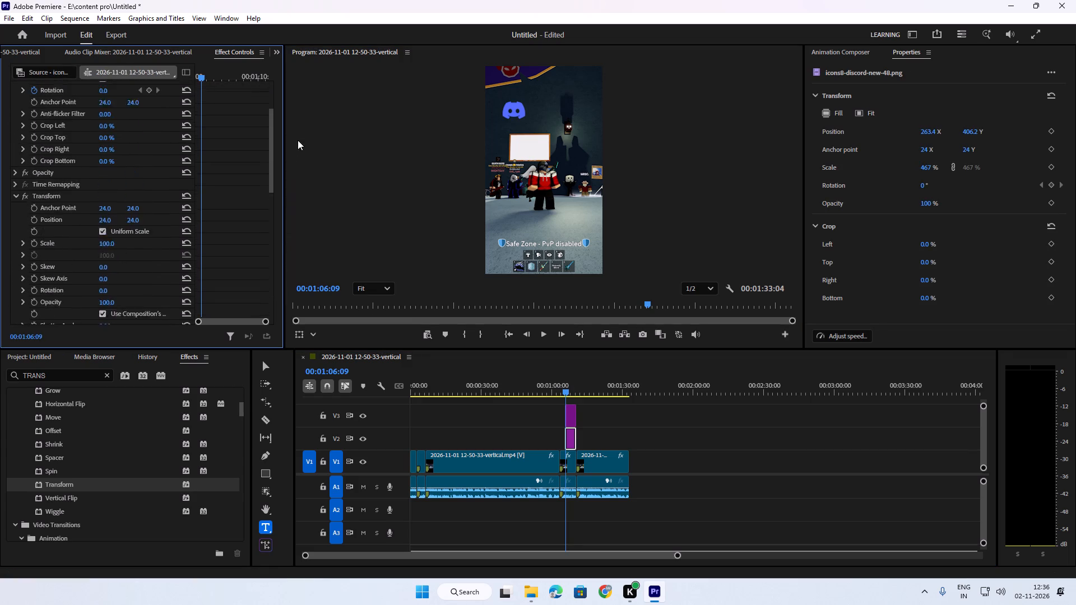
left_click_drag(298, 140, 305, 106)
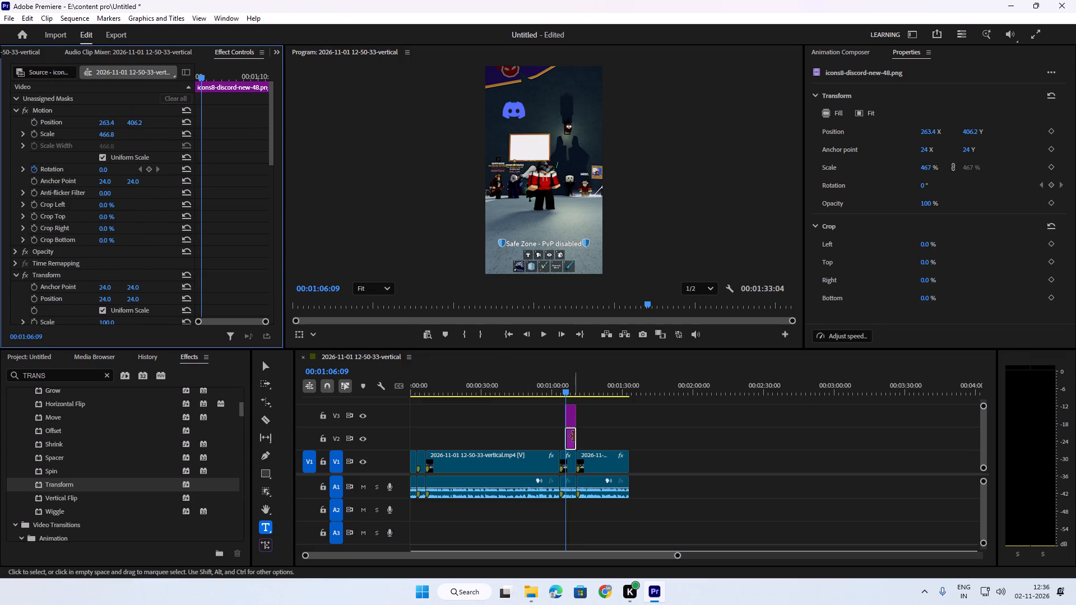
left_click(571, 440)
key("BackSpace")
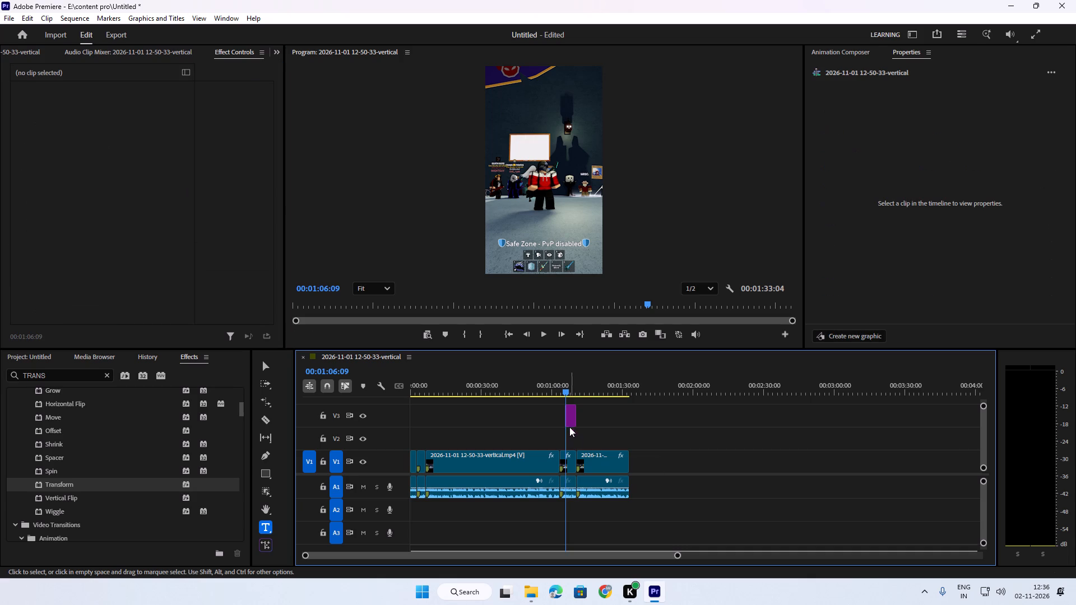
Replay the RAMBO SERVER text section and browse the Animation Composer library's Text Presets for a ready-made animation.
left_click(566, 383)
key("space")
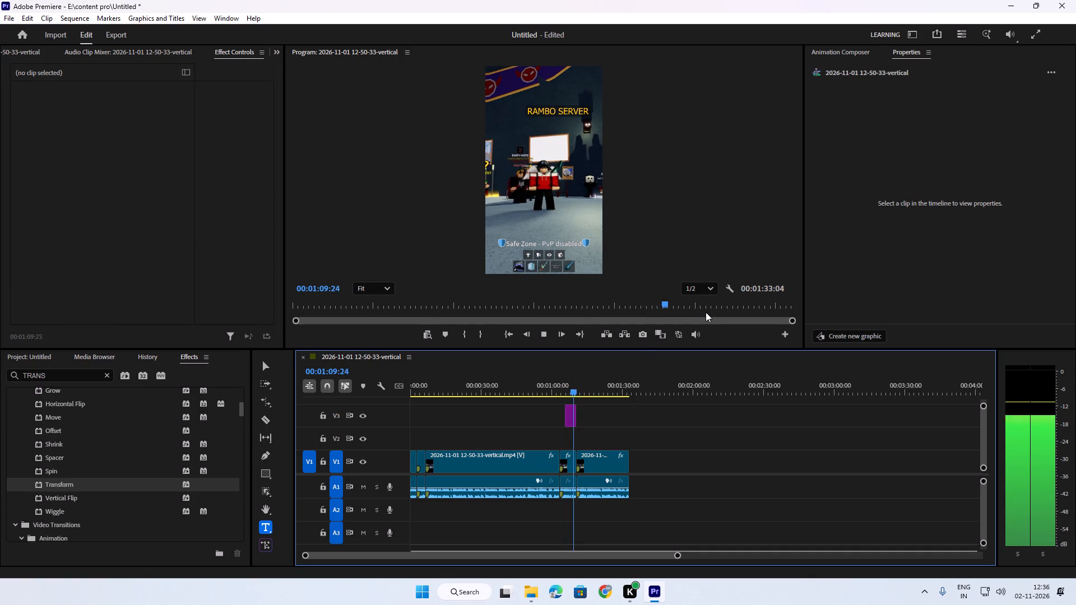
key("space")
left_click(863, 57)
left_click(808, 125)
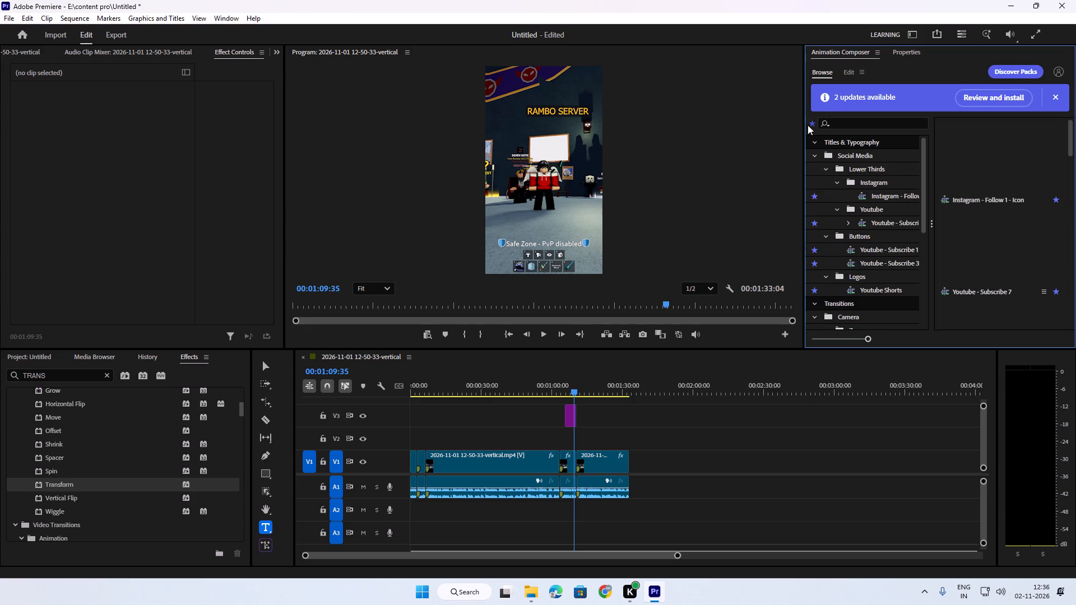
left_click(809, 125)
scroll(838, 178, "down", 2)
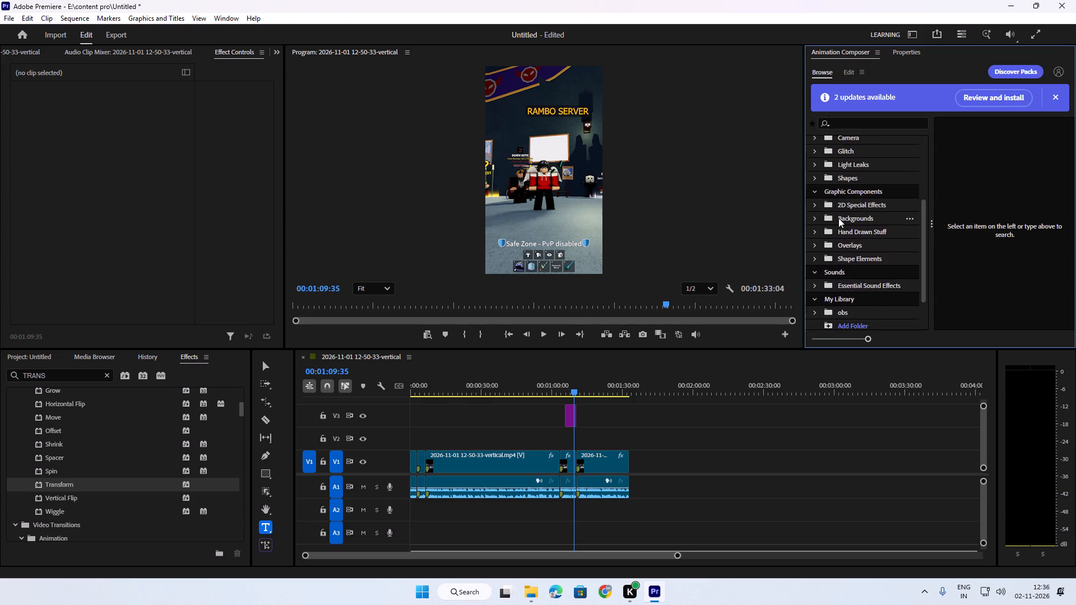
scroll(838, 206, "up", 1)
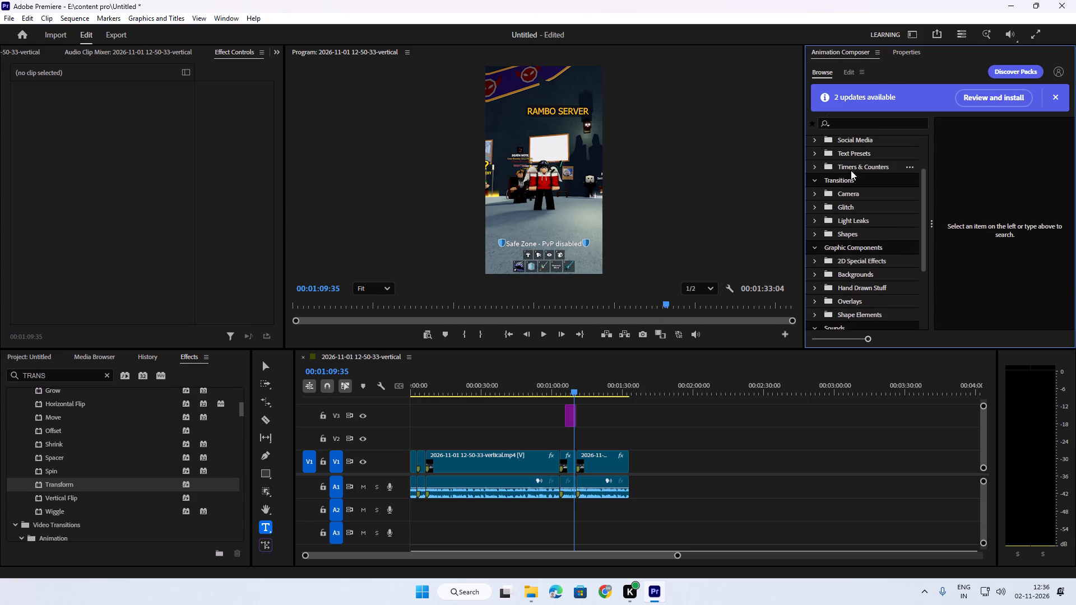
left_click(854, 152)
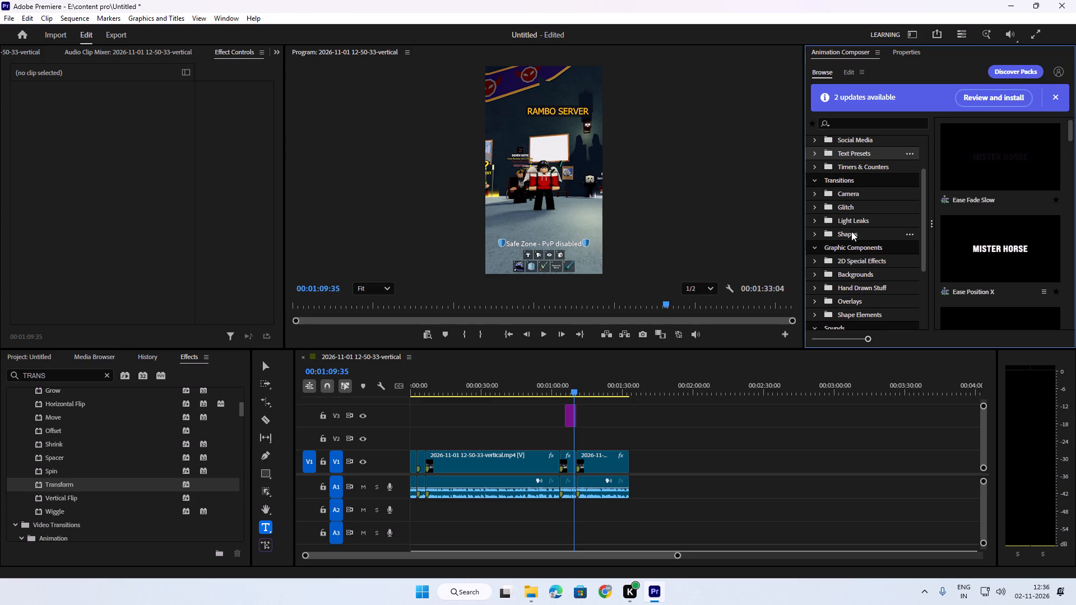
Delete the RAMBO SERVER text clip from track V3.
left_click(570, 418)
key("BackSpace")
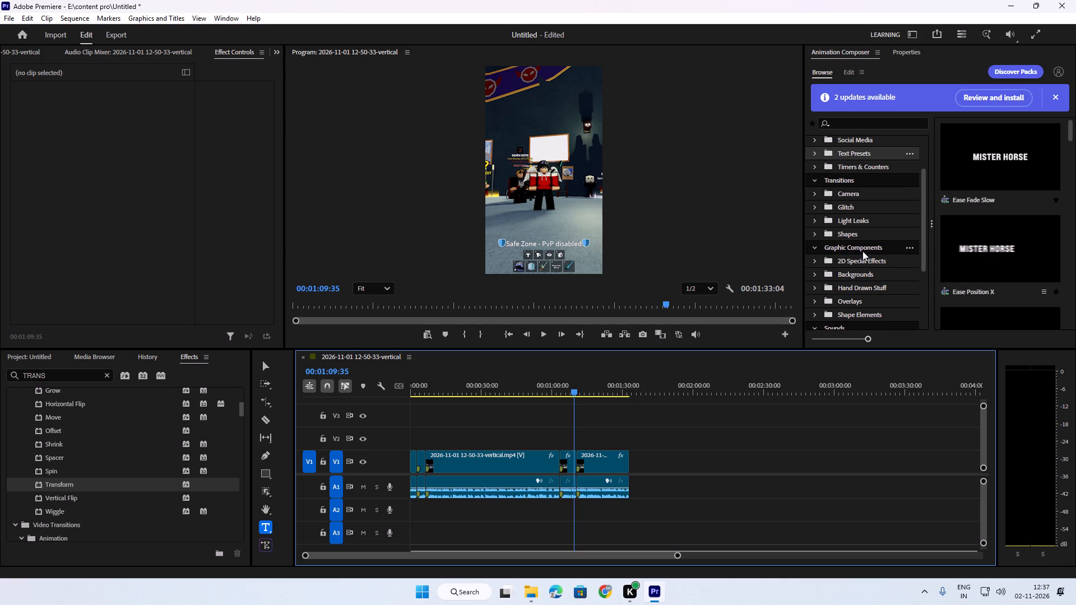
Browse the Social Media presets in the Animation Composer library for a Discord icon animation.
scroll(860, 254, "down", 1)
scroll(848, 264, "up", 2)
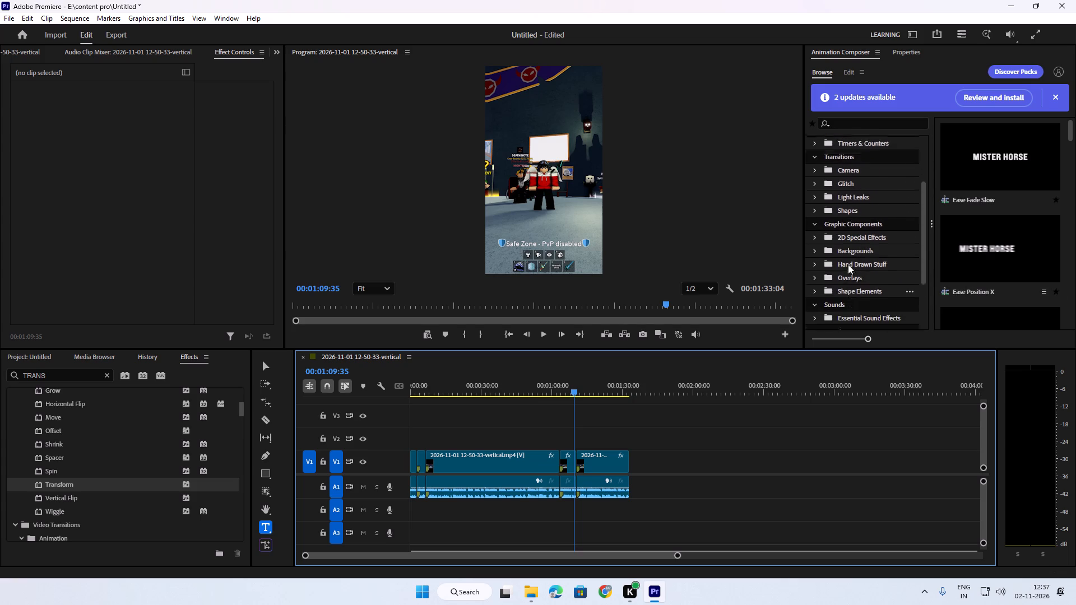
scroll(848, 264, "up", 1)
left_click(856, 197)
scroll(1036, 255, "down", 2)
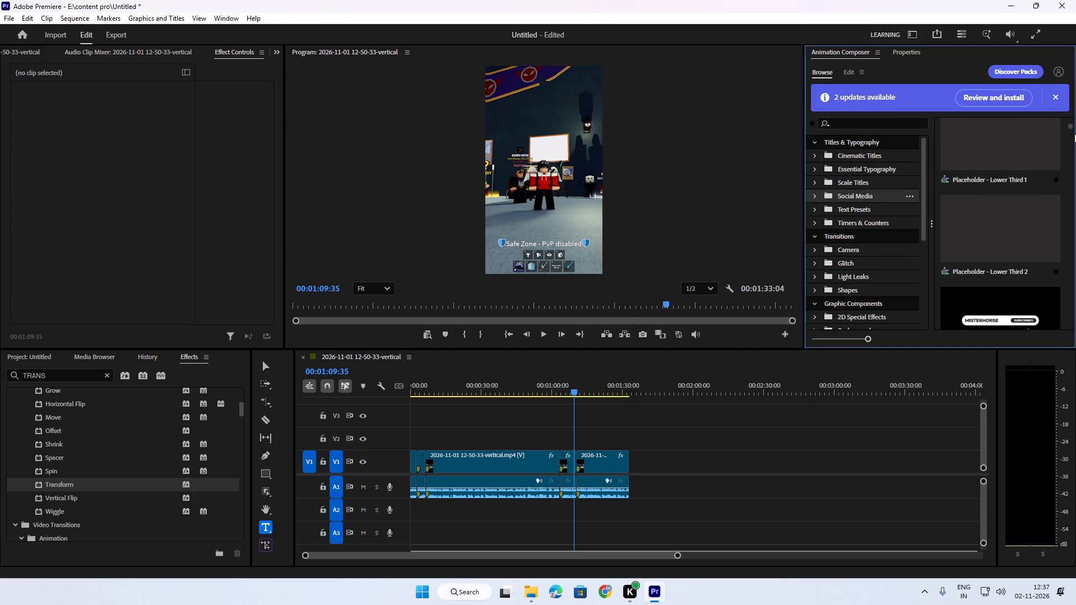
left_click_drag(1070, 125, 1066, 141)
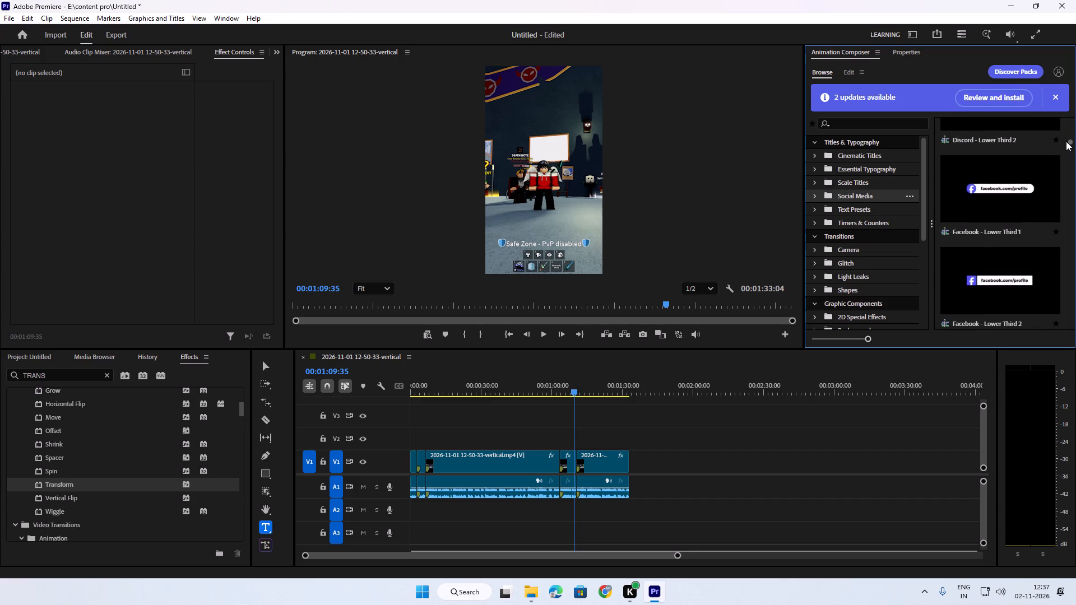
left_click_drag(1066, 141, 1060, 169)
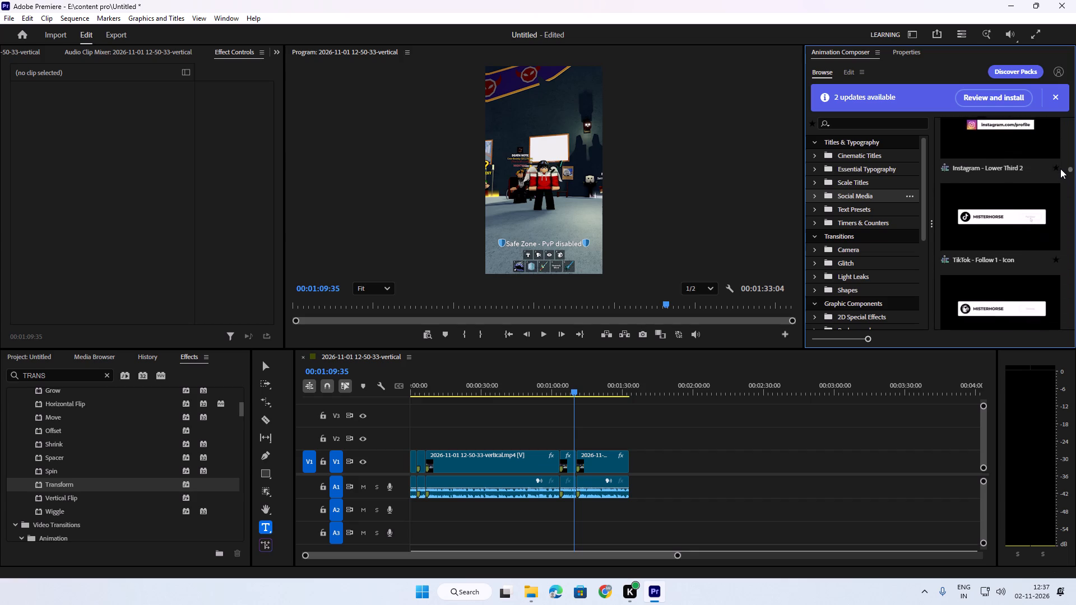
left_click_drag(1060, 169, 1058, 180)
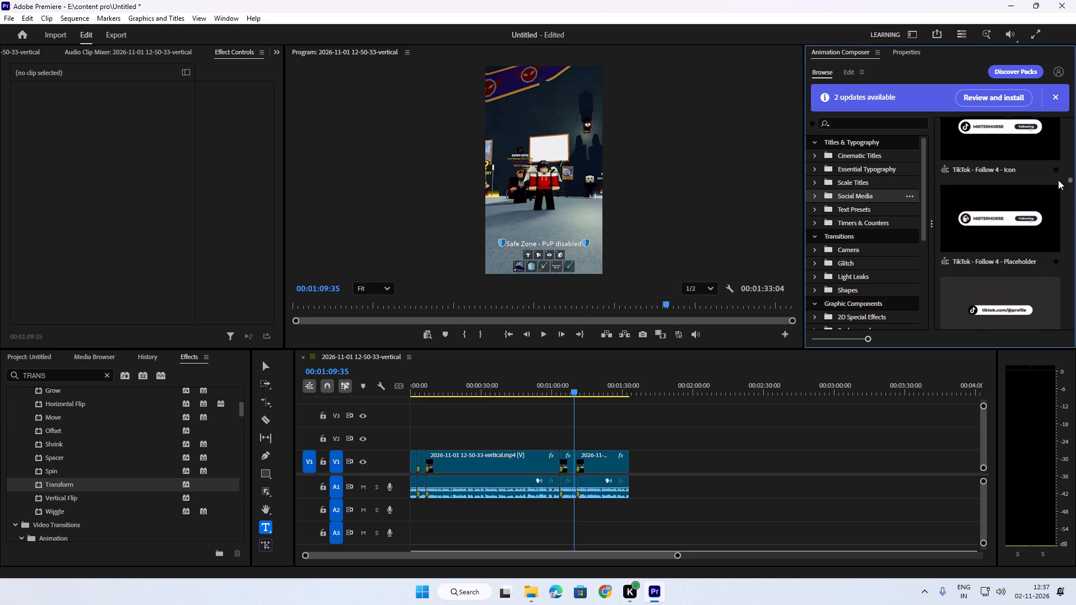
left_click_drag(1058, 180, 1056, 194)
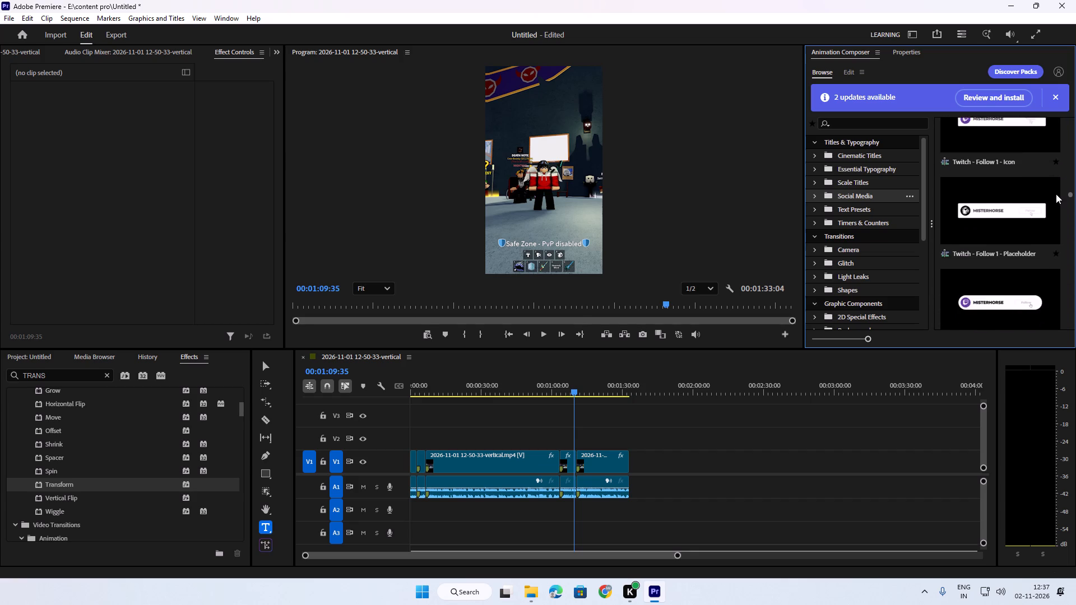
left_click_drag(1056, 194, 1054, 203)
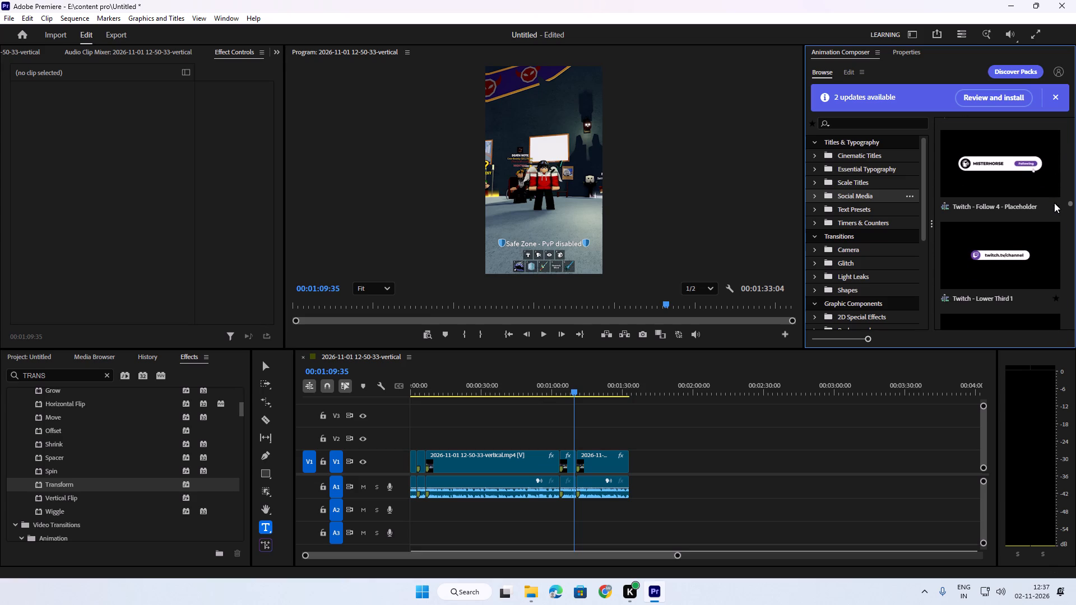
left_click_drag(1054, 203, 1050, 217)
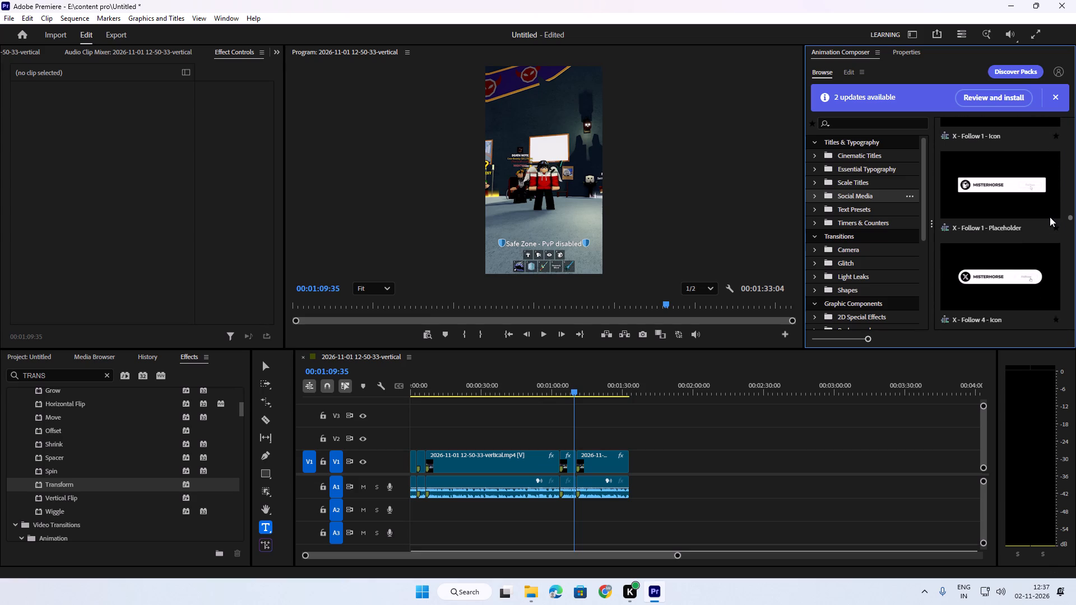
left_click_drag(1050, 217, 1045, 231)
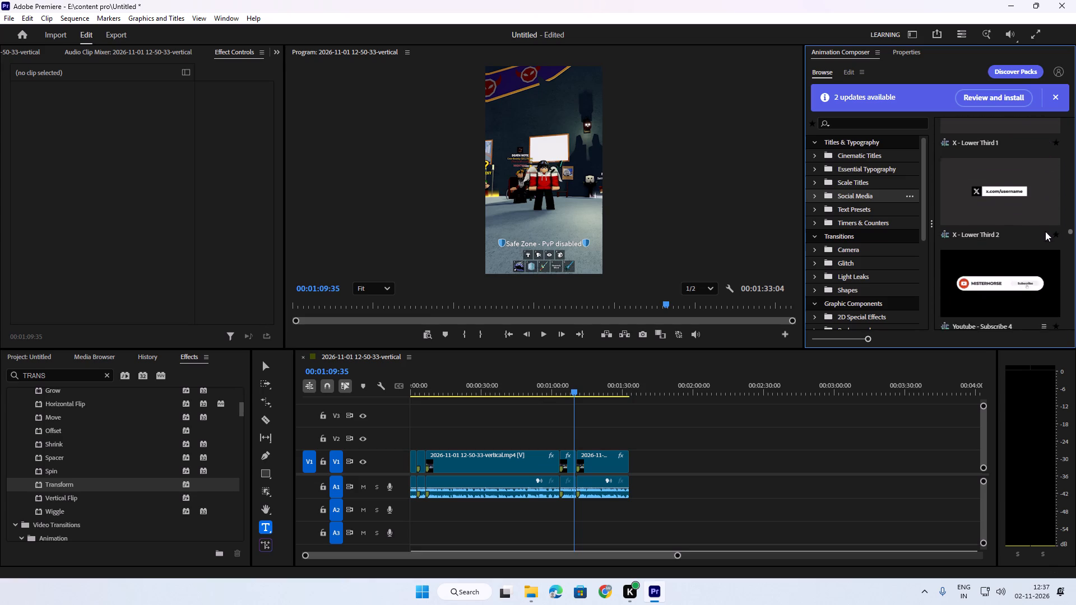
left_click_drag(1045, 231, 1044, 237)
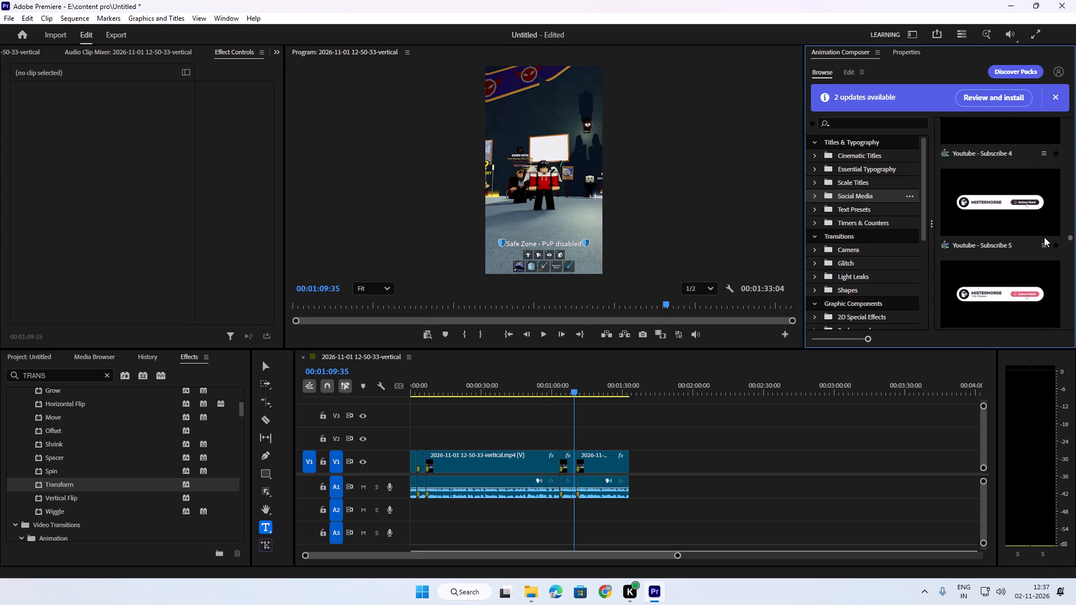
left_click_drag(1044, 237, 1040, 249)
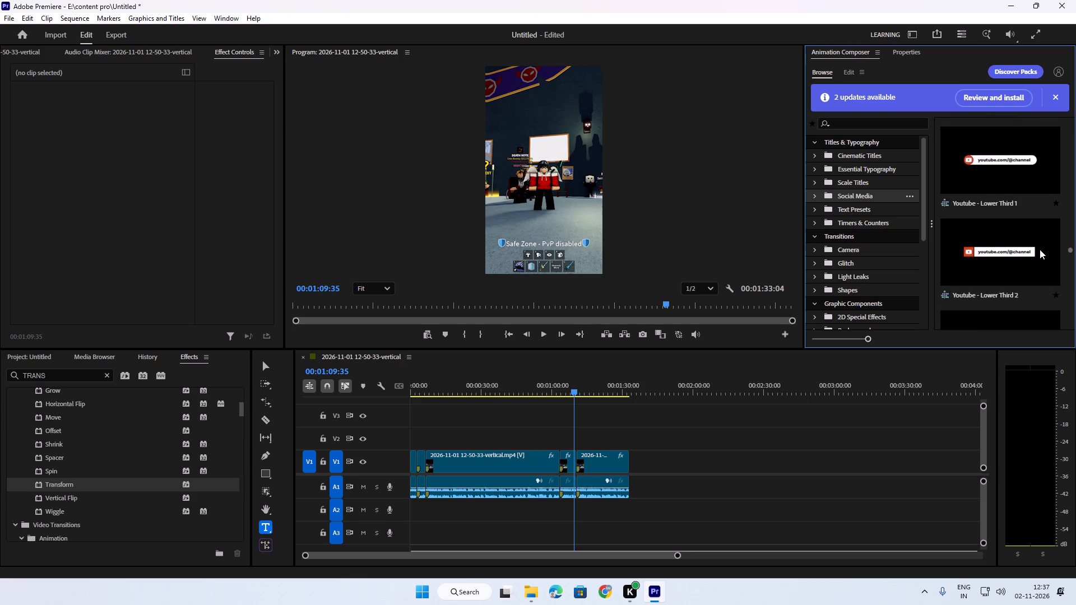
left_click_drag(1040, 249, 1035, 264)
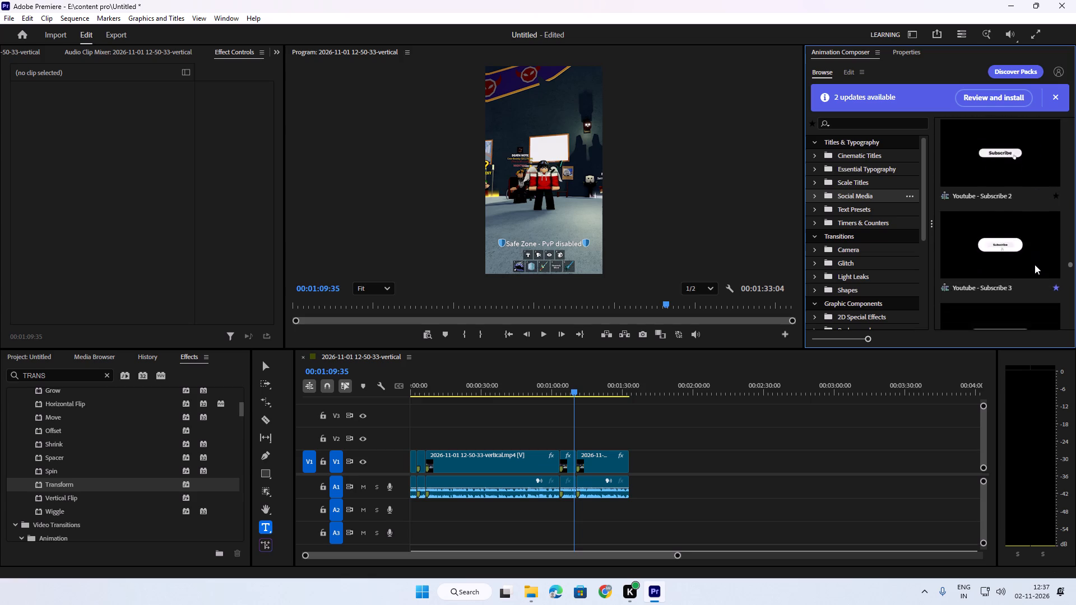
left_click_drag(1035, 264, 1029, 282)
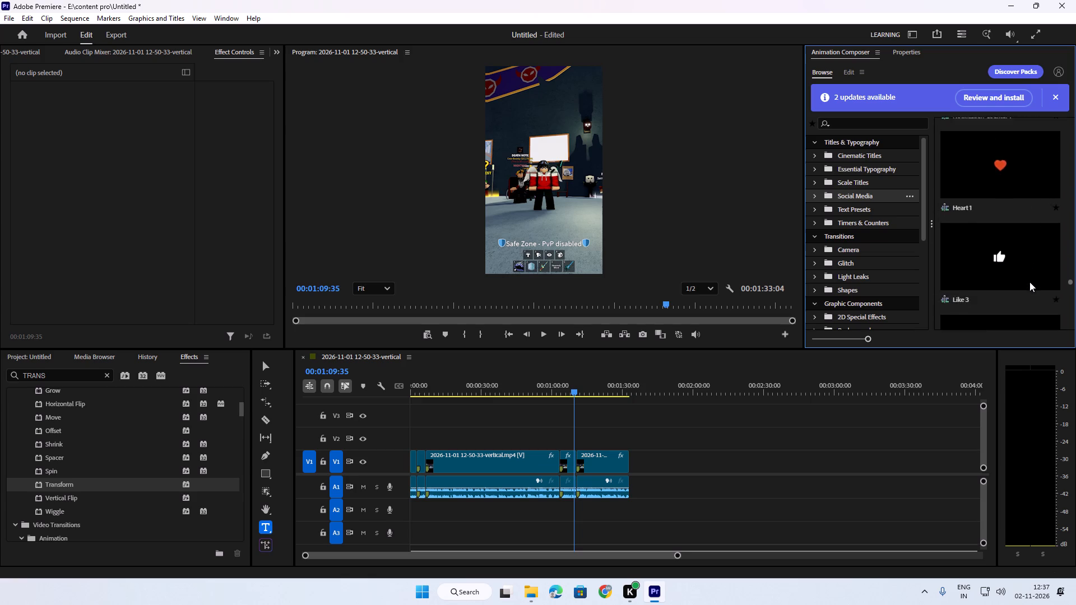
left_click_drag(1029, 282, 1026, 295)
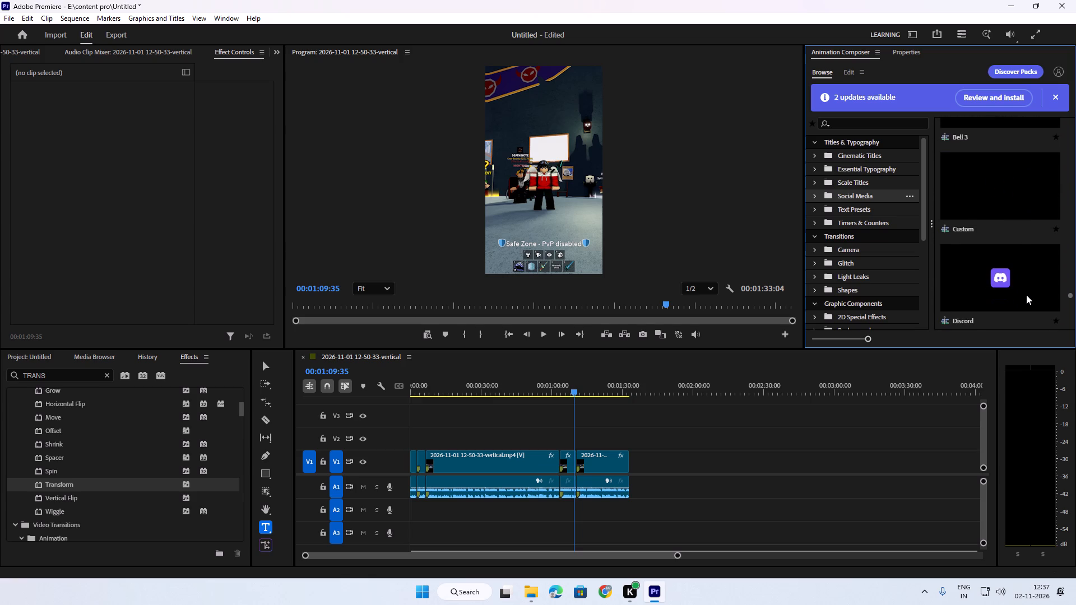
left_click_drag(1026, 295, 1025, 299)
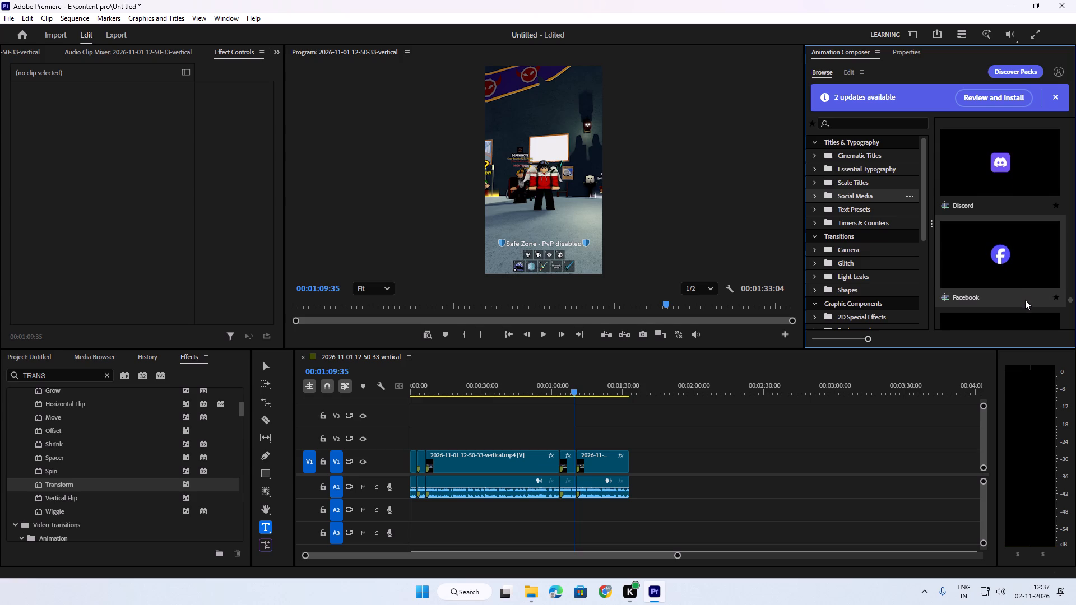
Place the Discord icon preset from the Social Media presets on track V2 at about 00:01:11.
scroll(997, 263, "down", 1)
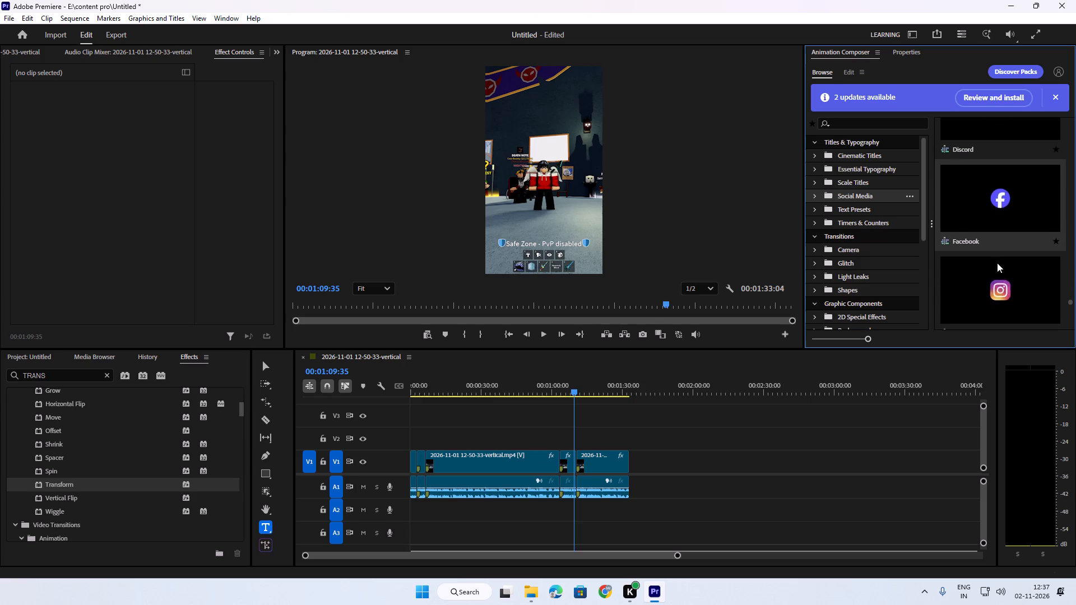
scroll(997, 263, "up", 1)
left_click_drag(1008, 164, 718, 353)
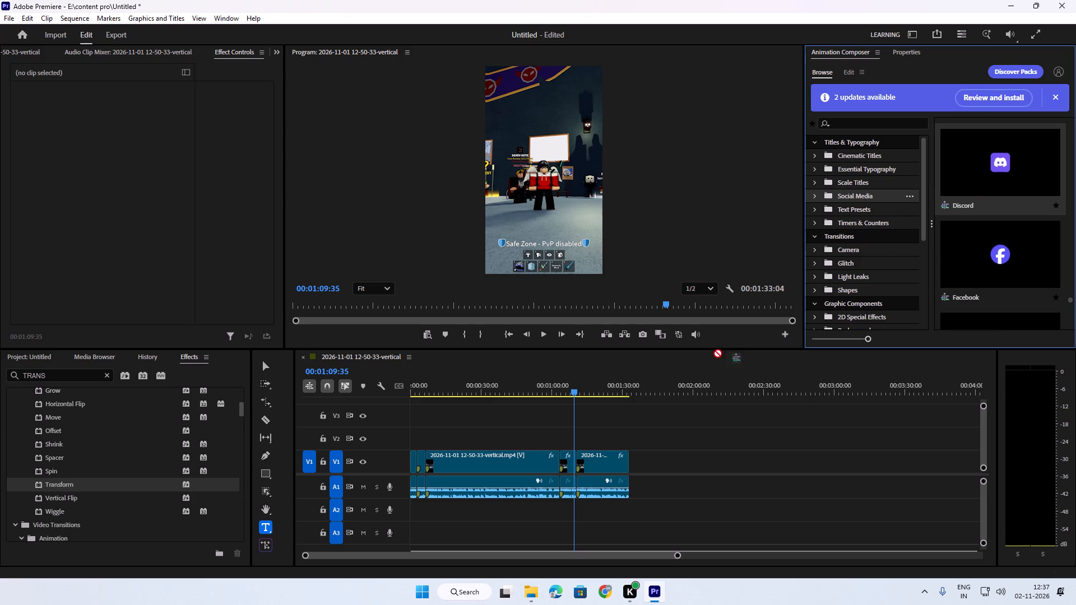
left_click_drag(718, 353, 581, 436)
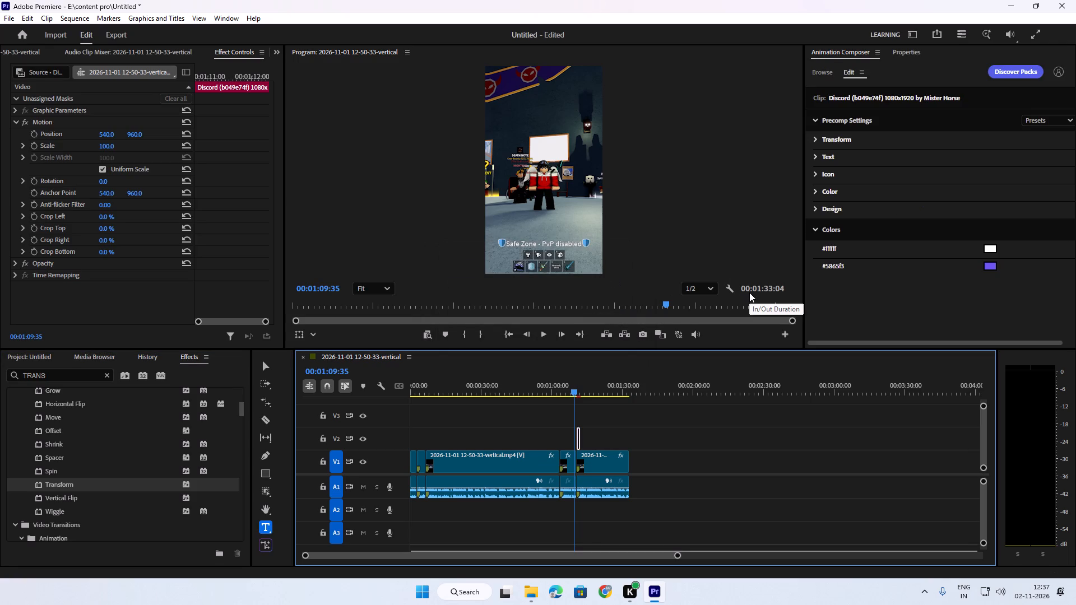
Play back the section around the new Discord clip on V2 and replay it from just before the clip.
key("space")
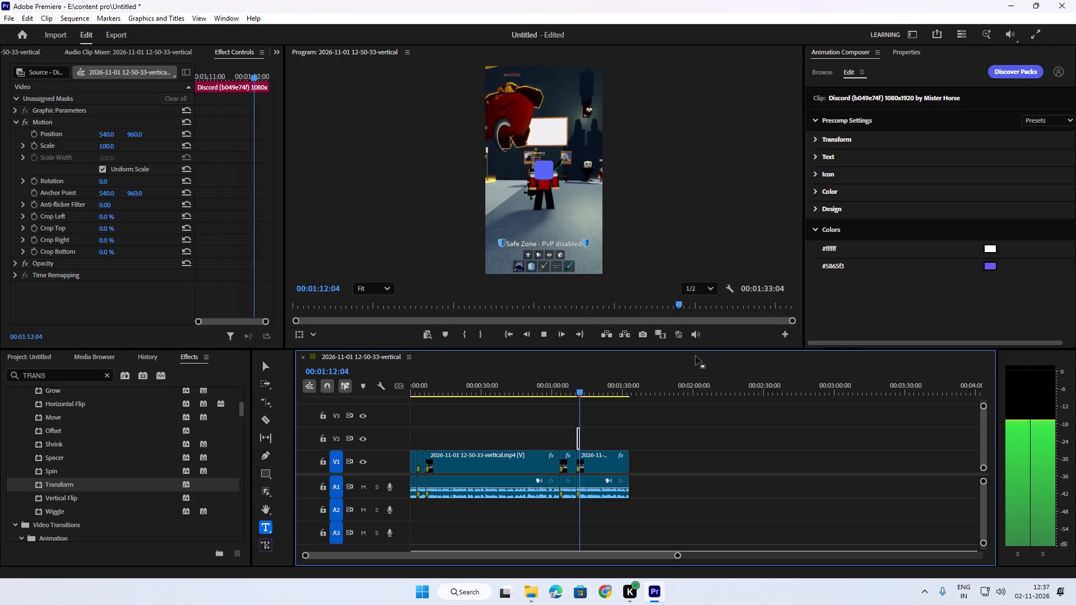
left_click_drag(590, 392, 578, 393)
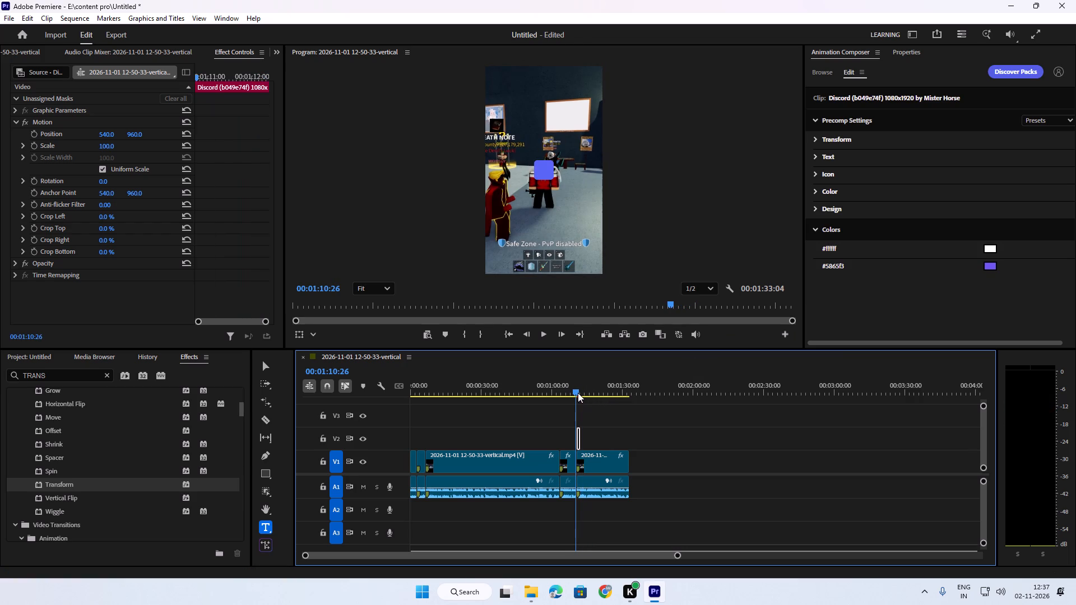
left_click_drag(578, 393, 578, 393)
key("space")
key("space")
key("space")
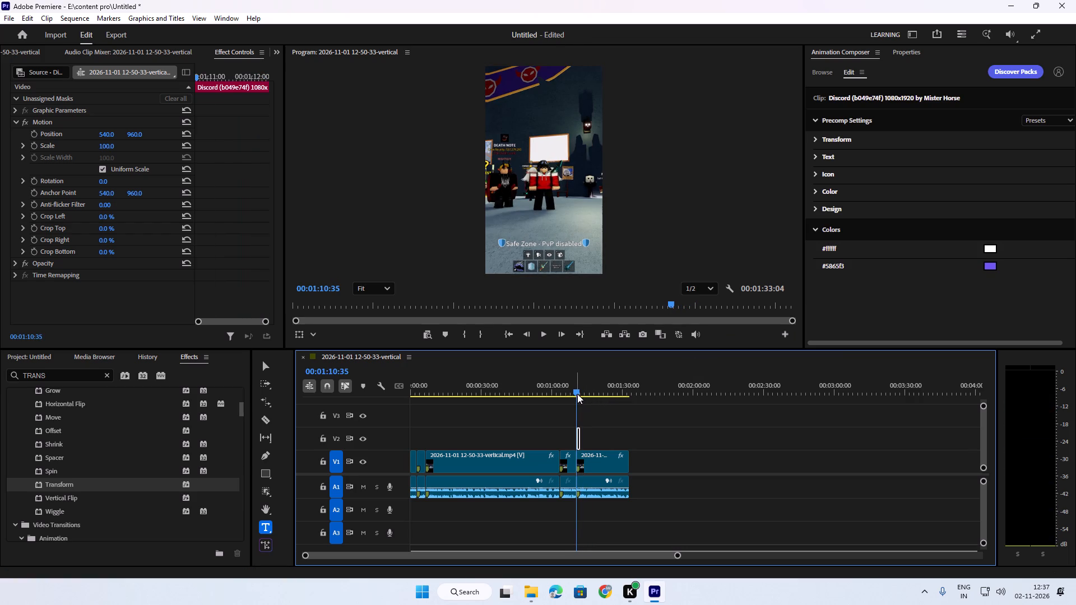
Move the Mister Horse Discord animation clip on V2 earlier to about 00:01:03 and play it back there.
key("space")
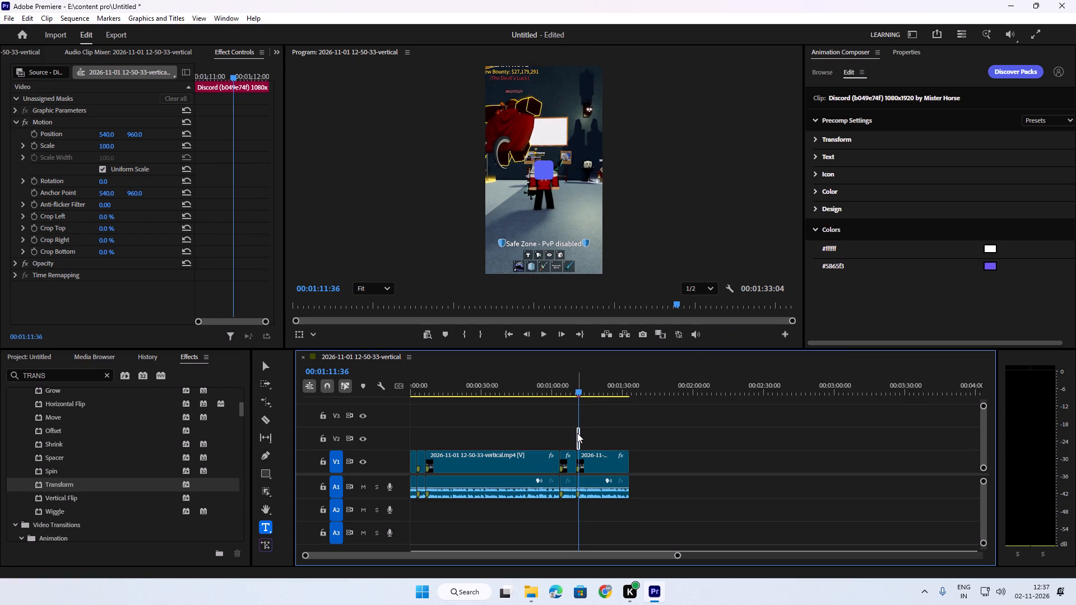
left_click_drag(577, 433, 567, 436)
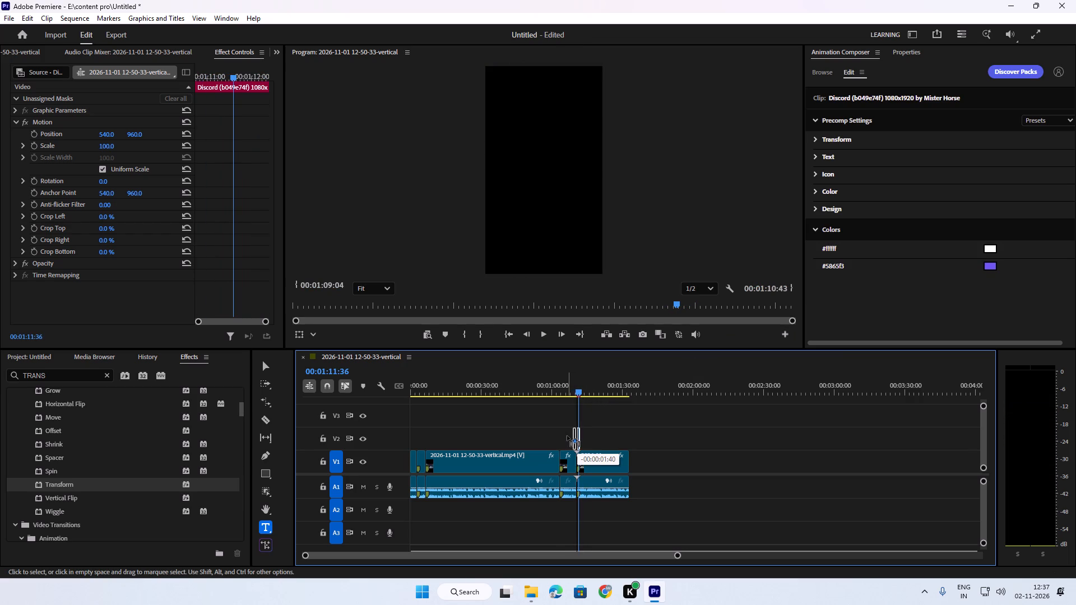
left_click_drag(567, 436, 565, 436)
left_click_drag(579, 388, 559, 391)
key("space")
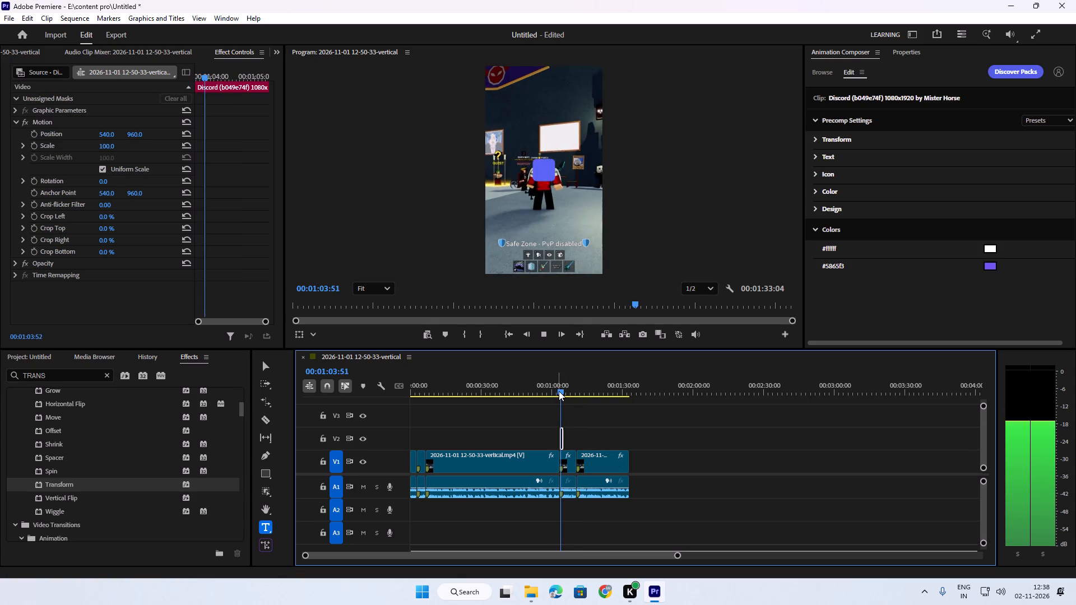
key("space")
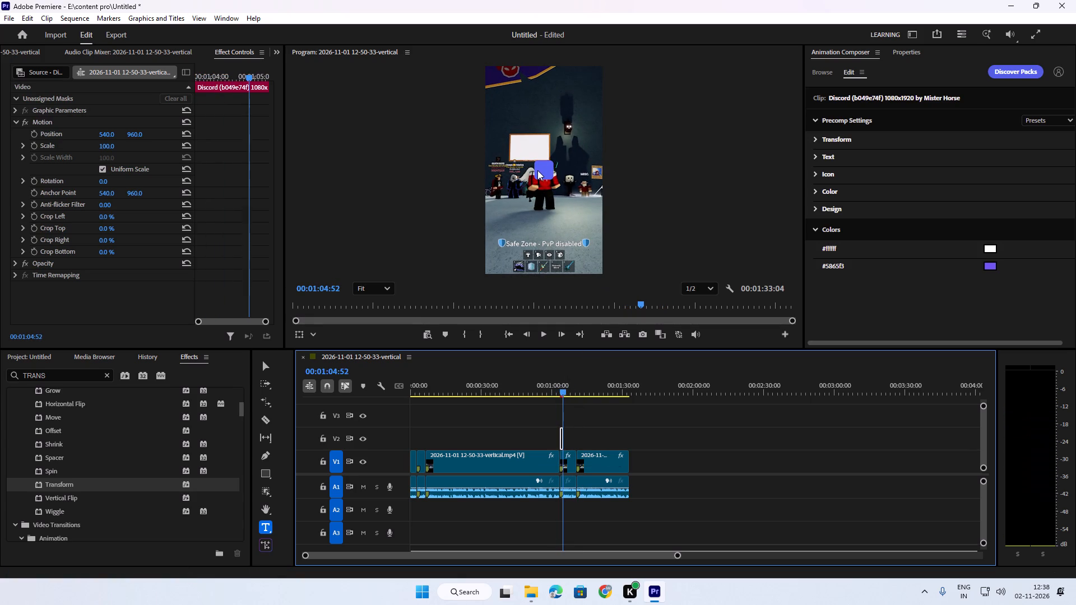
Examine the Discord animation clip's editable settings, including its transform, text, icon and color options.
left_click(537, 170)
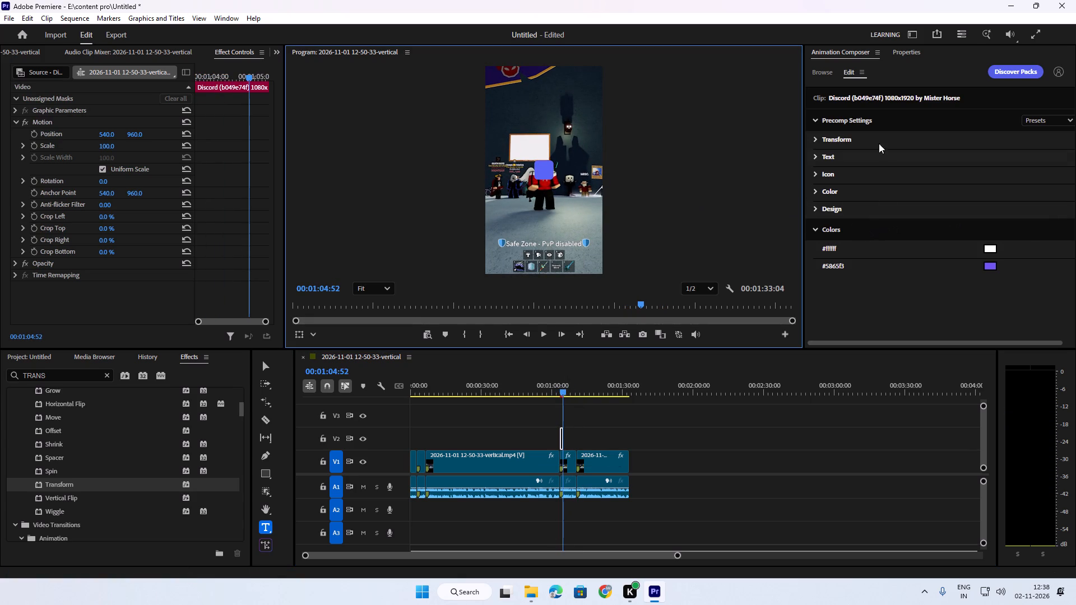
left_click(856, 117)
left_click(856, 117)
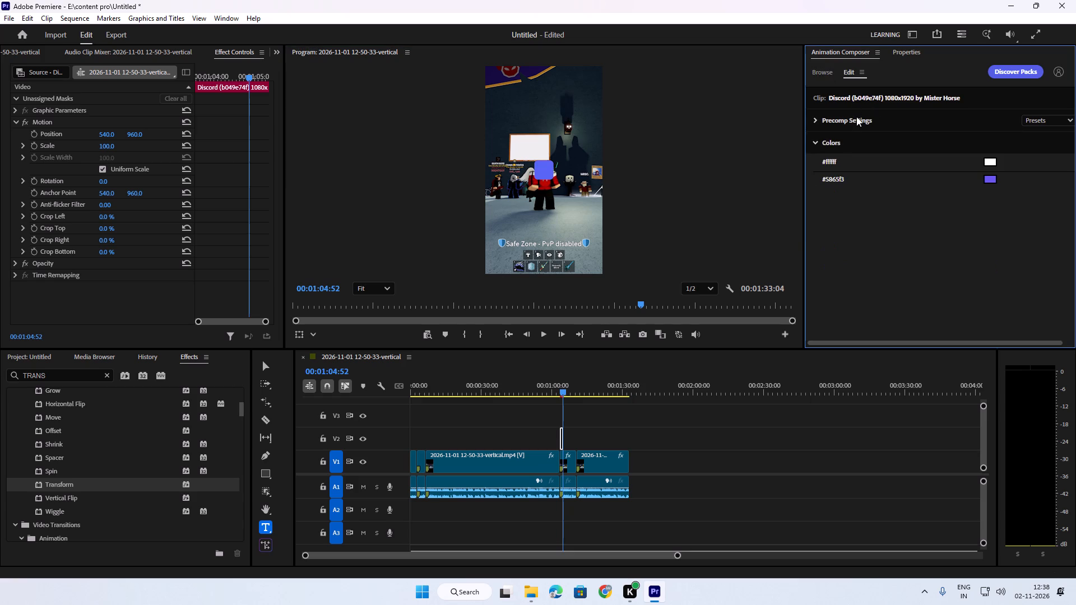
left_click(831, 99)
left_click(823, 69)
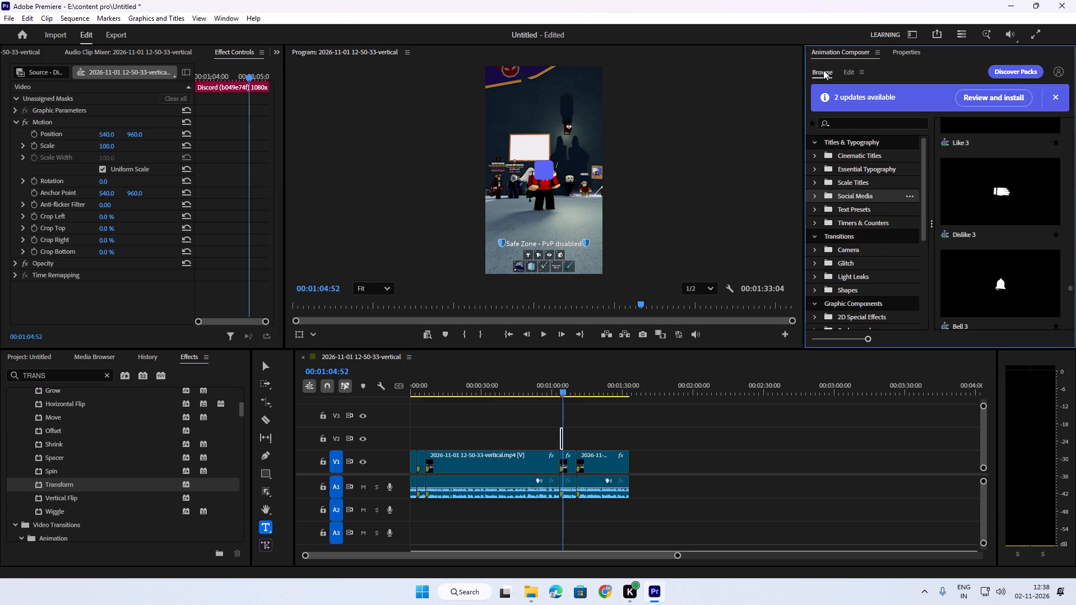
left_click(855, 71)
left_click(908, 49)
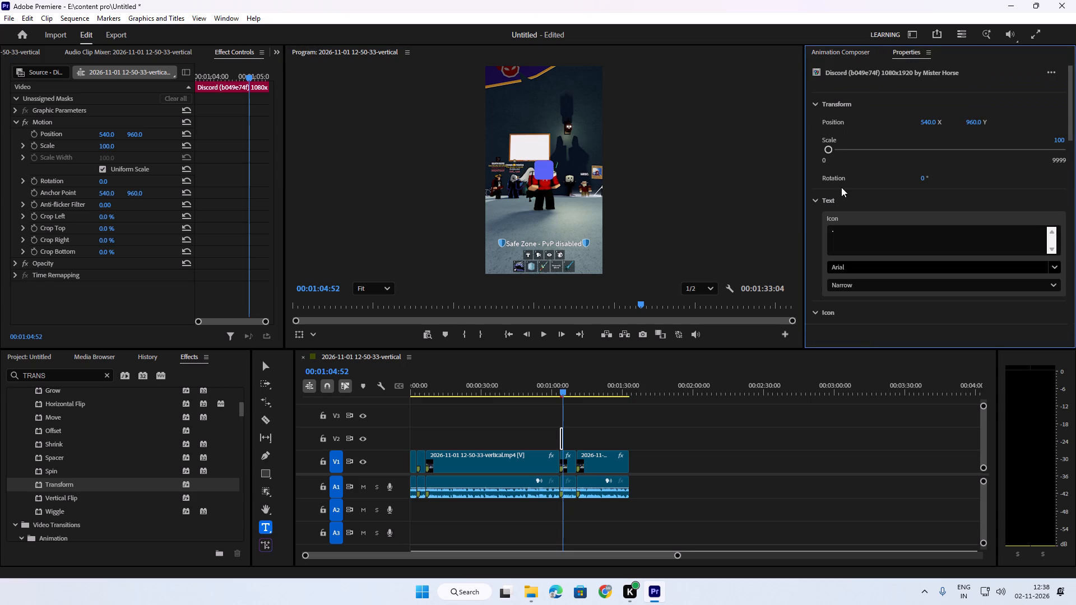
left_click(940, 74)
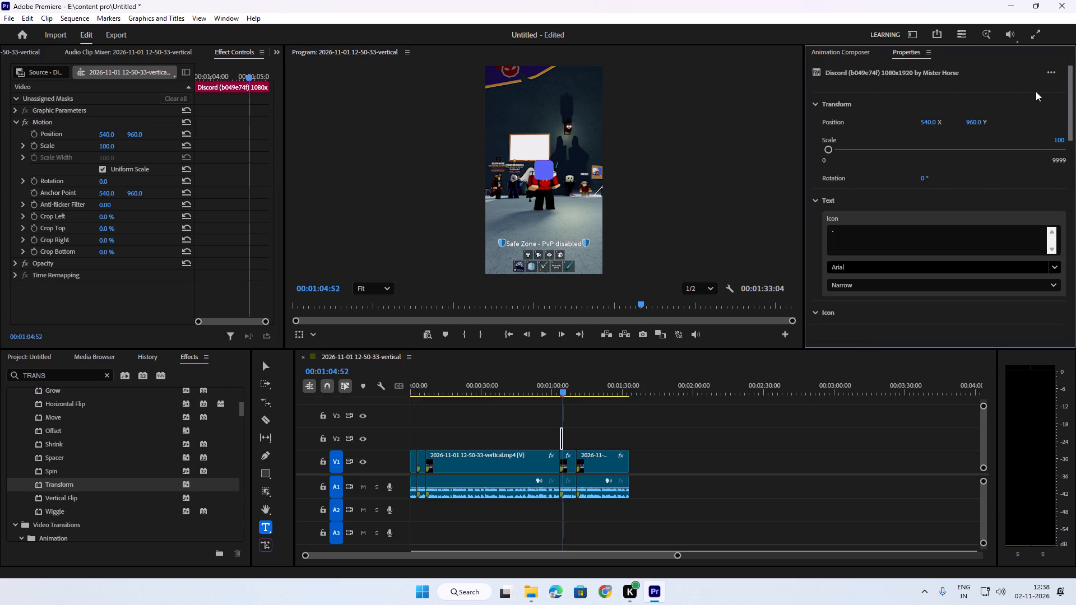
left_click_drag(1071, 97, 1070, 190)
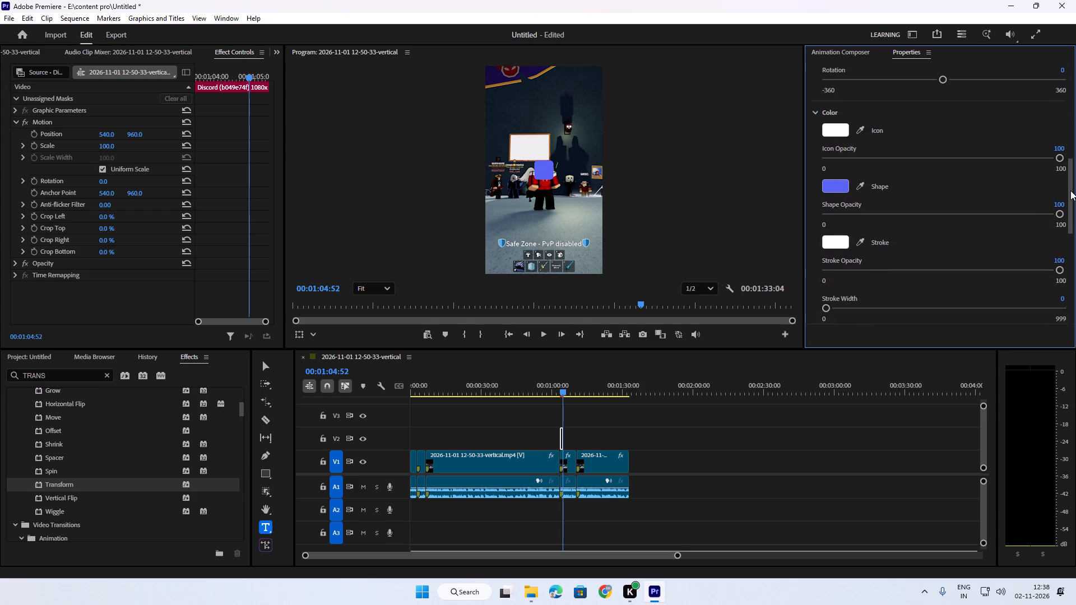
left_click_drag(1070, 190, 1073, 134)
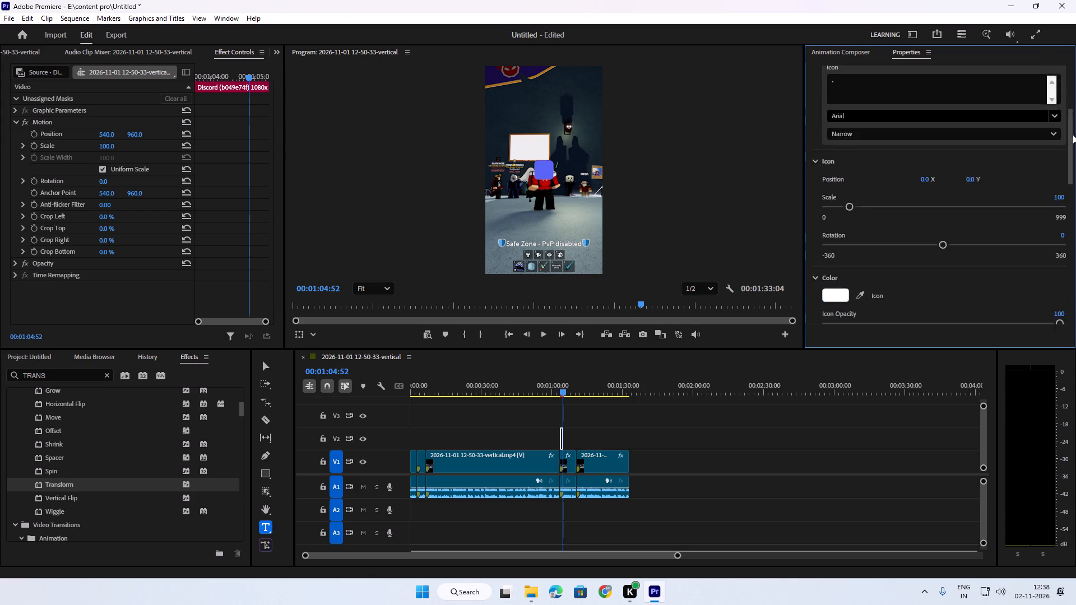
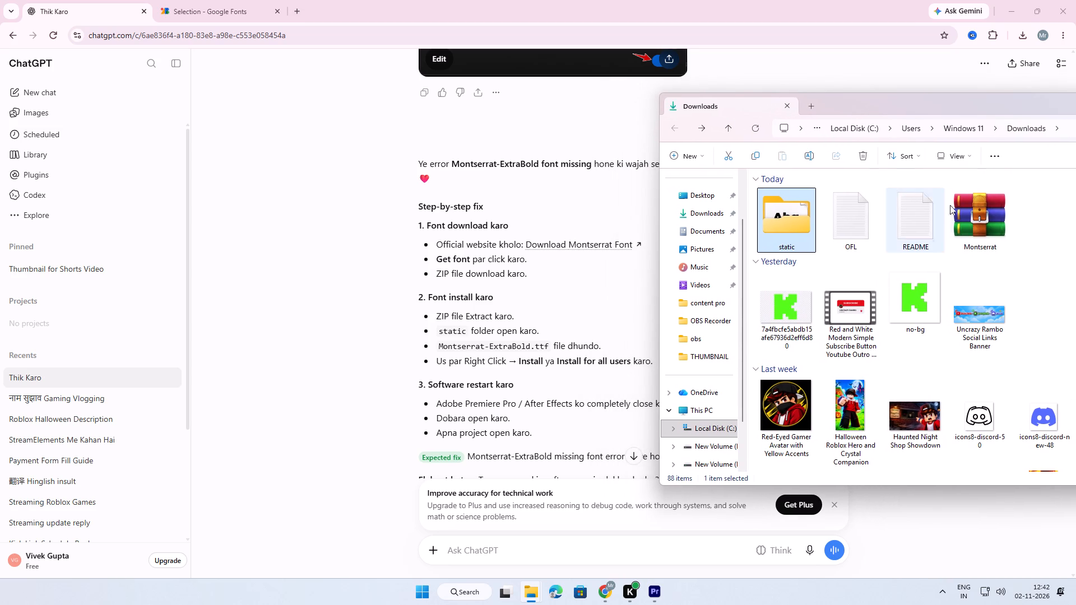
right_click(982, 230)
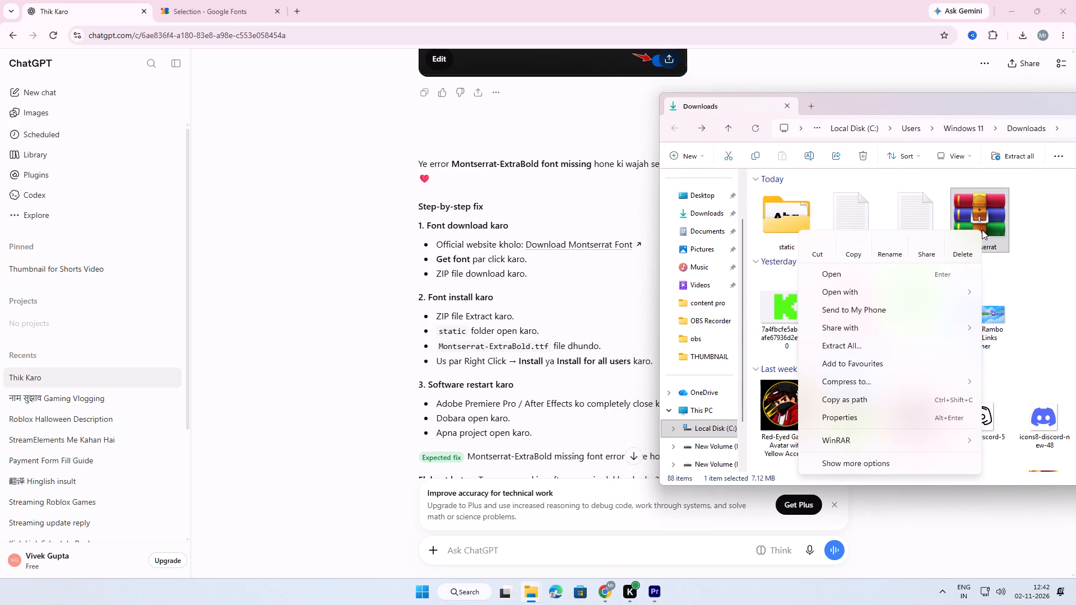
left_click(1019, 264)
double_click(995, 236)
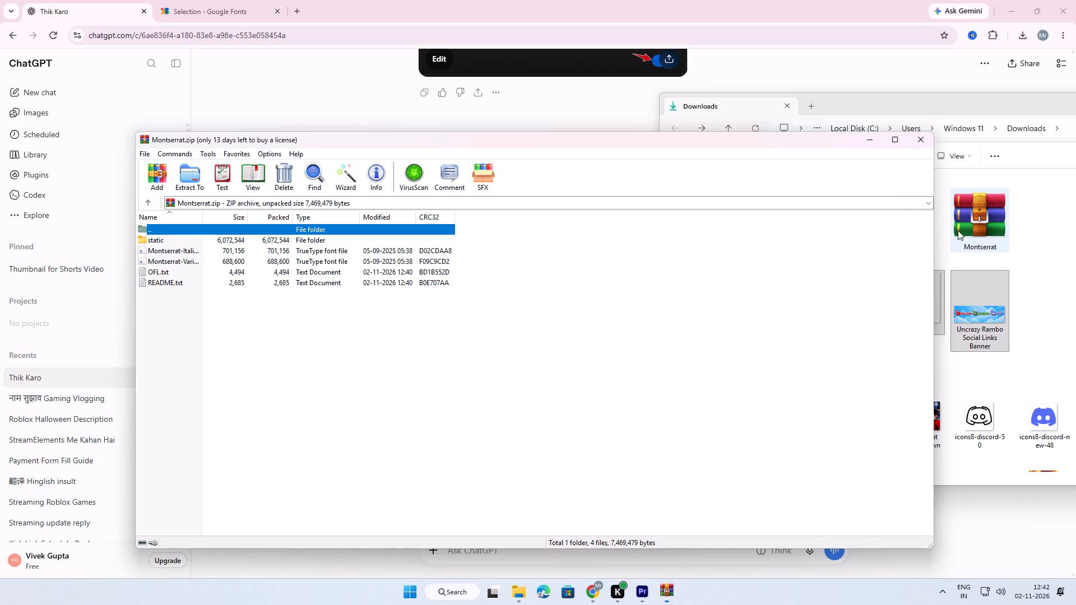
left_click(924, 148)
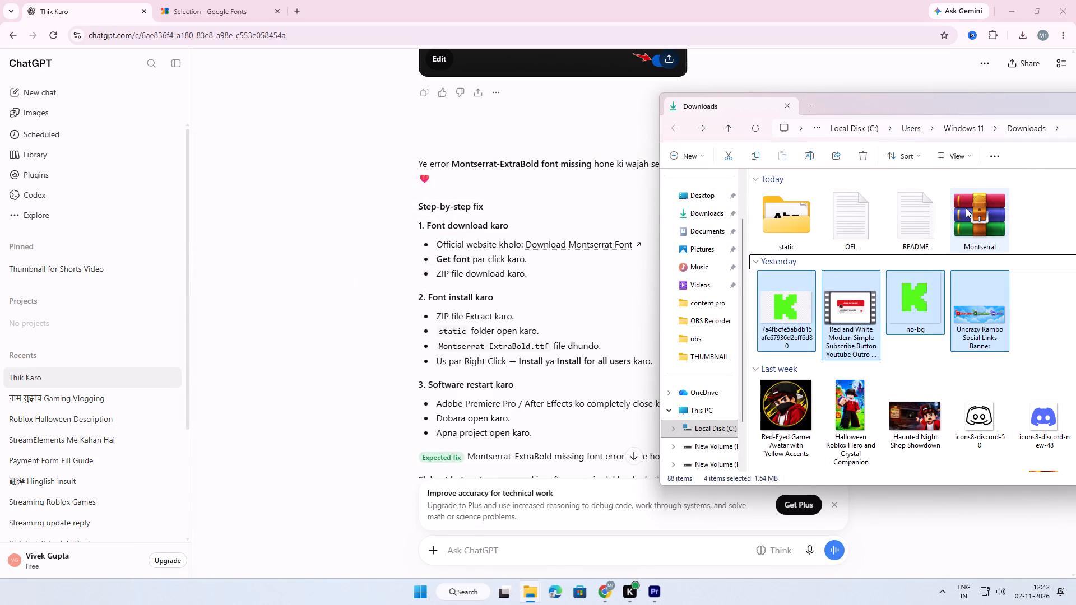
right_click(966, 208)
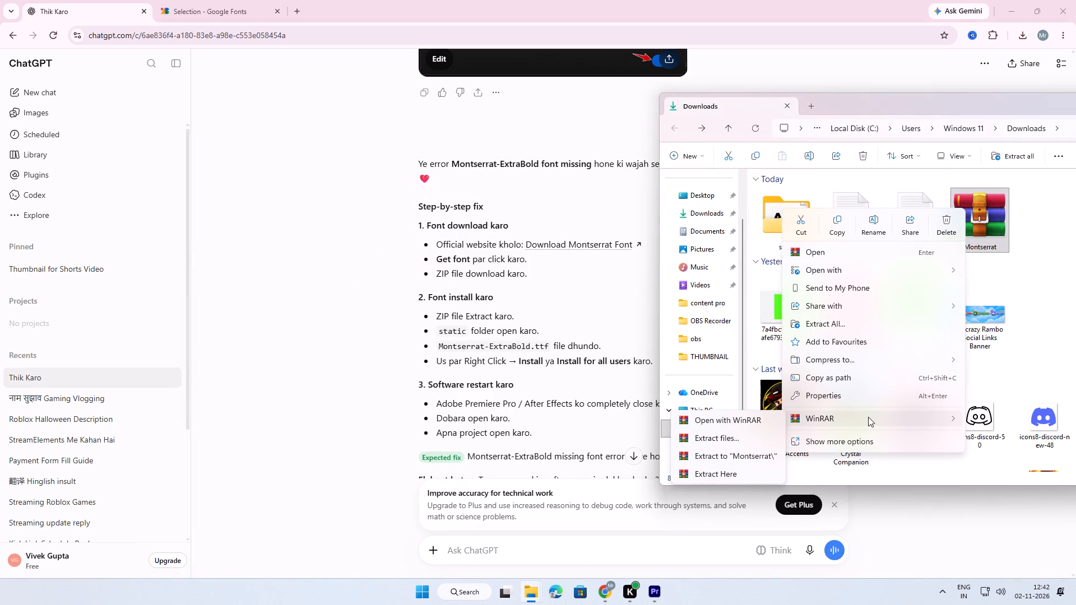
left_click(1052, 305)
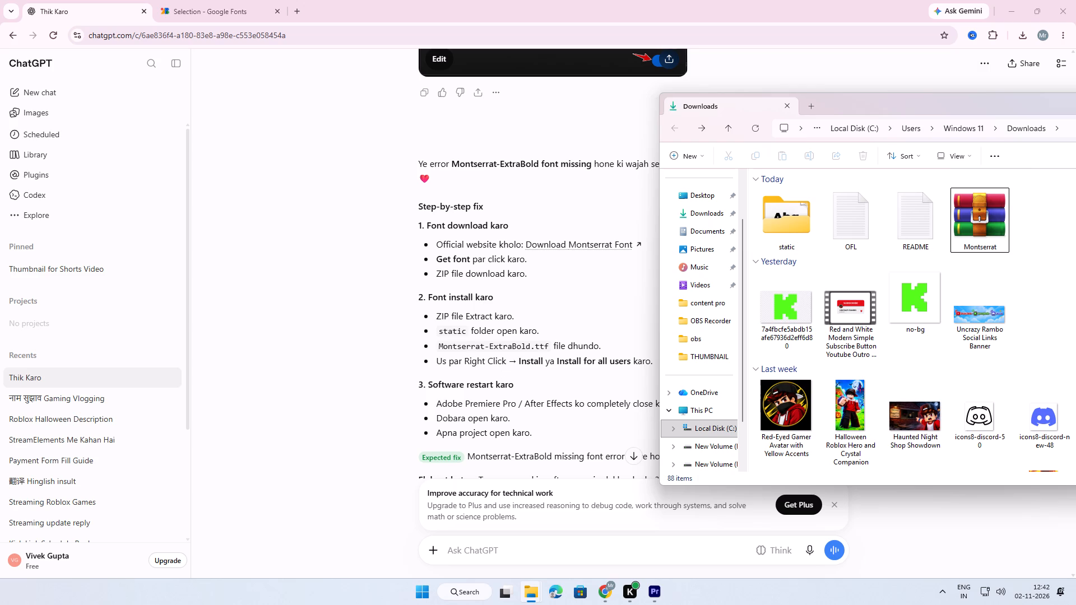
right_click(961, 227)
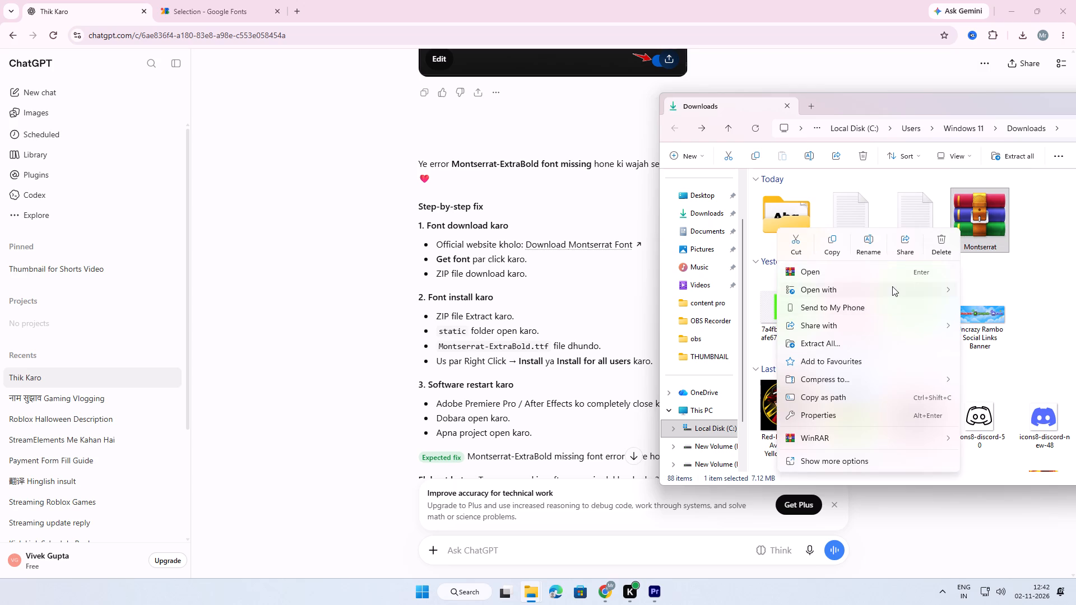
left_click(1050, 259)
Open the Montserrat archive in WinRAR, preview the static Black Italic font, and page through the italic variable font's weights.
double_click(990, 233)
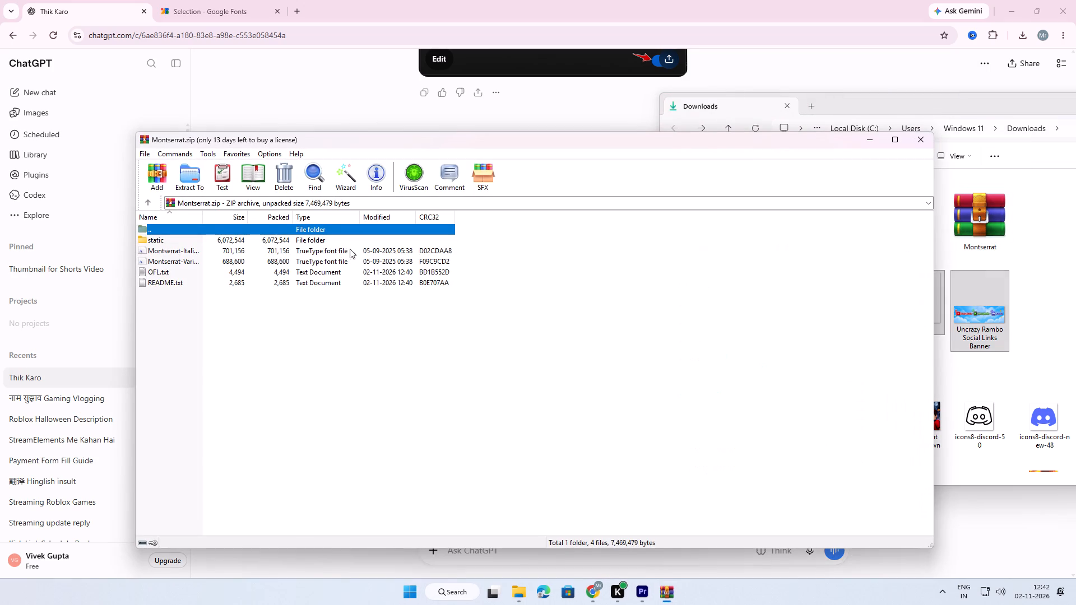
double_click(206, 240)
double_click(239, 249)
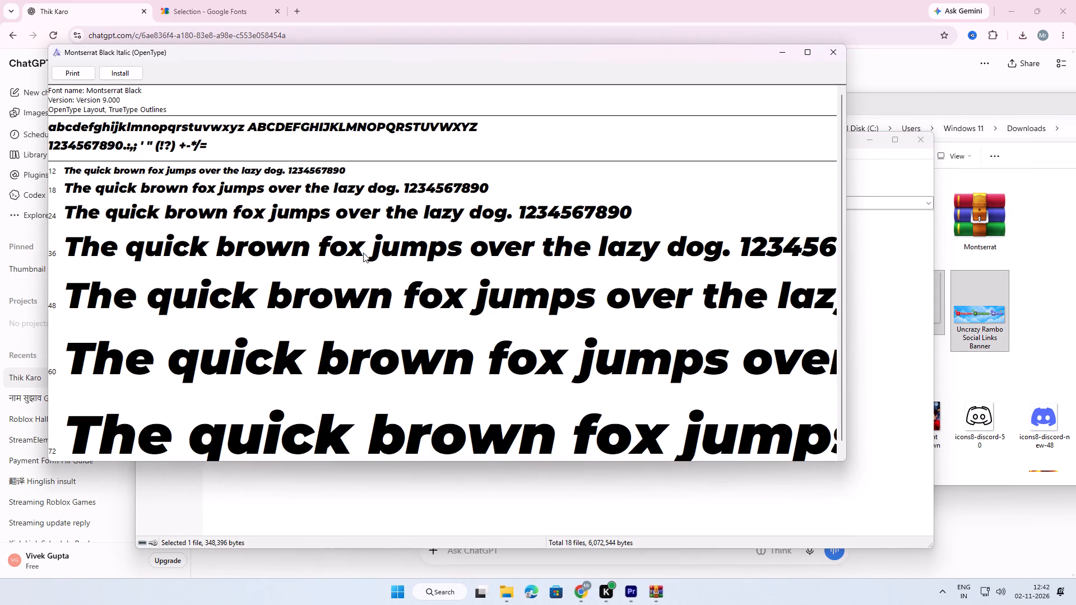
double_click(833, 62)
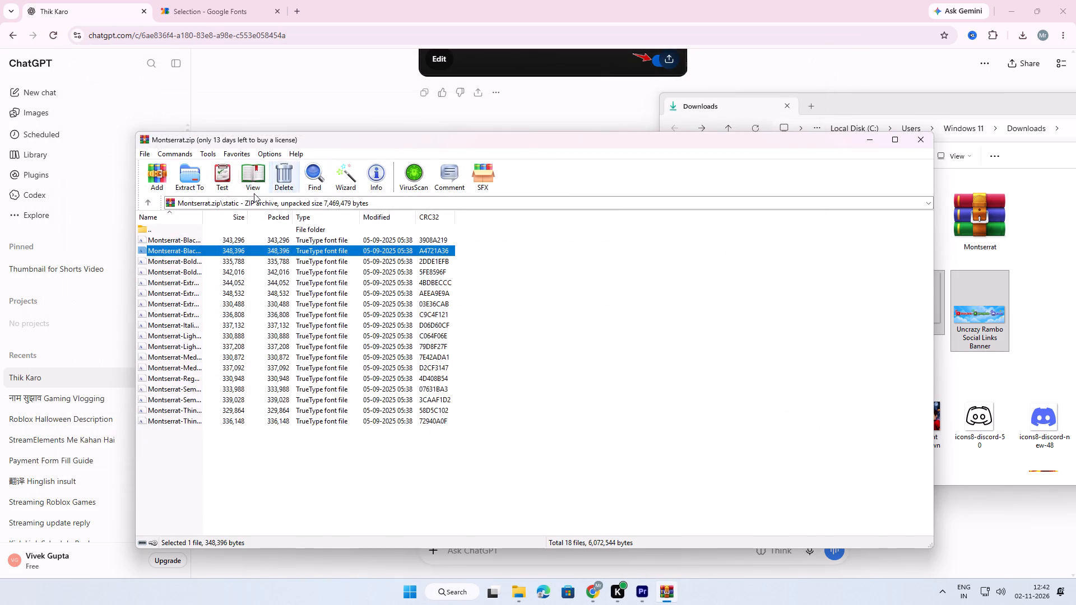
left_click(143, 227)
left_click(140, 226)
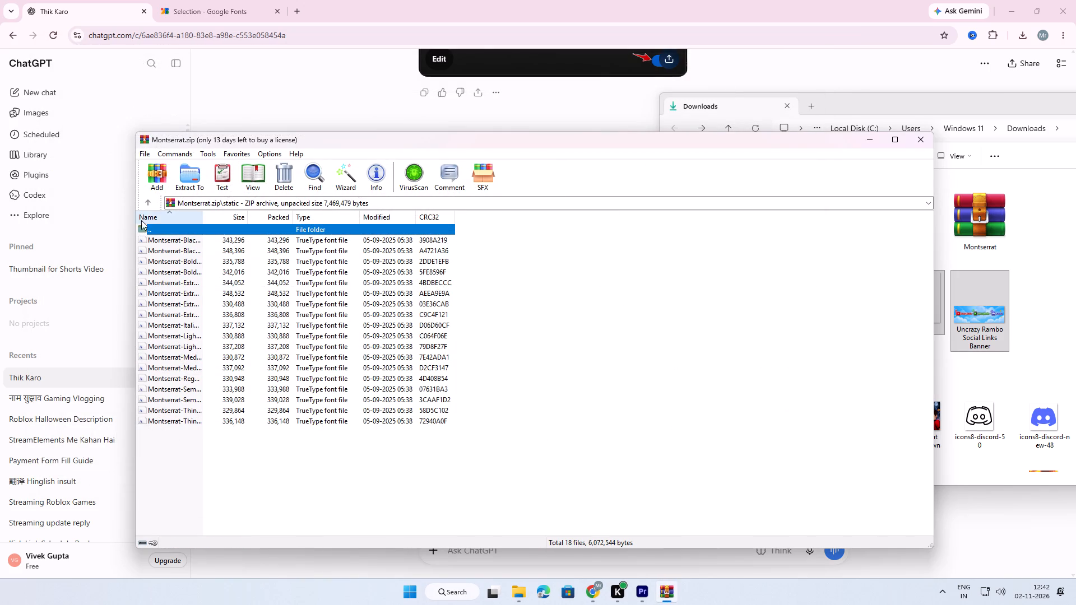
left_click(146, 203)
left_click(169, 247)
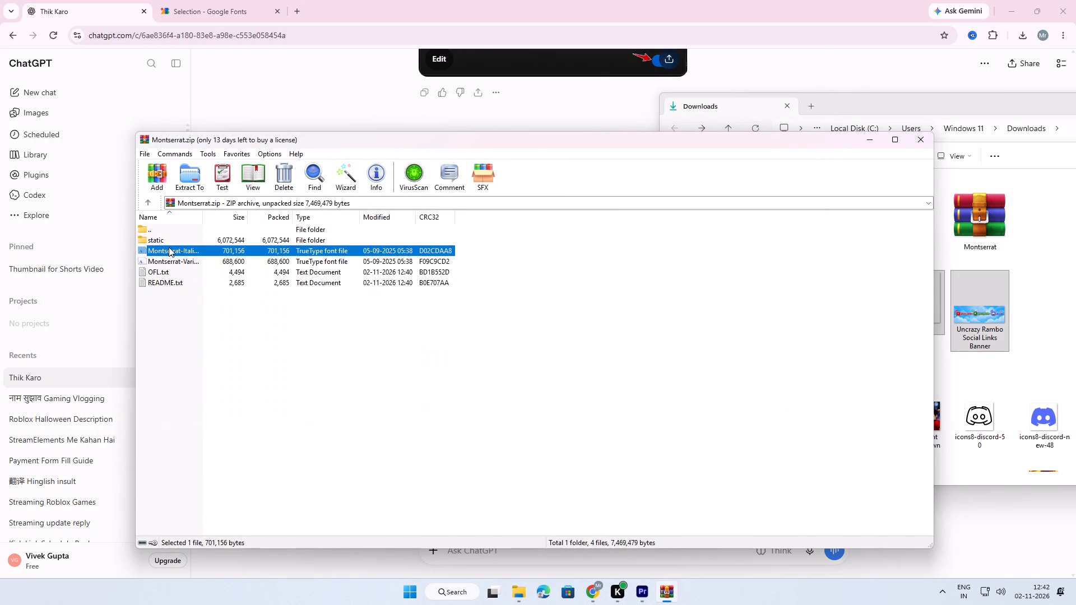
double_click(169, 247)
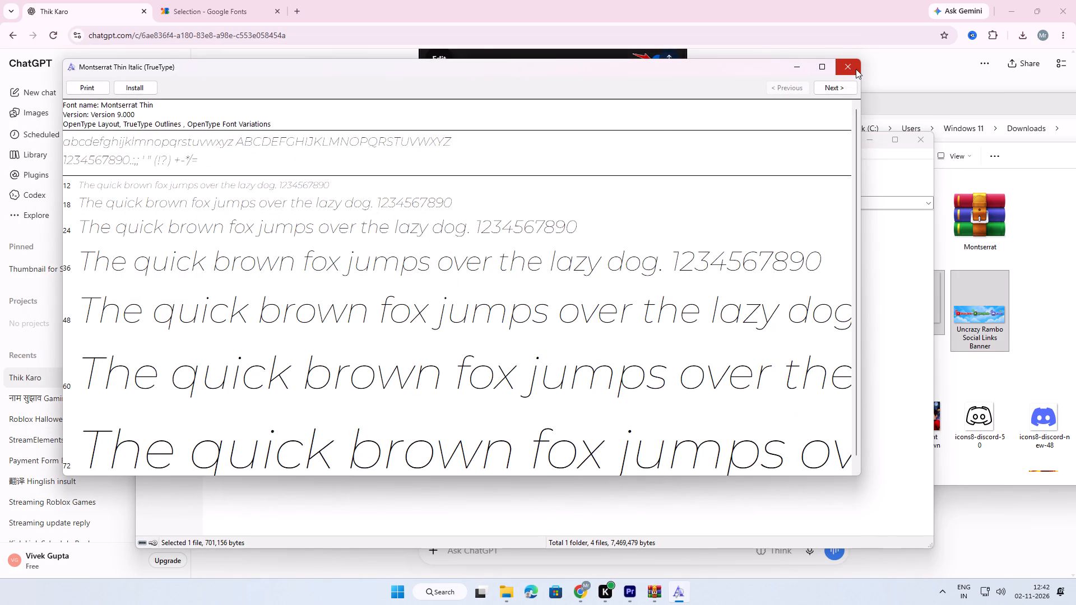
left_click(841, 88)
triple_click(841, 88)
triple_click(841, 88)
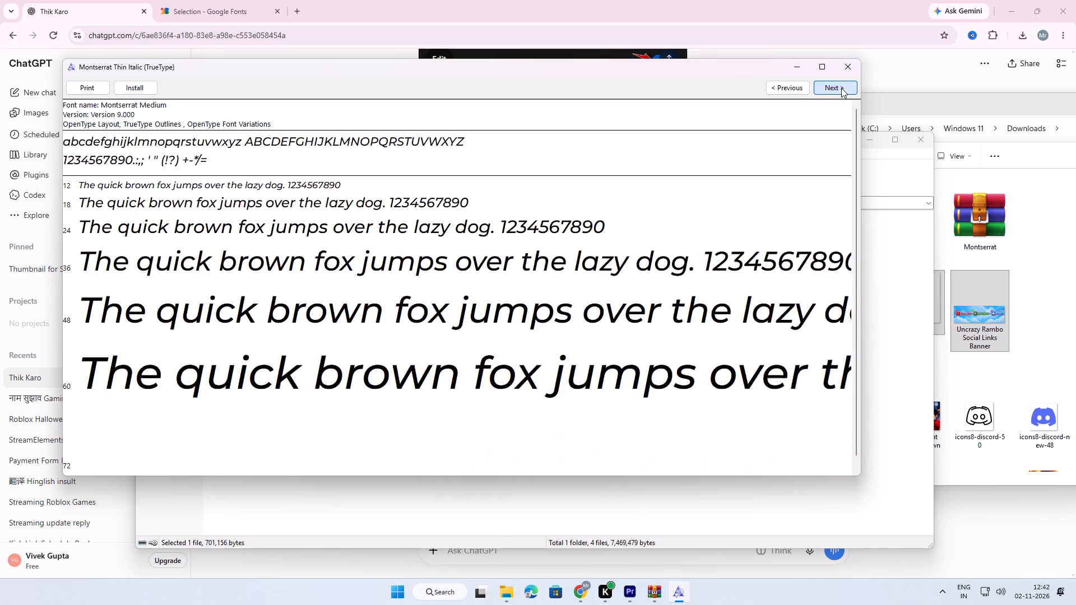
left_click(841, 88)
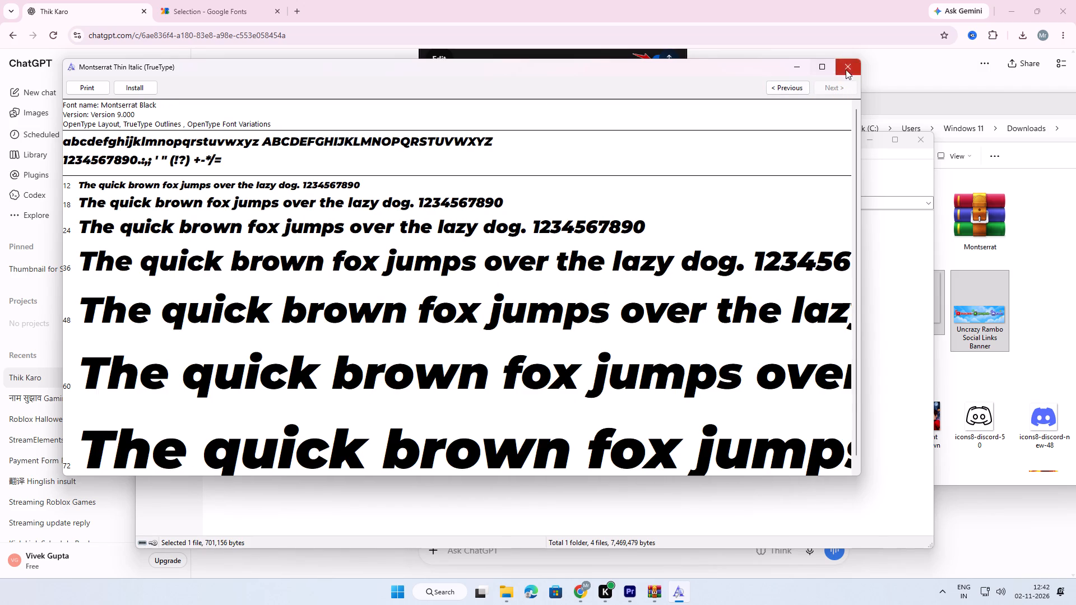
left_click(847, 69)
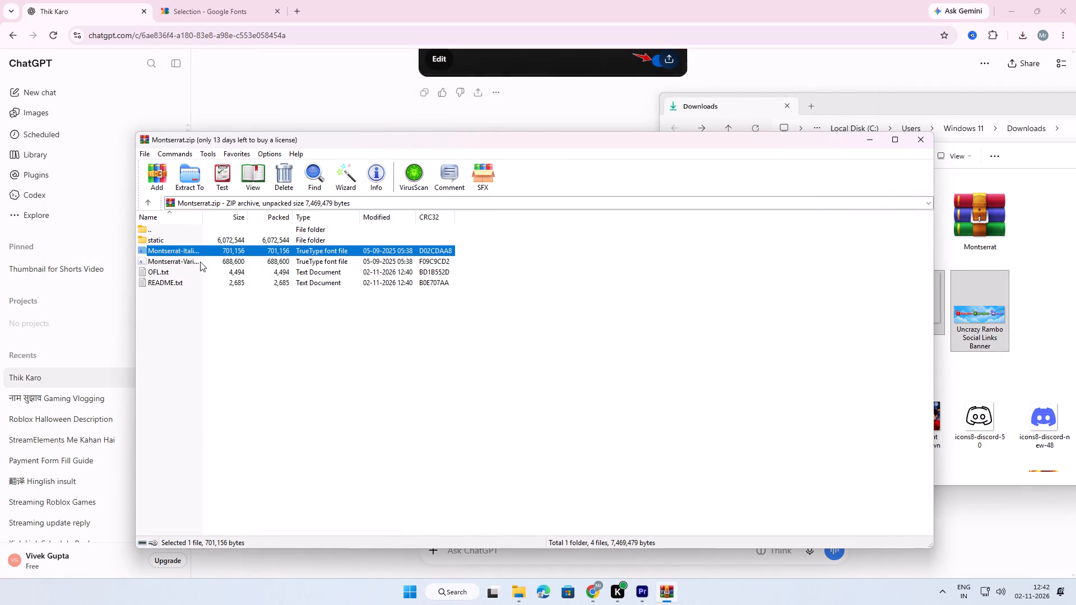
Install the Montserrat italic variable font from the archive's root folder.
double_click(225, 248)
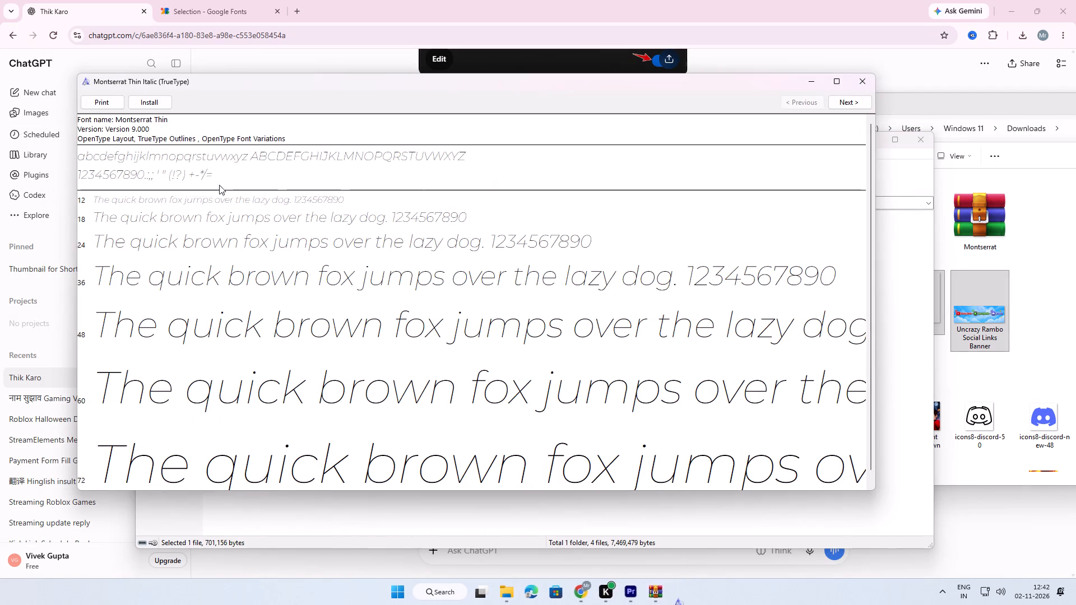
left_click(148, 103)
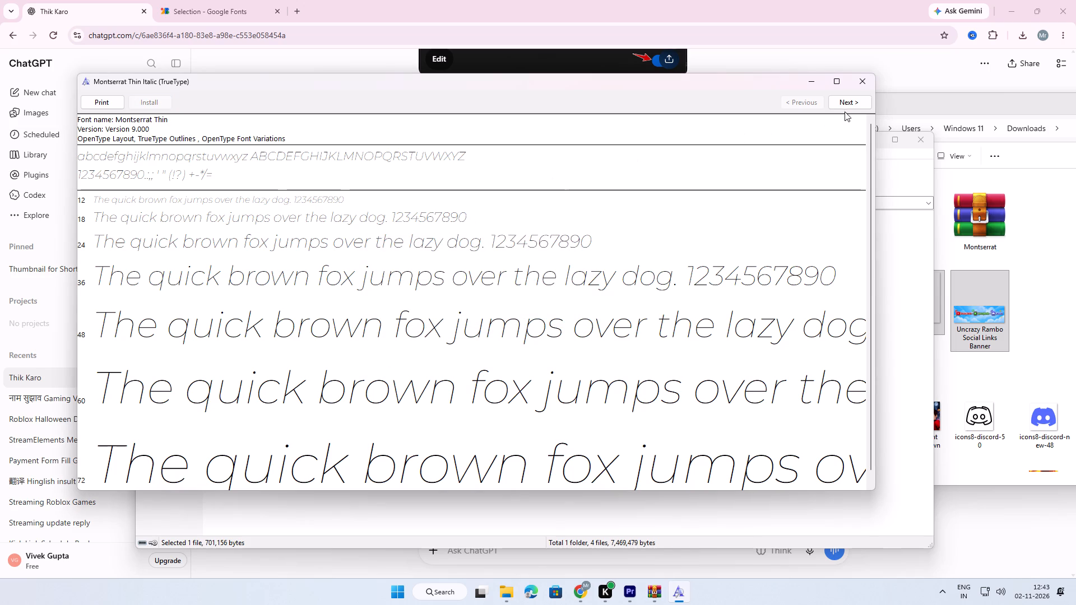
Switch to Premiere Pro and quit it completely, closing the edited Untitled project.
left_click(632, 591)
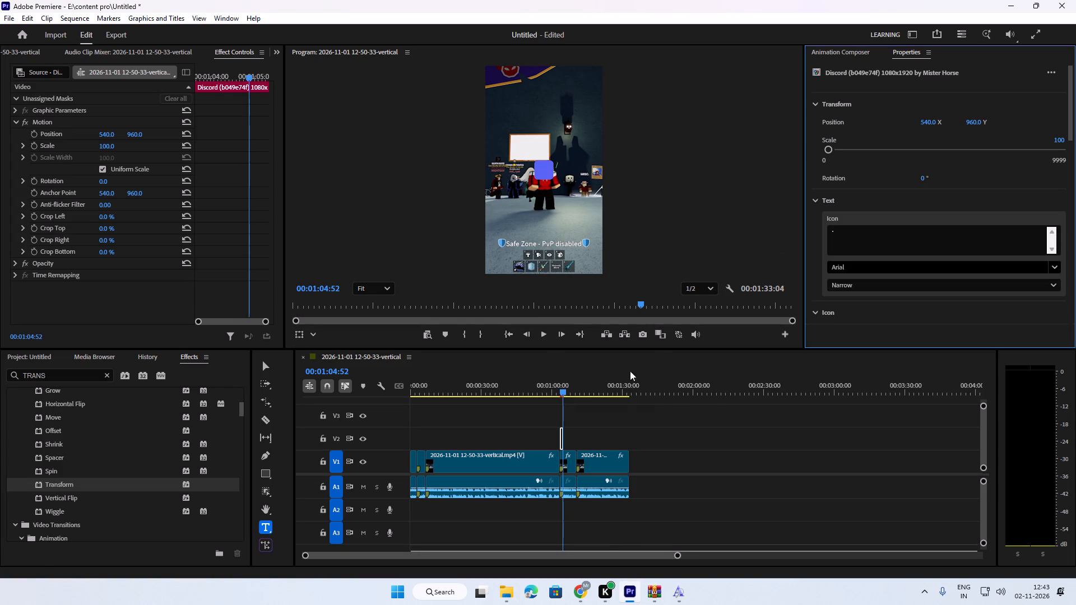
left_click_drag(563, 383, 552, 384)
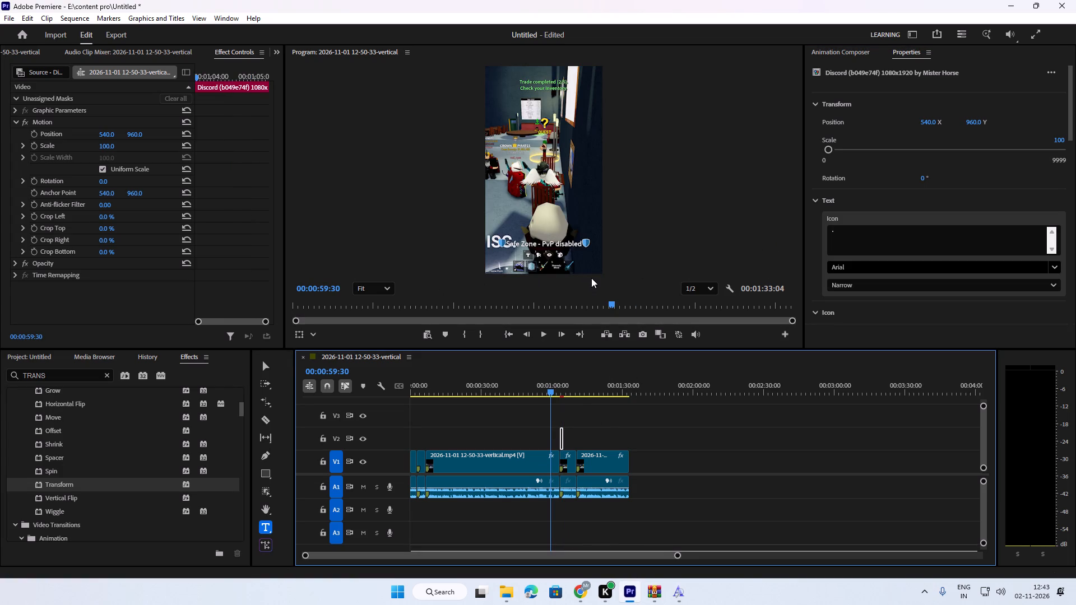
key("shift+q")
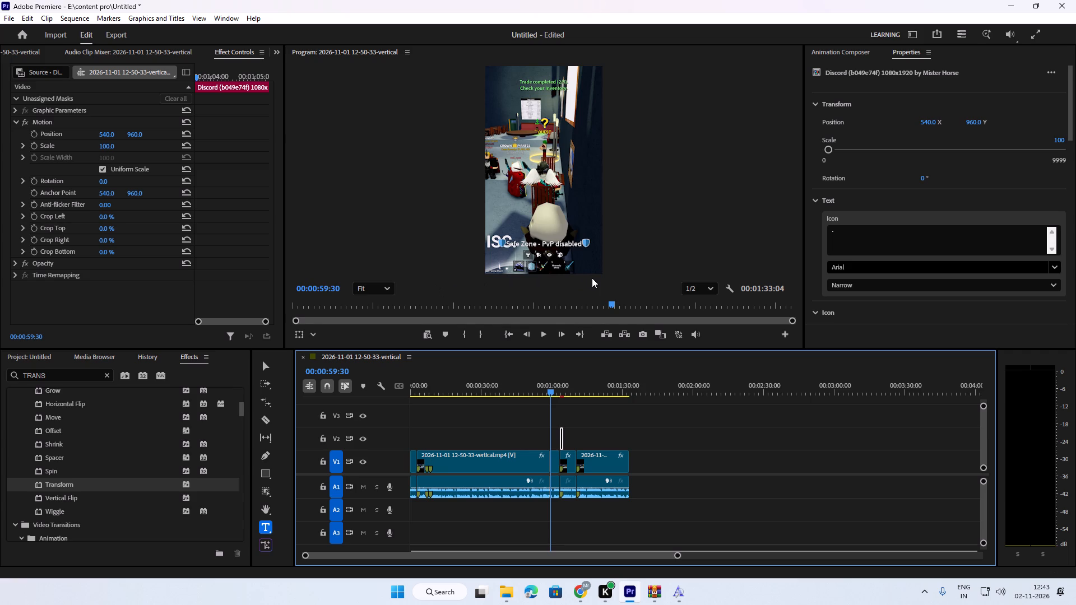
key("ctrl+z")
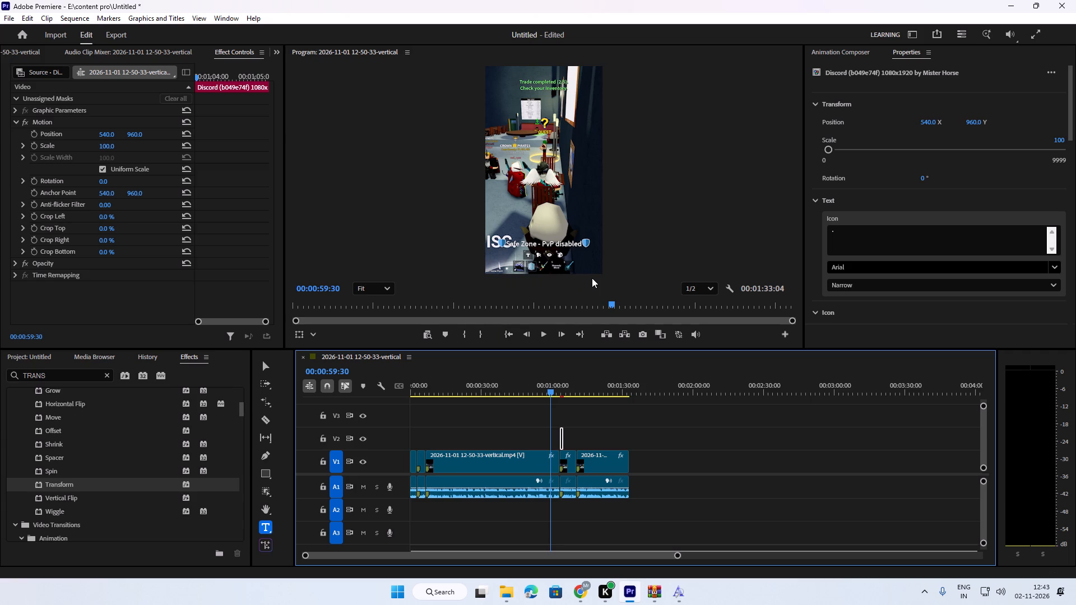
key("ctrl+q")
left_click(520, 324)
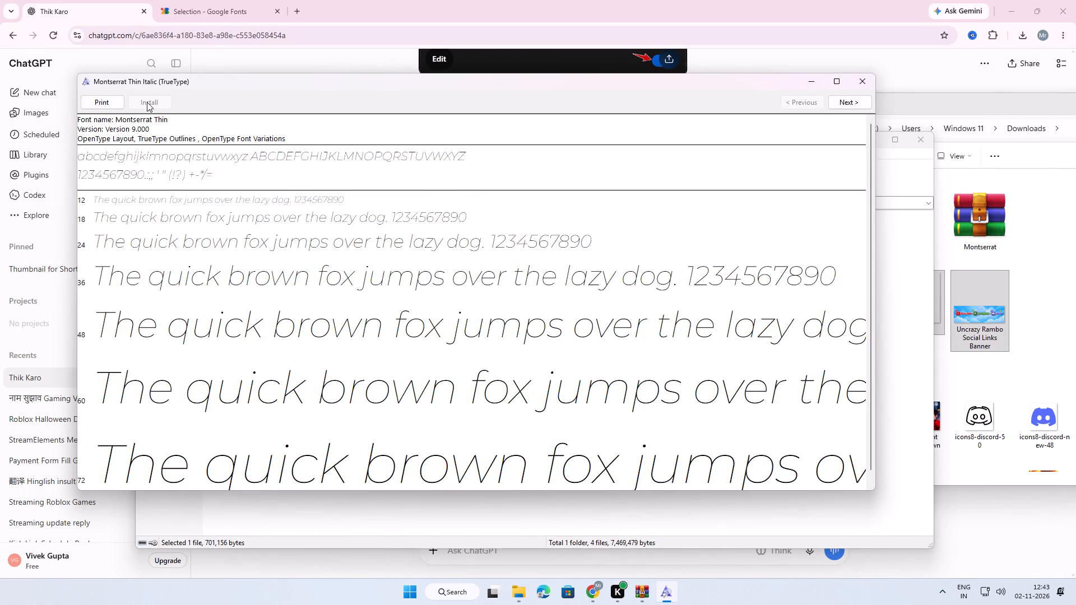
Close the italic font preview and install the upright Montserrat variable font from the archive.
left_click(861, 97)
left_click(841, 107)
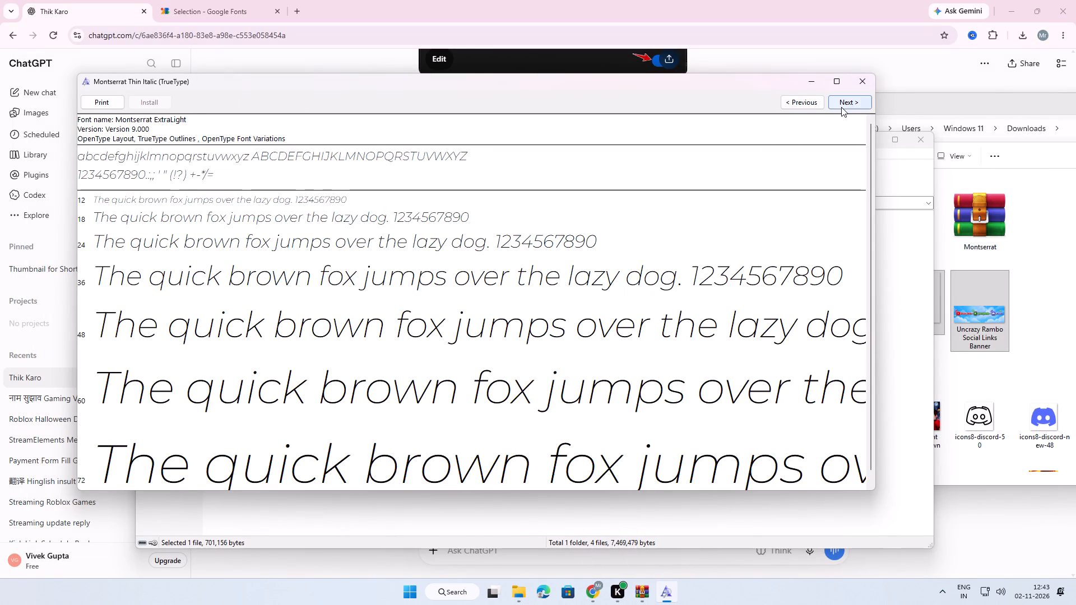
left_click(871, 87)
double_click(249, 263)
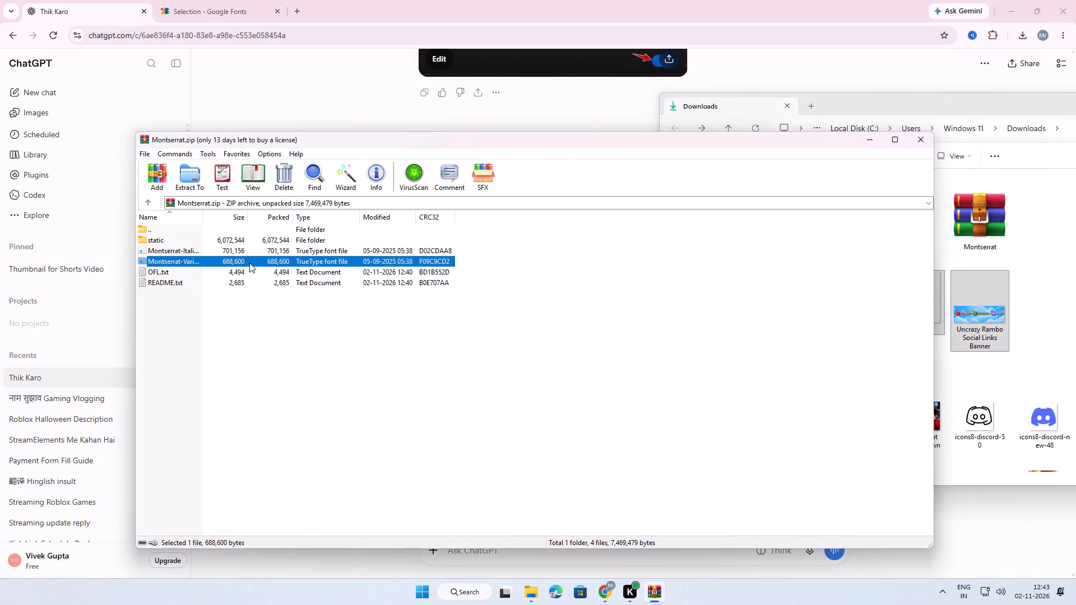
left_click(166, 118)
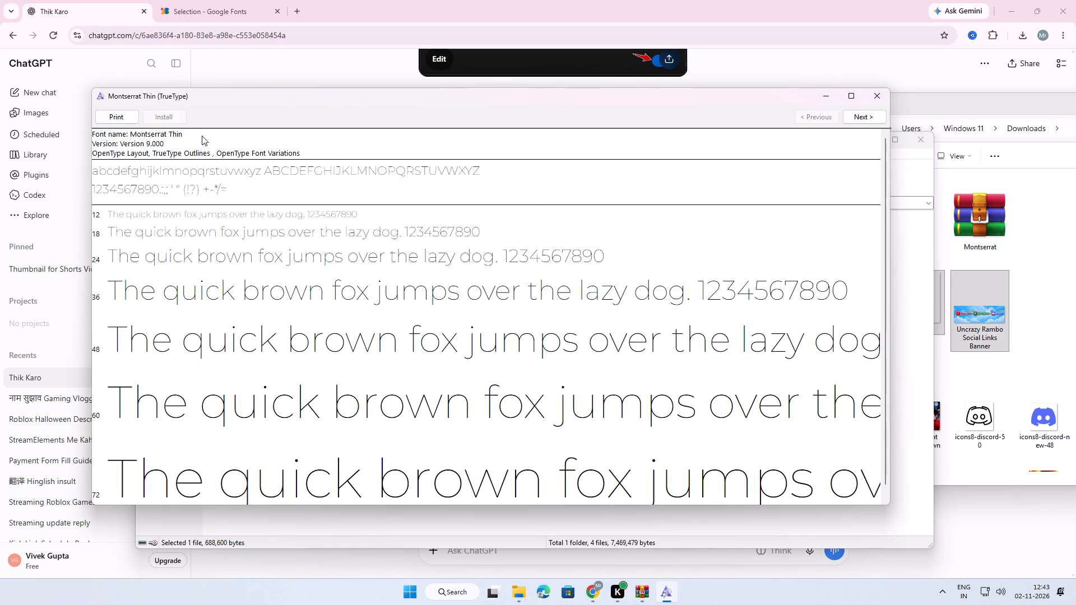
left_click(880, 99)
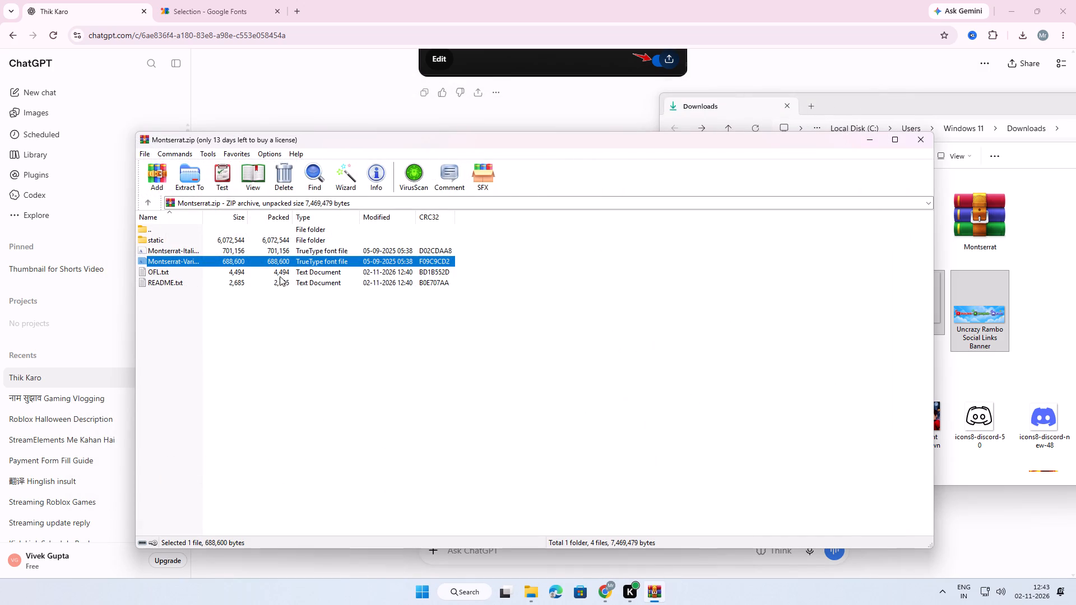
Check the archive's static folder, preview its Black Italic font, and close the font preview and WinRAR.
left_click(204, 249)
double_click(215, 237)
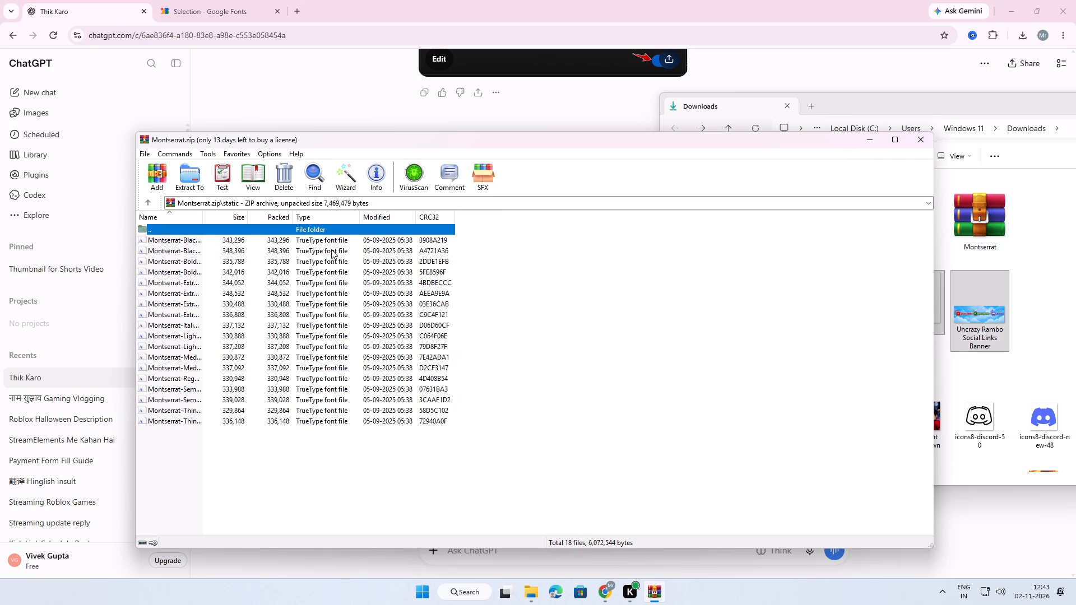
double_click(321, 252)
left_click(894, 117)
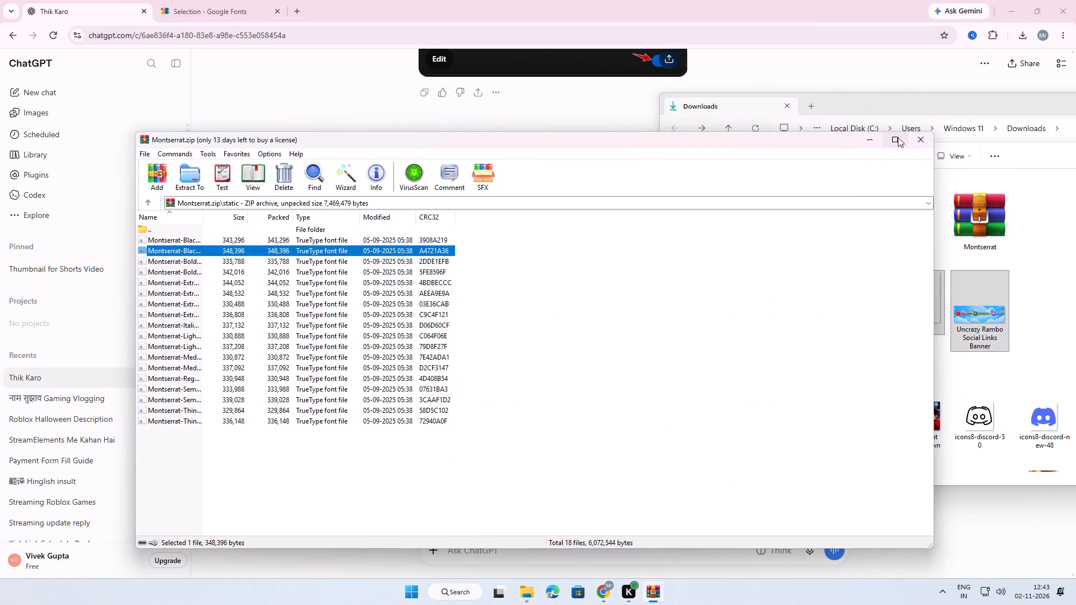
left_click(917, 139)
Check the extracted static folder in Downloads again, and put the file window away to return to the ChatGPT instructions.
left_click_drag(1014, 108, 983, 107)
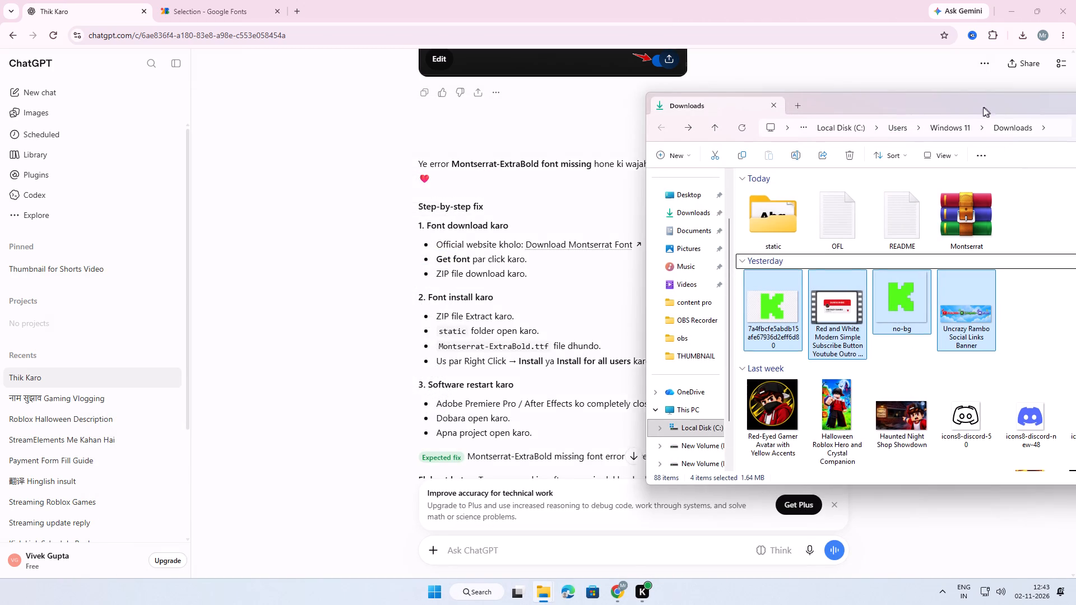
left_click_drag(983, 107, 815, 104)
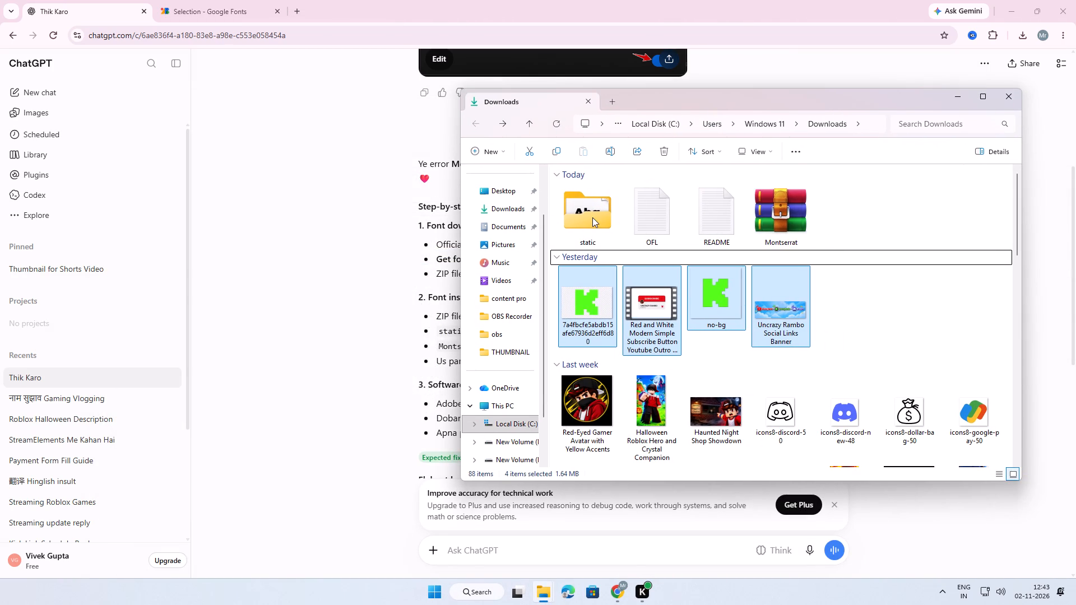
double_click(592, 217)
left_click(473, 127)
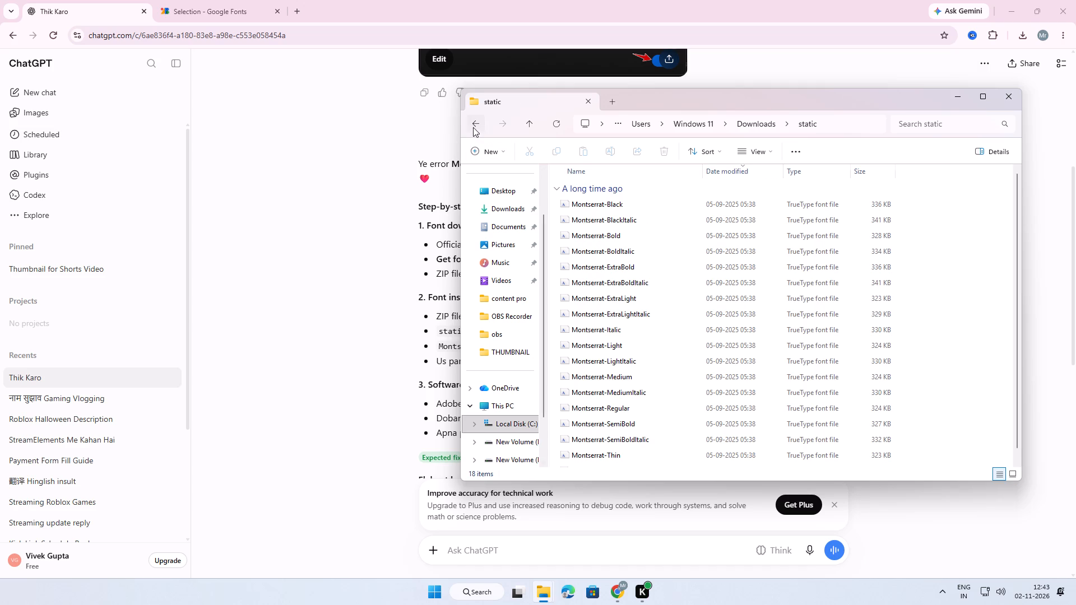
left_click(956, 100)
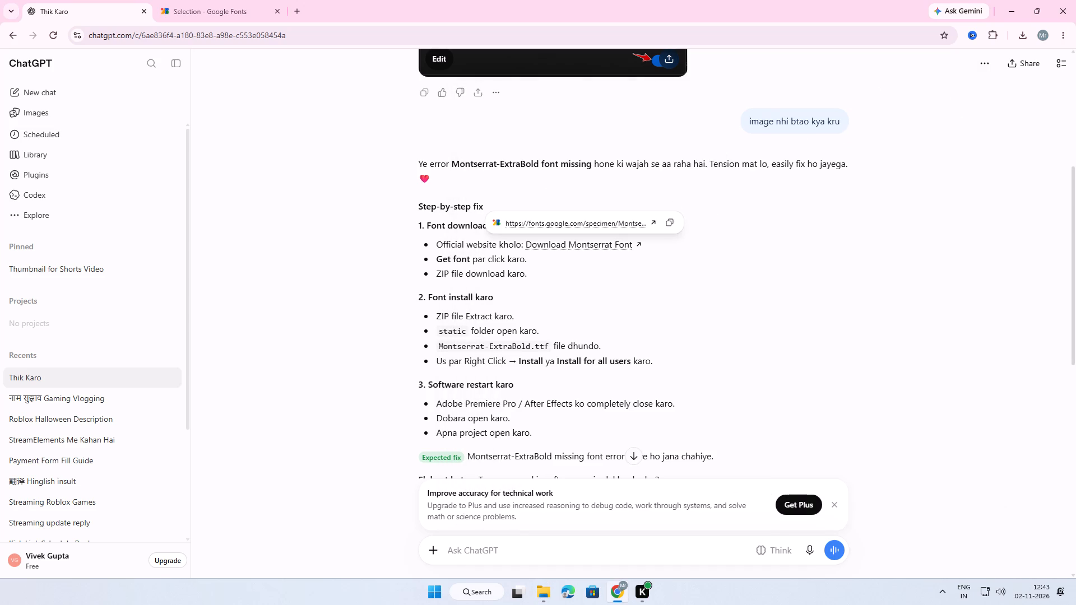
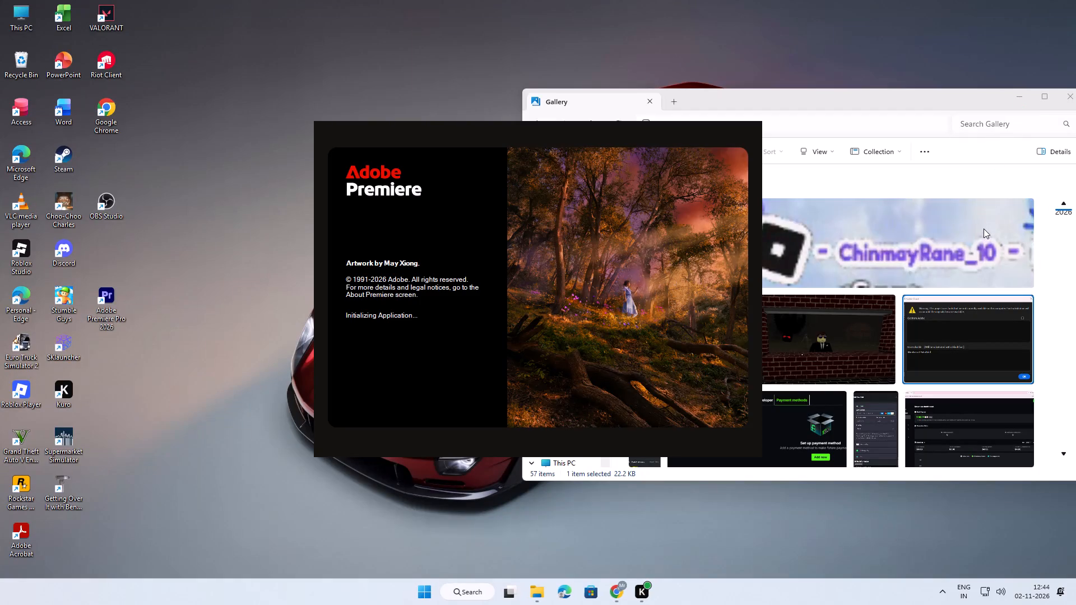
Put the Gallery window away and reopen the recent Untitled project in Premiere, accepting the font substitution.
left_click(984, 231)
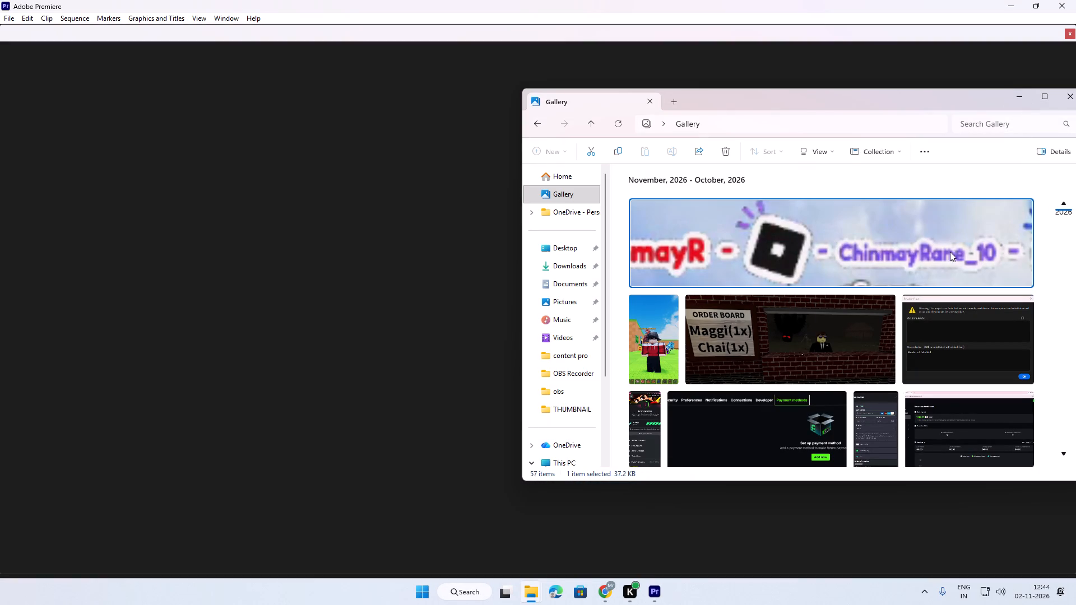
left_click(734, 148)
left_click(1015, 97)
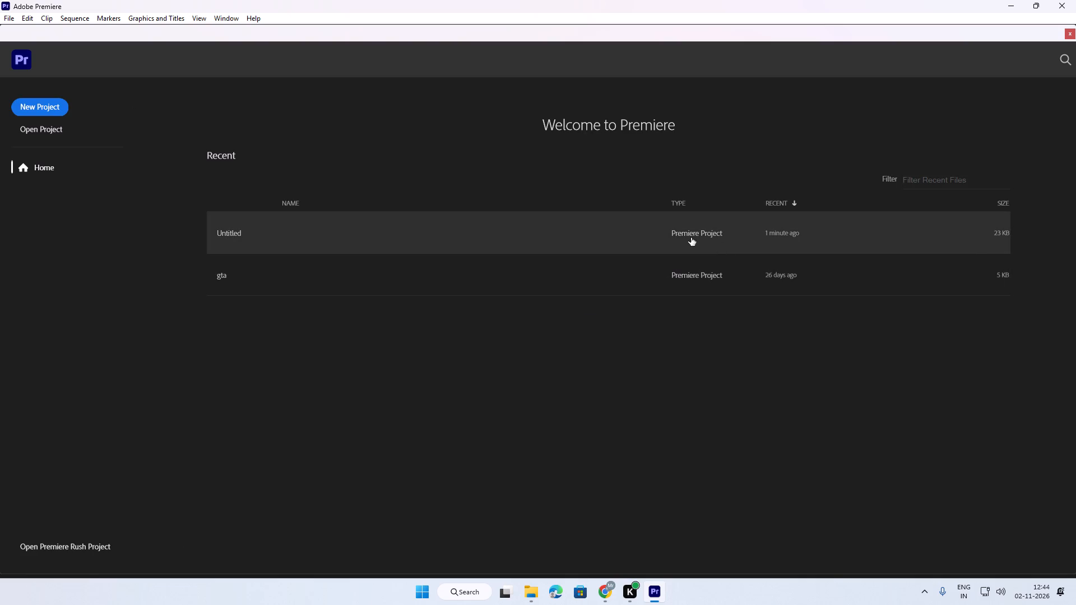
left_click(605, 239)
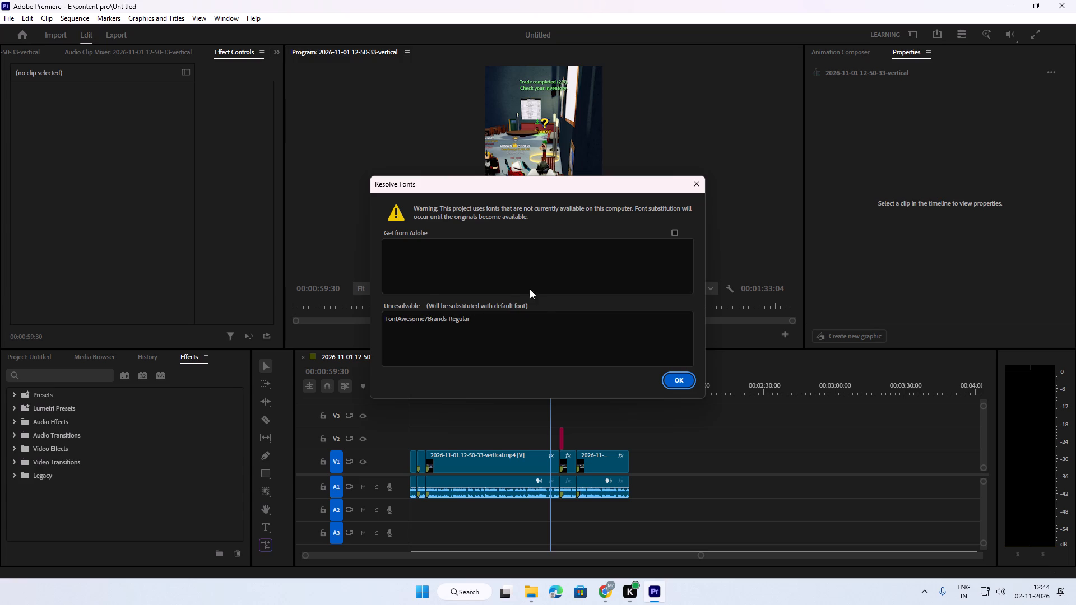
left_click(678, 375)
Select the Discord overlay on V2 and scrub the footage around it to check how its icon renders.
left_click_drag(555, 390, 557, 393)
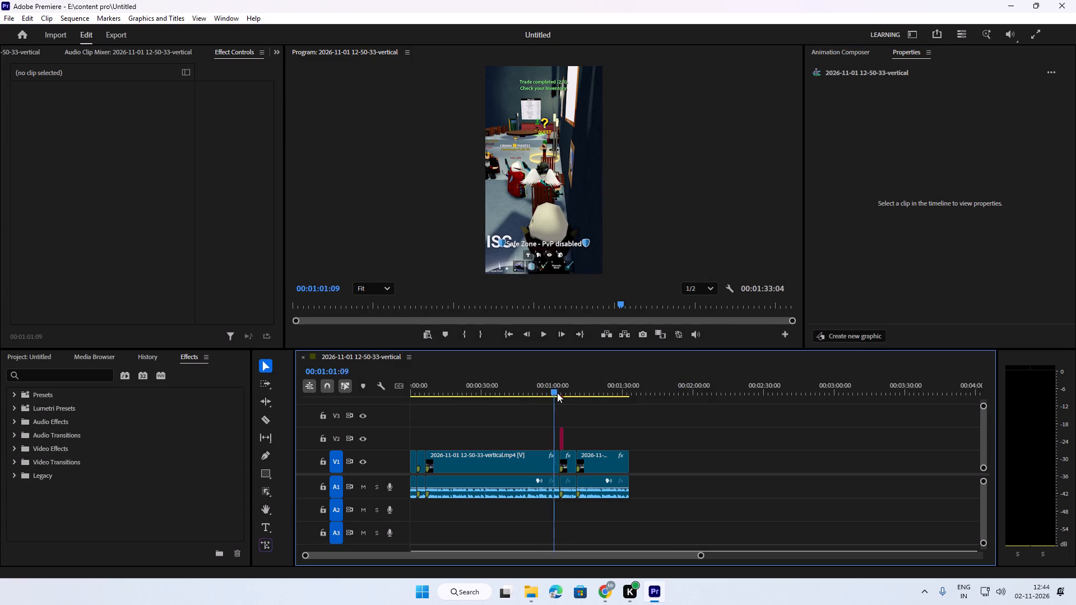
left_click_drag(557, 393, 562, 393)
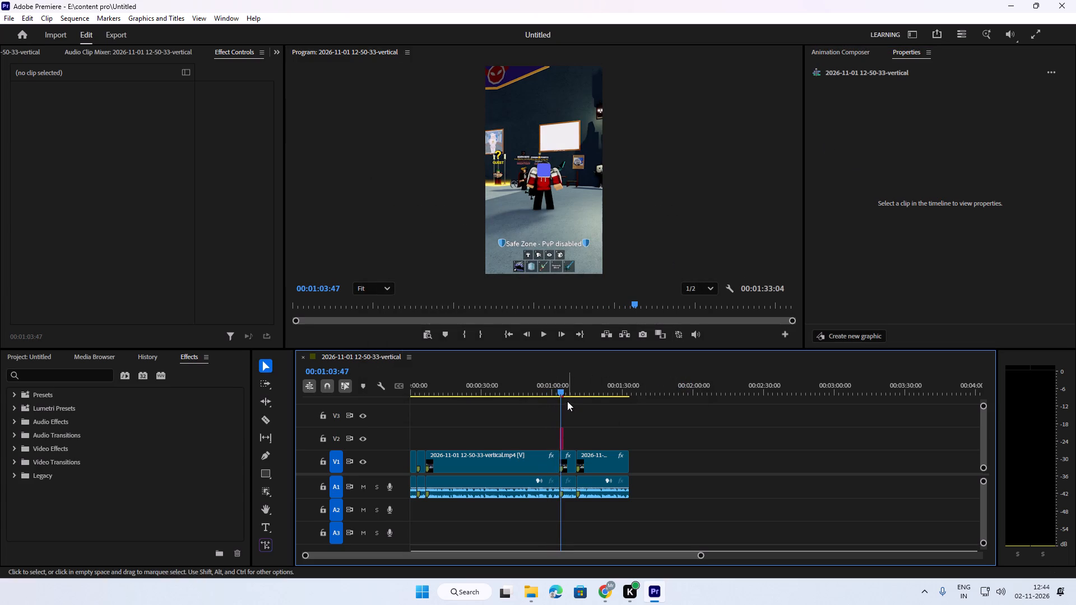
left_click(555, 390)
left_click(558, 383)
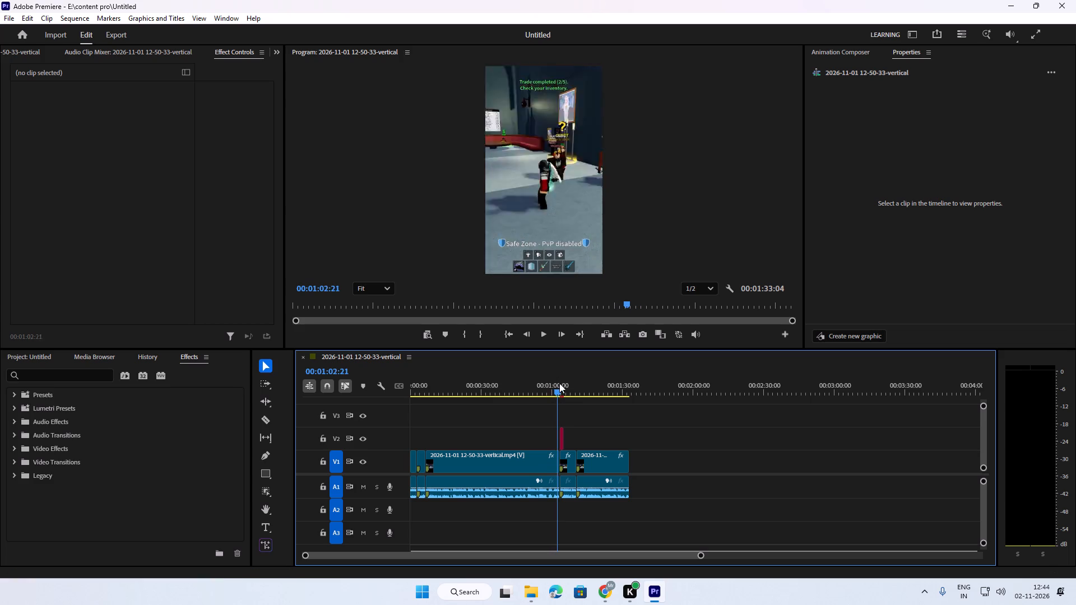
left_click(561, 438)
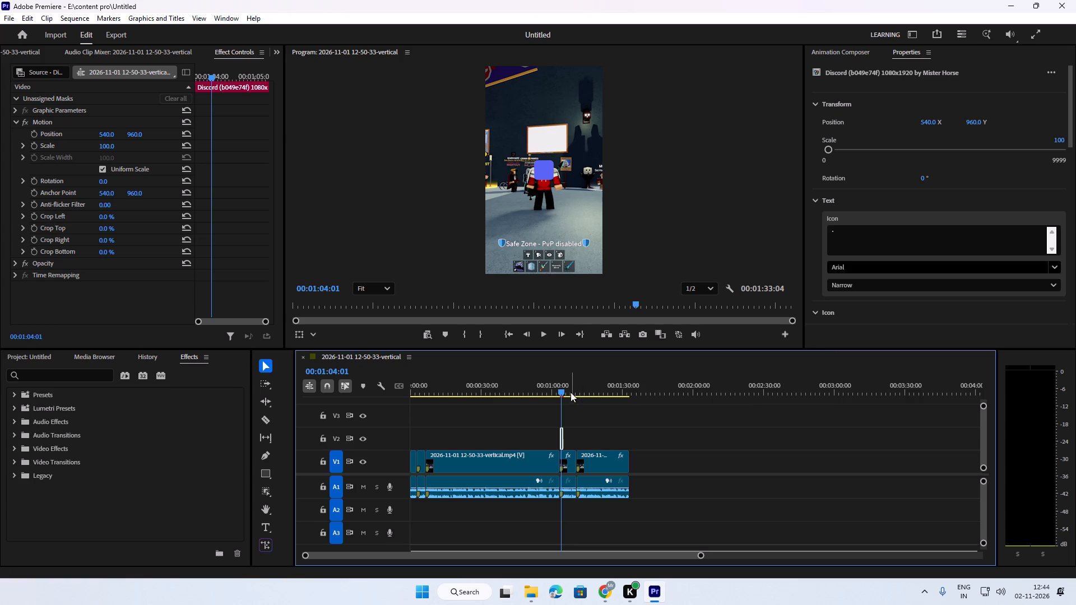
left_click_drag(565, 388, 535, 392)
left_click(535, 392)
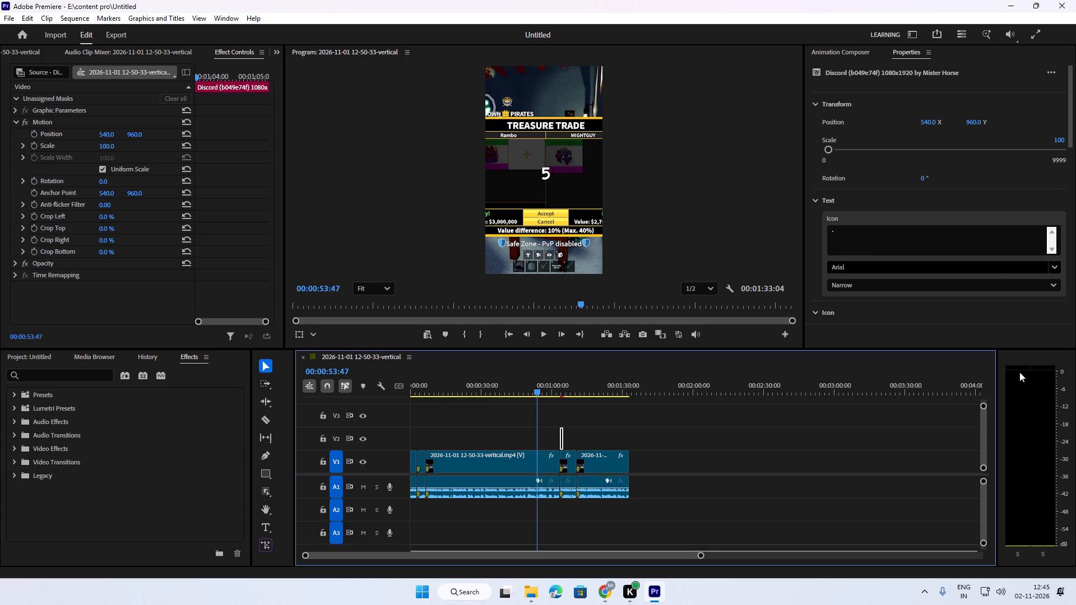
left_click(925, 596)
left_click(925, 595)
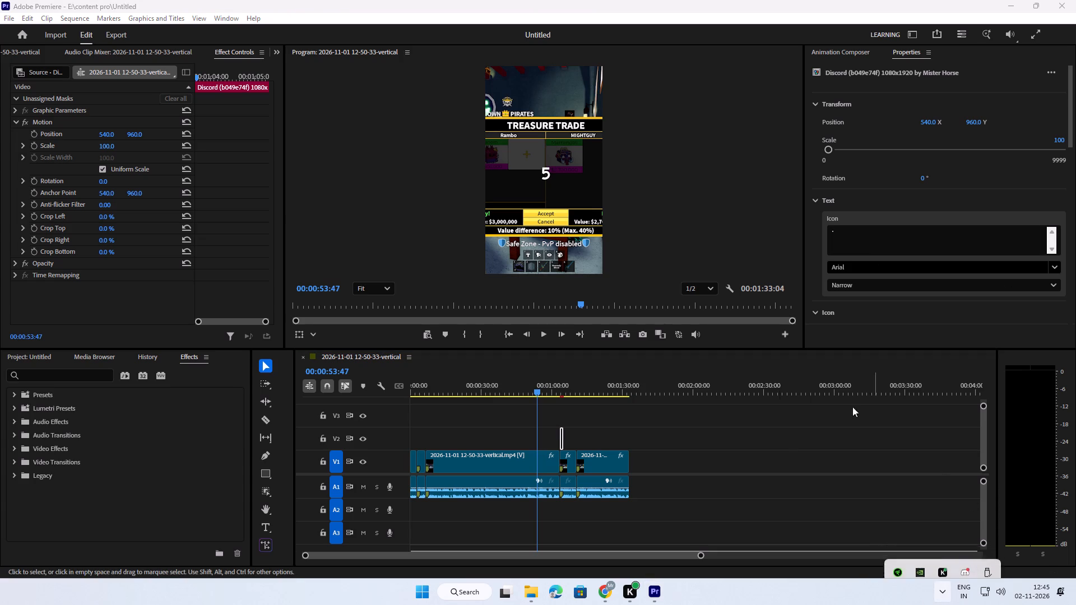
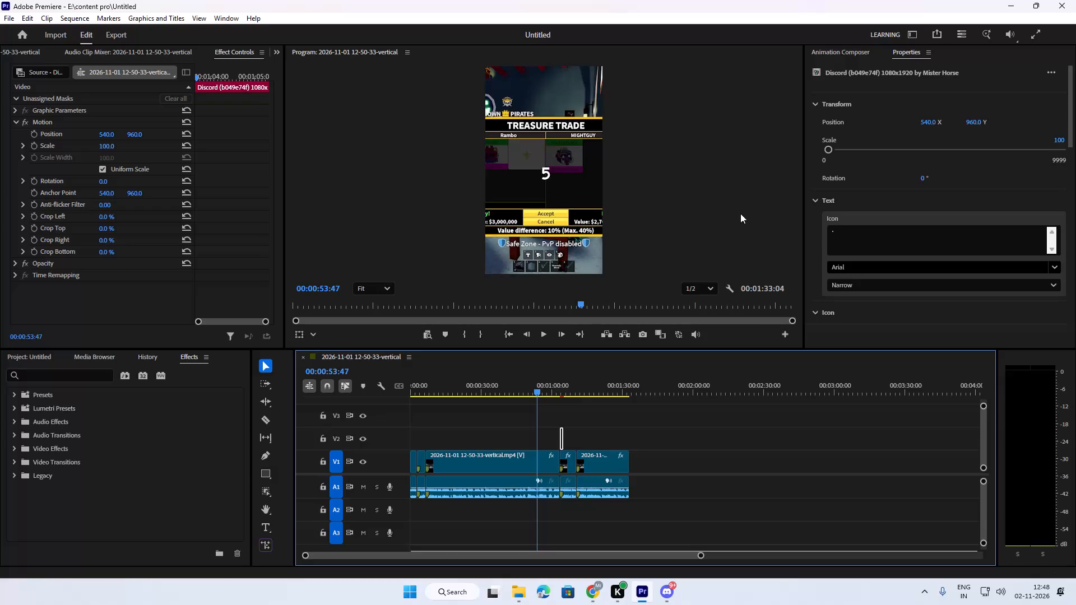
Scrub the footage up to the Discord overlay on V2 and delete that overlay from the timeline.
left_click_drag(537, 383, 535, 386)
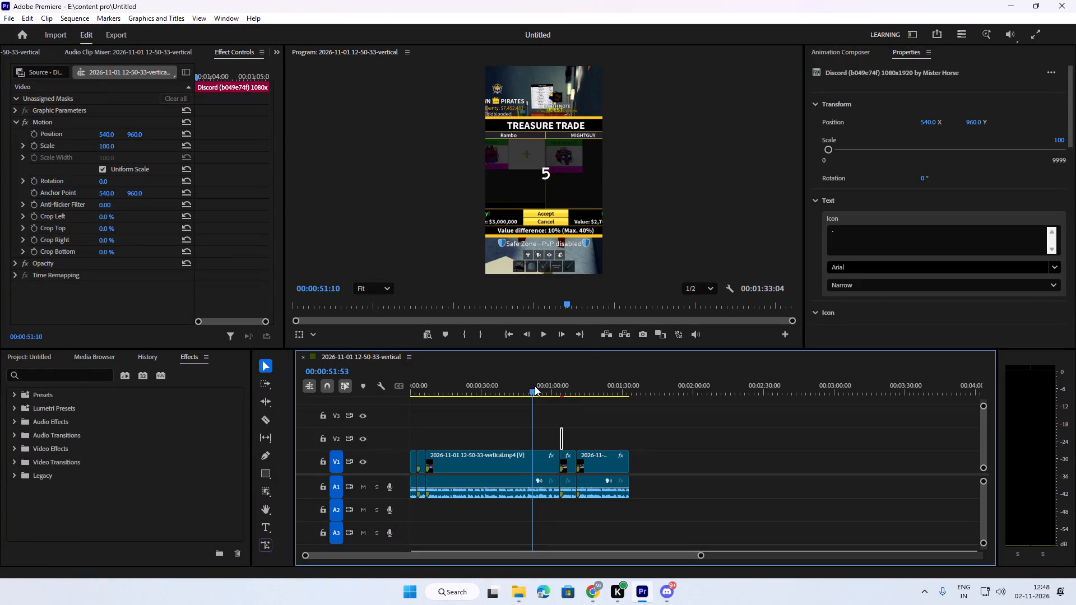
left_click_drag(535, 386, 553, 393)
left_click_drag(553, 393, 554, 393)
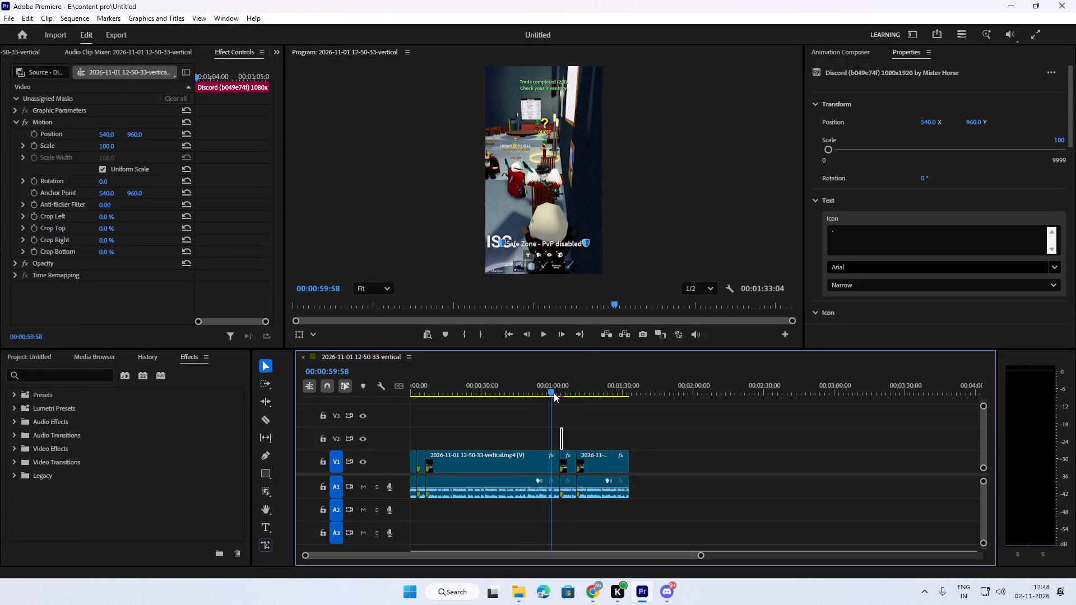
left_click_drag(554, 393, 564, 393)
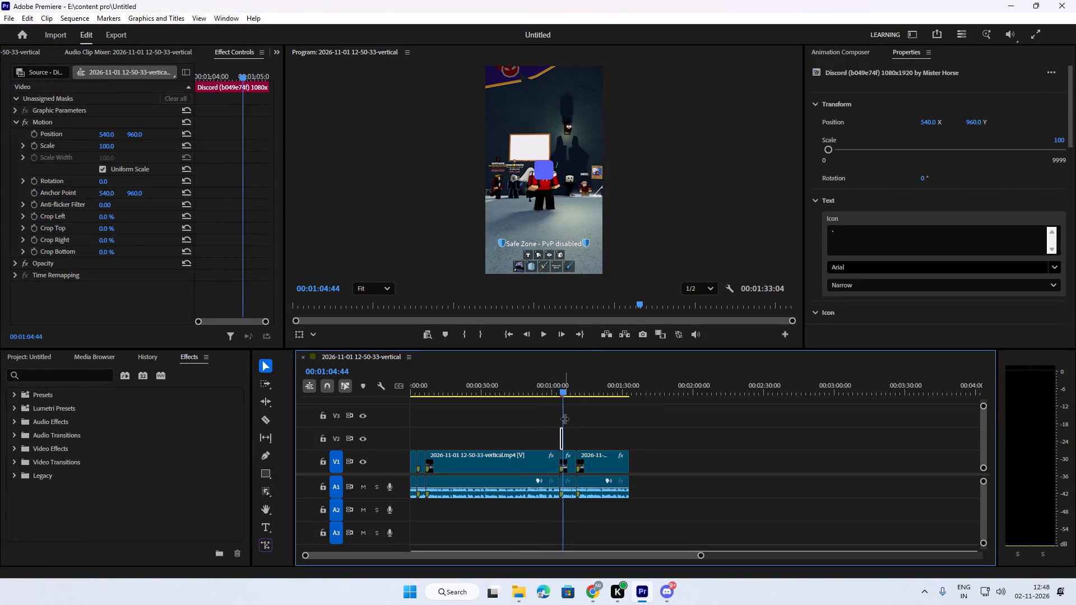
left_click(562, 437)
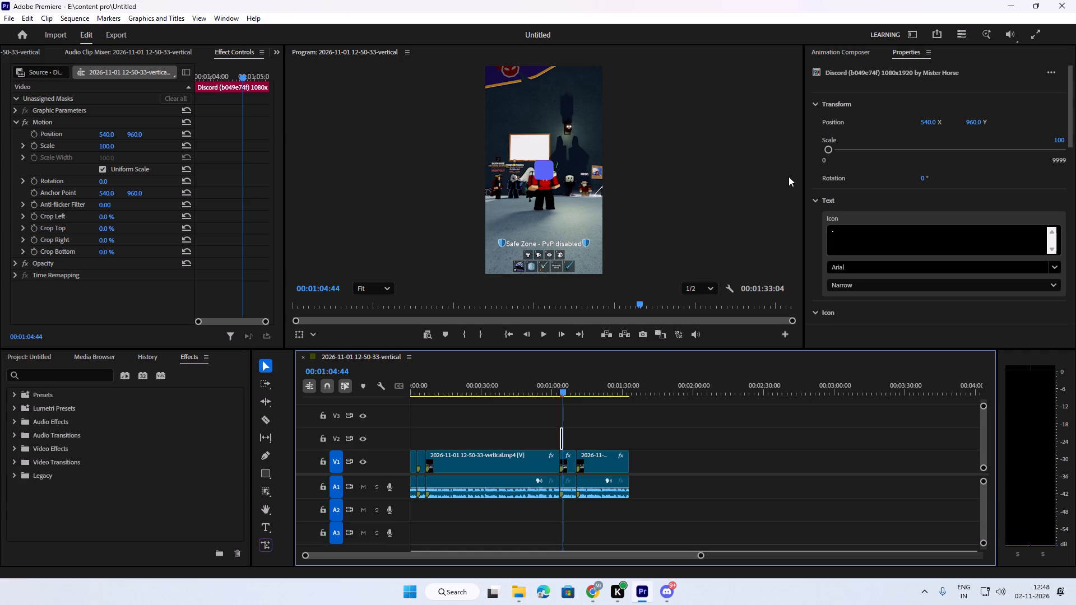
left_click(563, 437)
key("BackSpace")
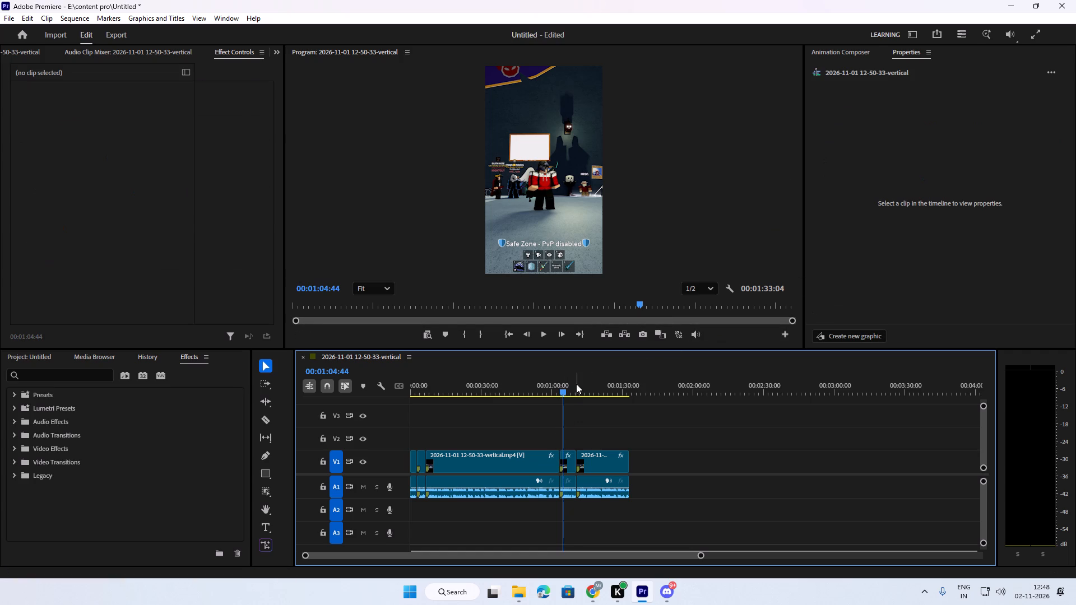
Browse the Social Media presets in Animation Composer, checking lower thirds, buttons, elements and icons, and open the Logos category.
left_click_drag(571, 384, 559, 390)
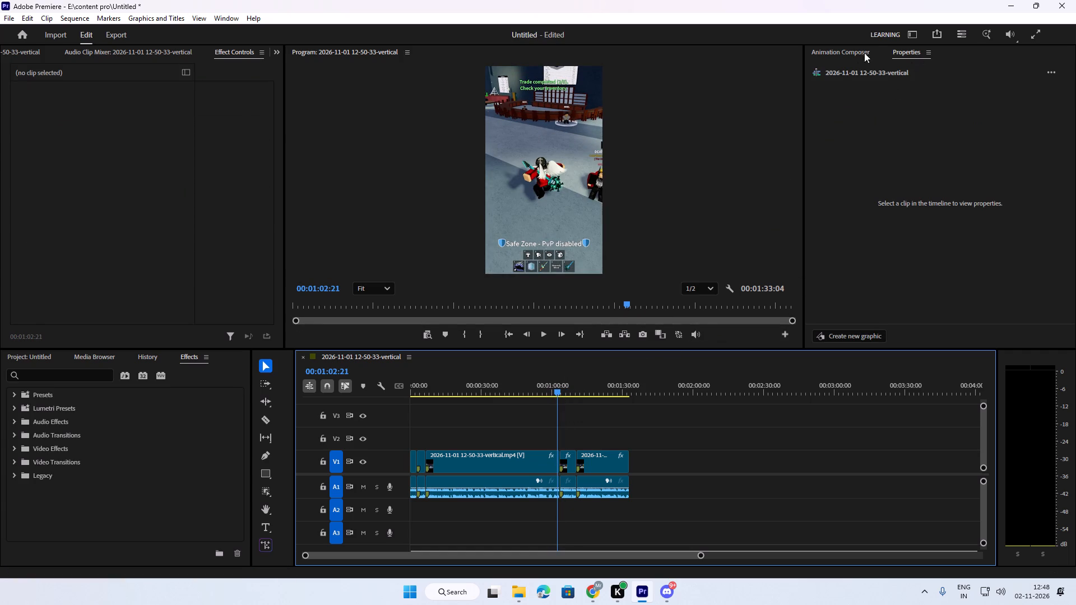
left_click(844, 50)
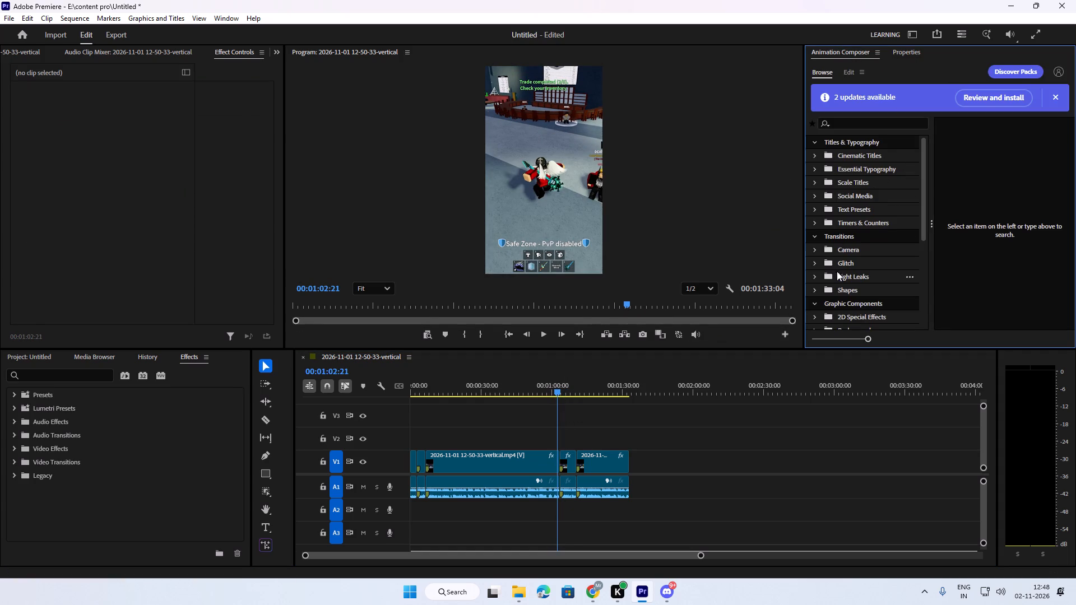
left_click(819, 196)
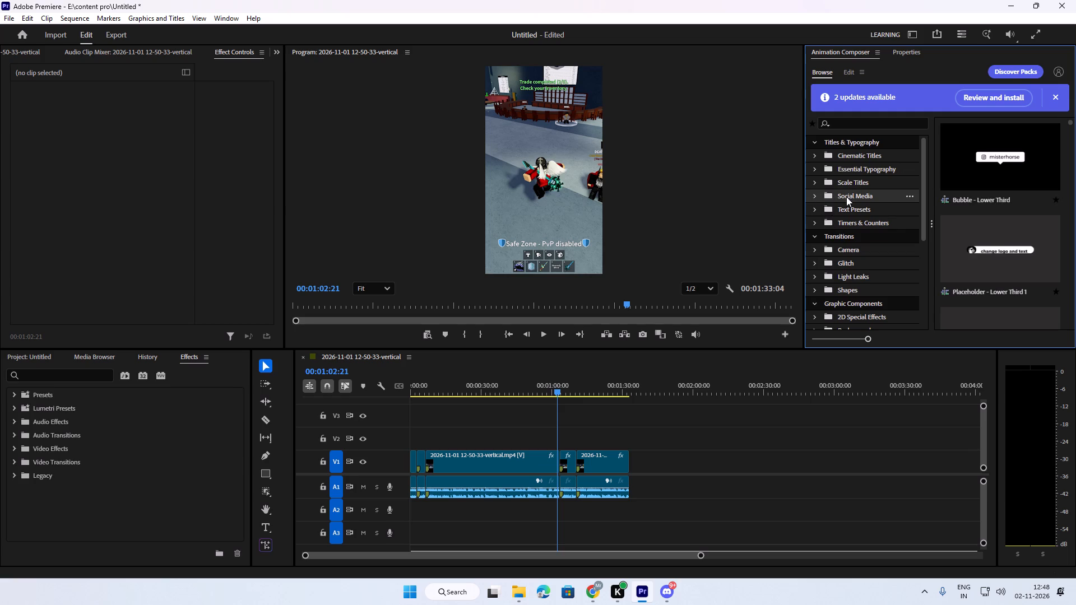
left_click(818, 198)
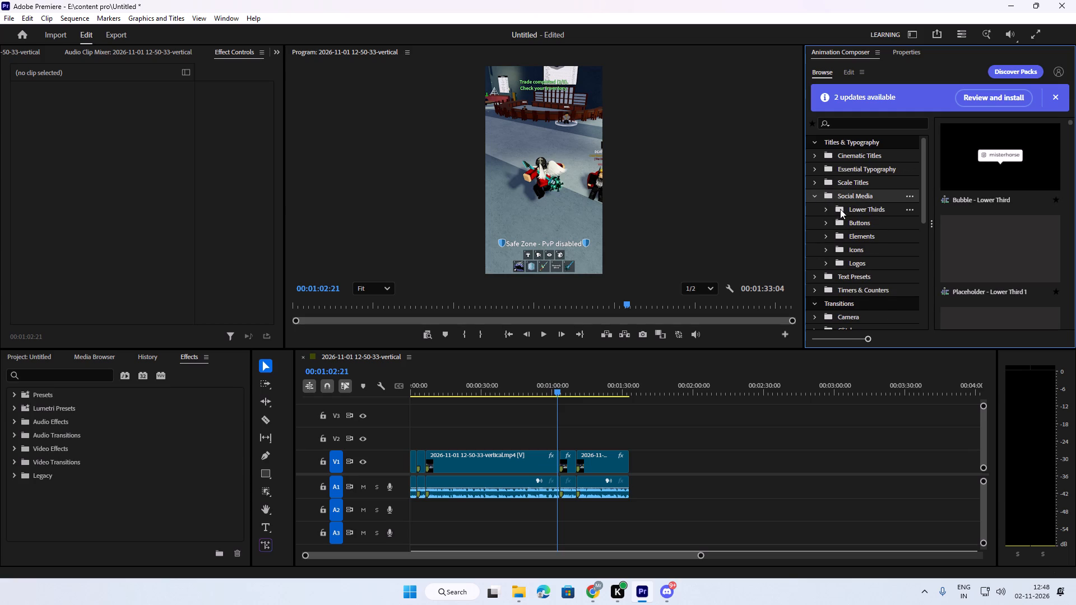
left_click(848, 210)
left_click(852, 222)
left_click(853, 232)
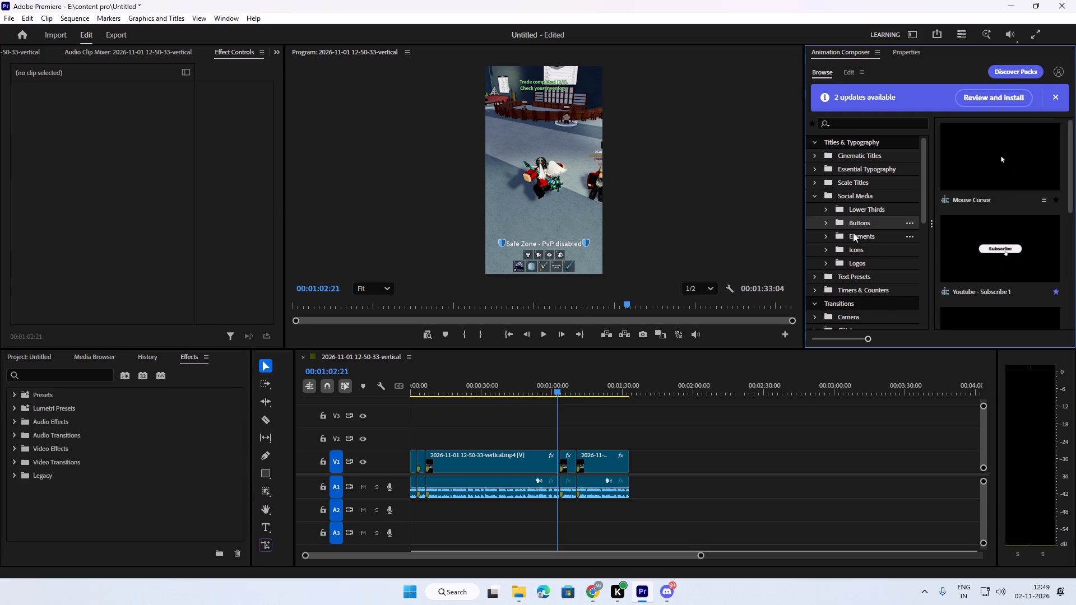
scroll(945, 255, "down", 5)
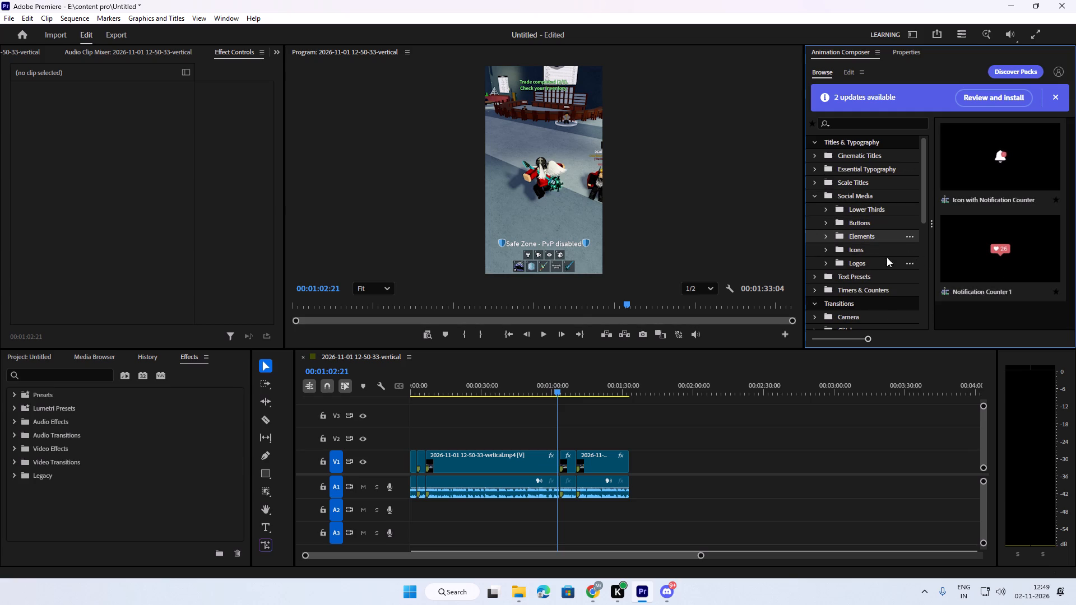
left_click(863, 250)
scroll(993, 268, "down", 7)
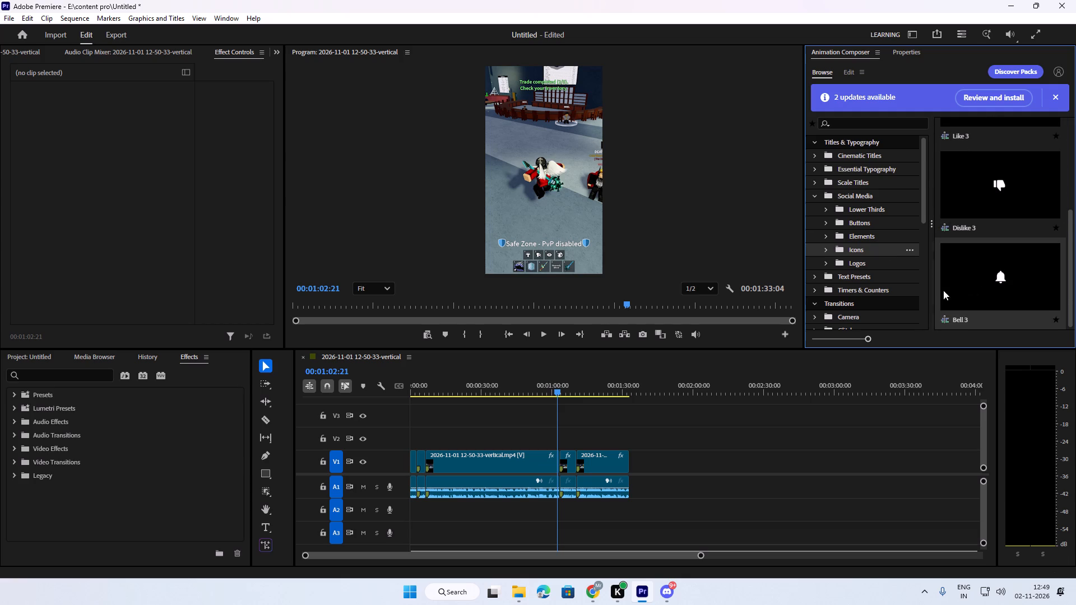
left_click(824, 259)
left_click(854, 260)
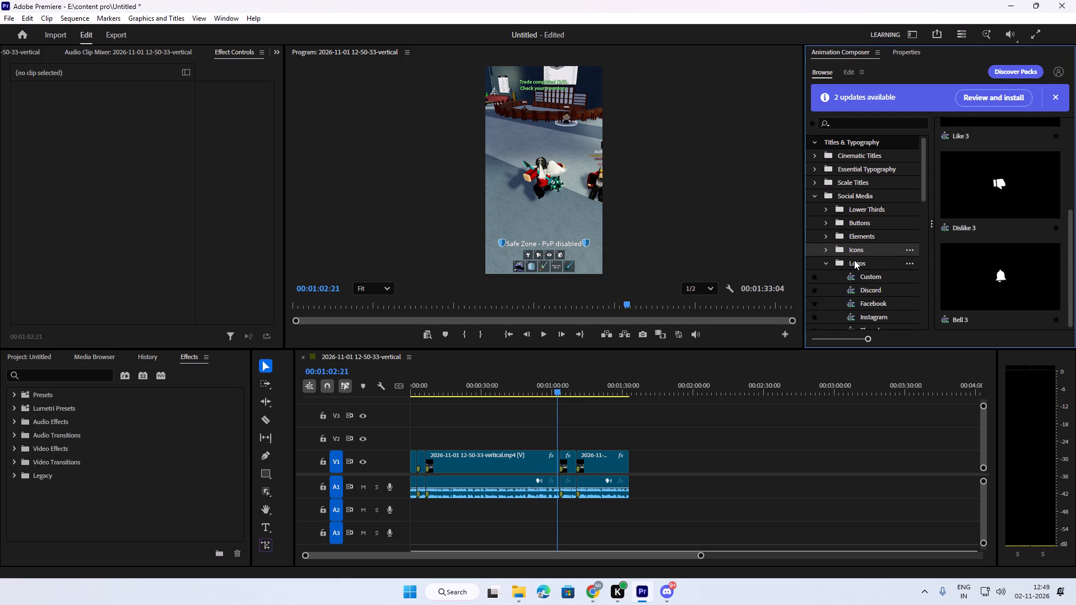
Place the Discord logo preset on track V3 at about 00:01:03, above the short middle clip.
scroll(980, 272, "down", 3)
scroll(986, 274, "up", 1)
scroll(986, 274, "down", 4)
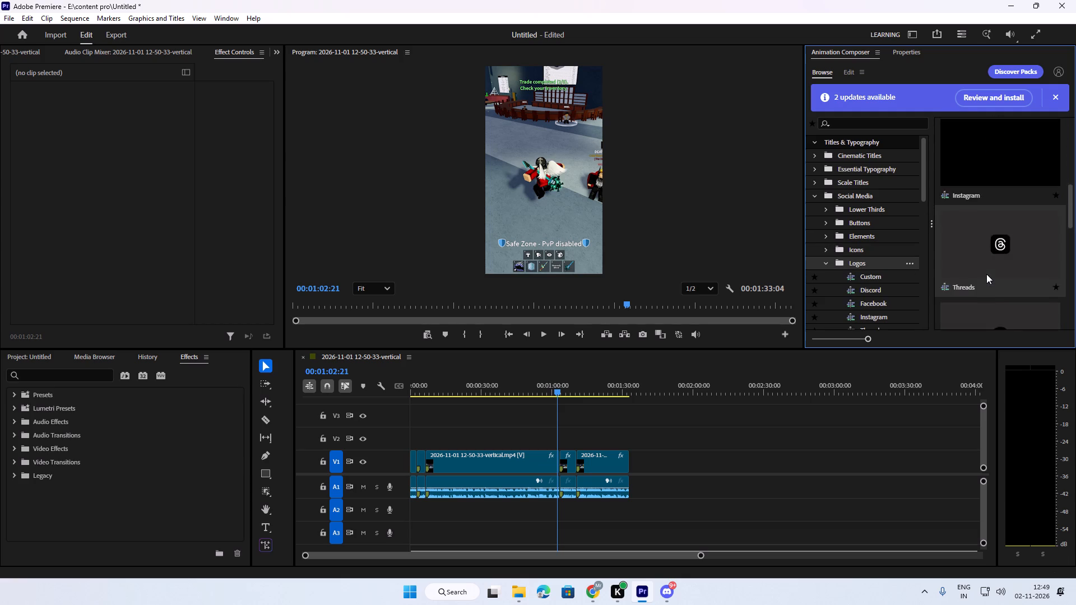
scroll(986, 274, "down", 1)
scroll(986, 274, "up", 6)
left_click_drag(1005, 208, 727, 390)
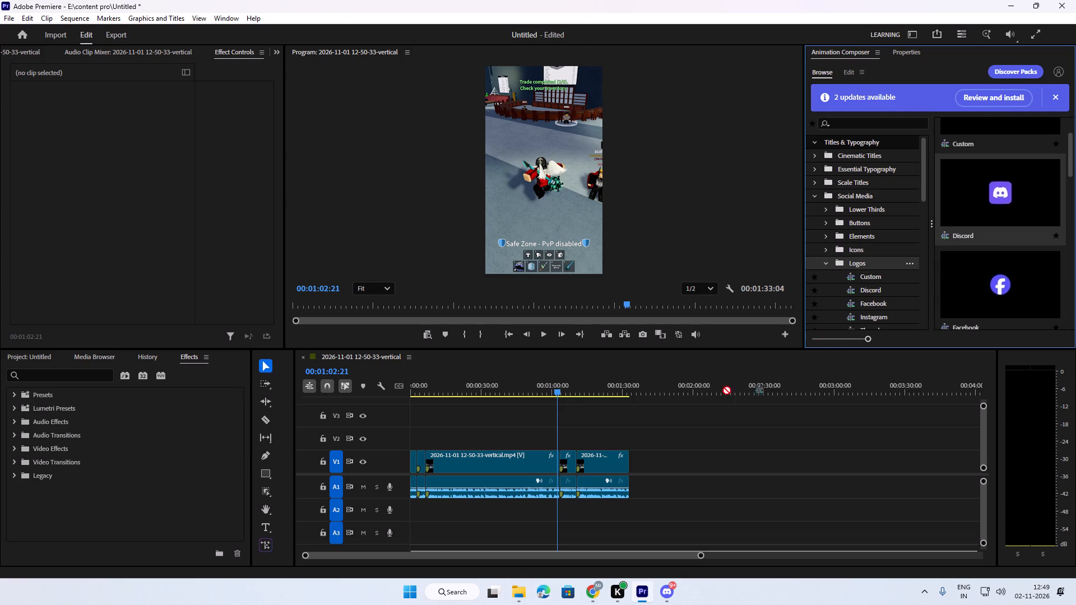
left_click_drag(727, 390, 561, 427)
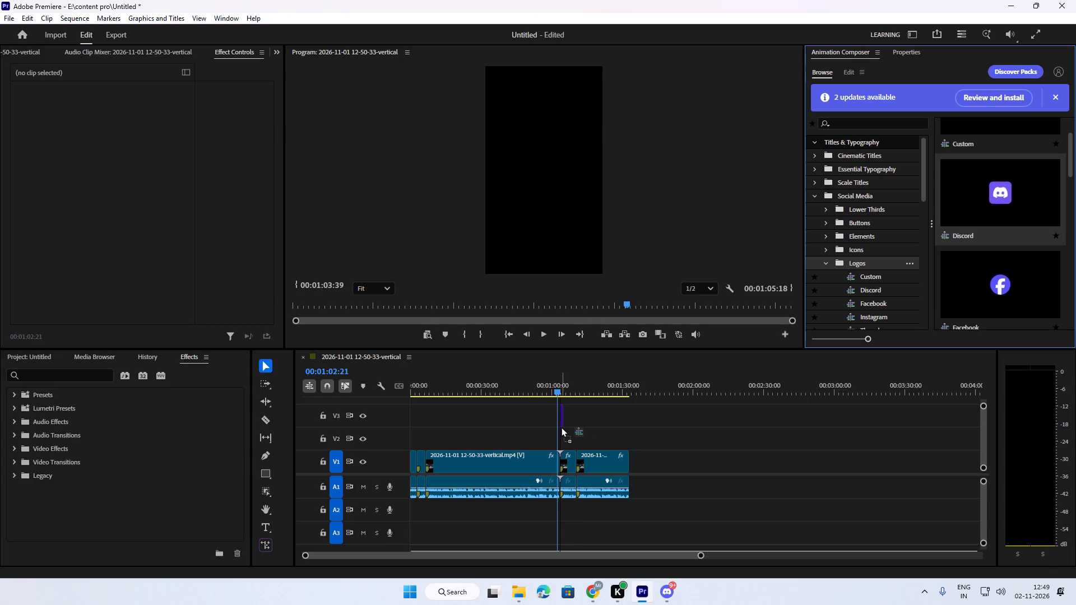
left_click_drag(561, 427, 560, 427)
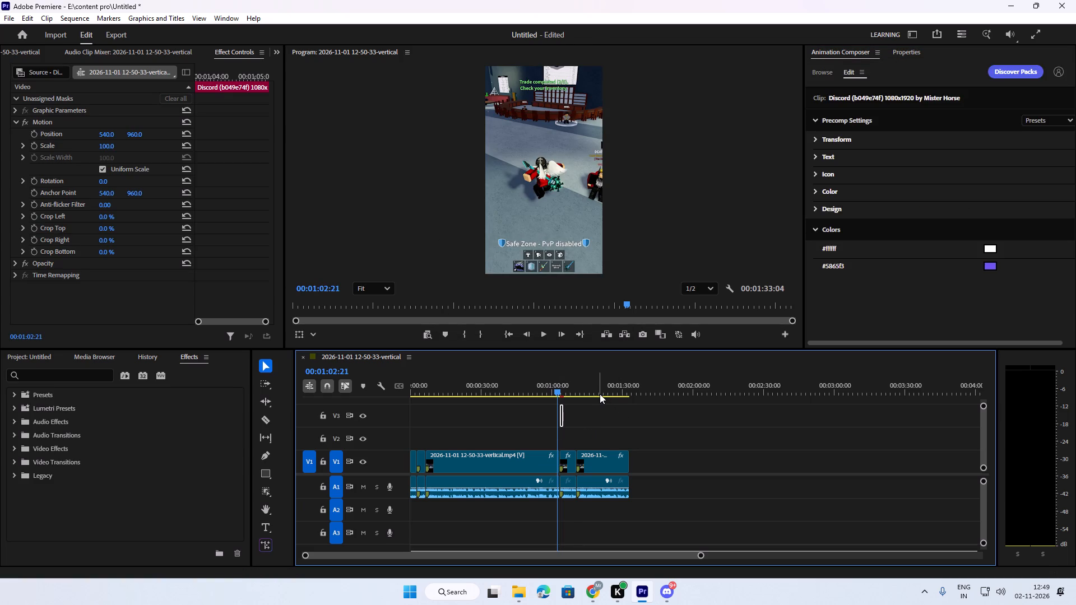
Play the sequence through the new Discord overlay to check how its icon renders.
key("space")
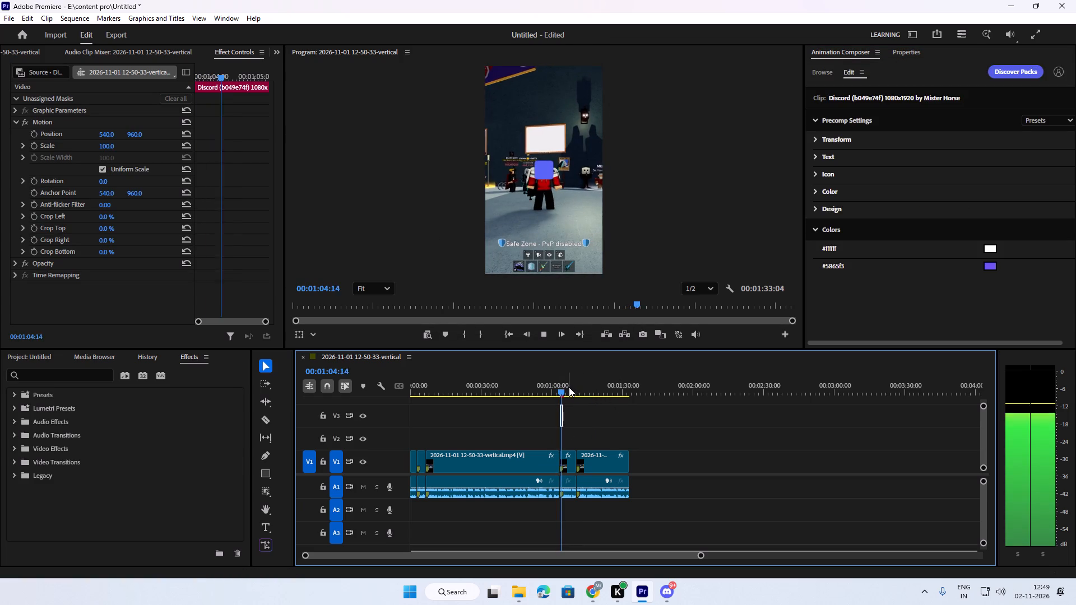
key("space")
key("space")
key("space")
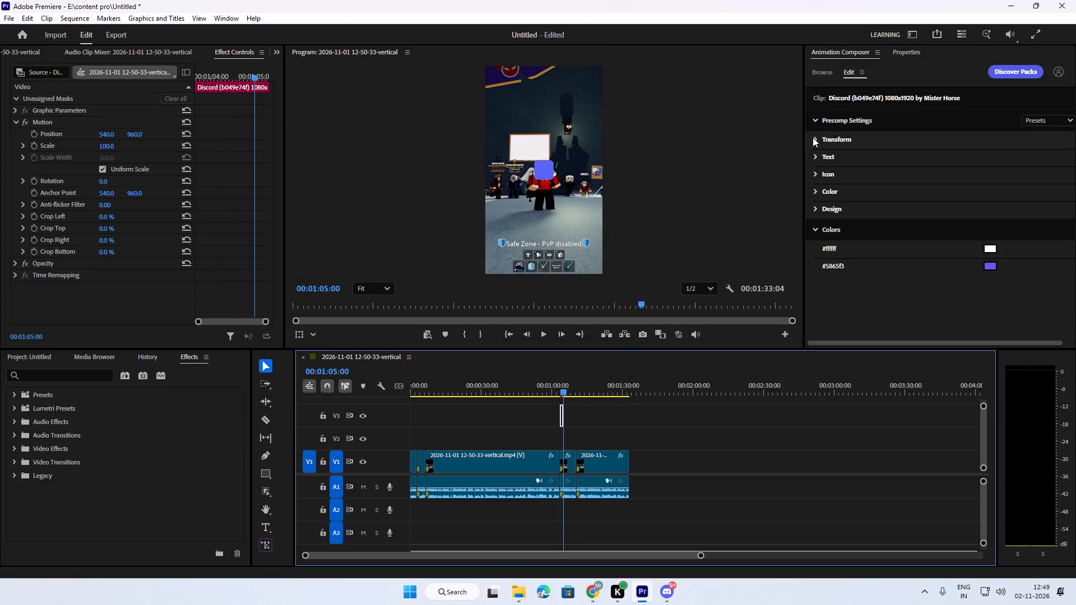
Inspect the Discord overlay's settings in Animation Composer and Properties, and expand its Text settings to examine the icon's font.
left_click(815, 137)
left_click(815, 137)
left_click(815, 125)
left_click(815, 124)
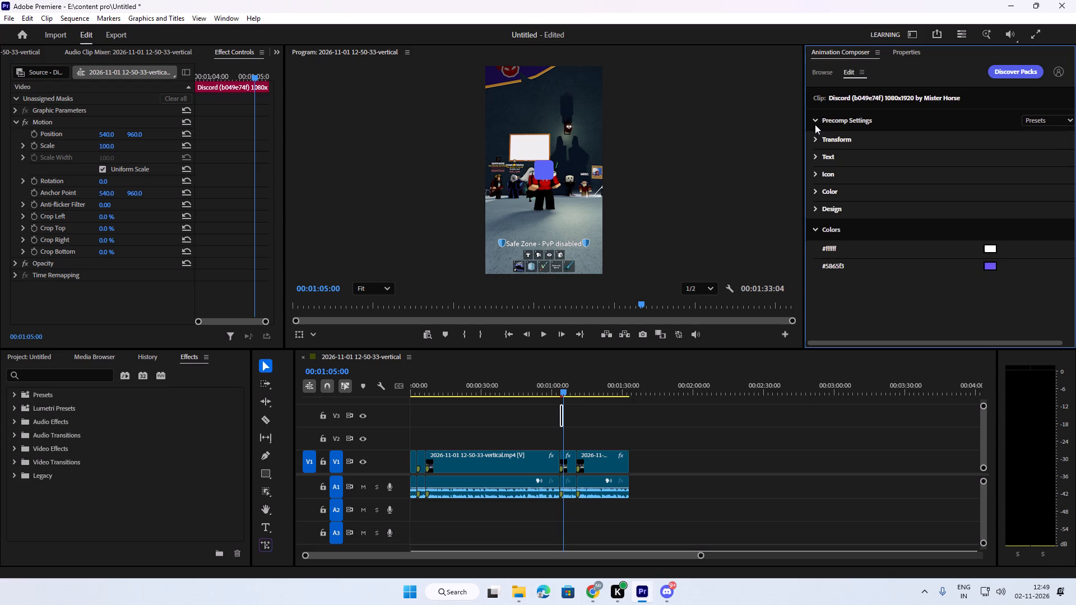
left_click(819, 79)
left_click(828, 71)
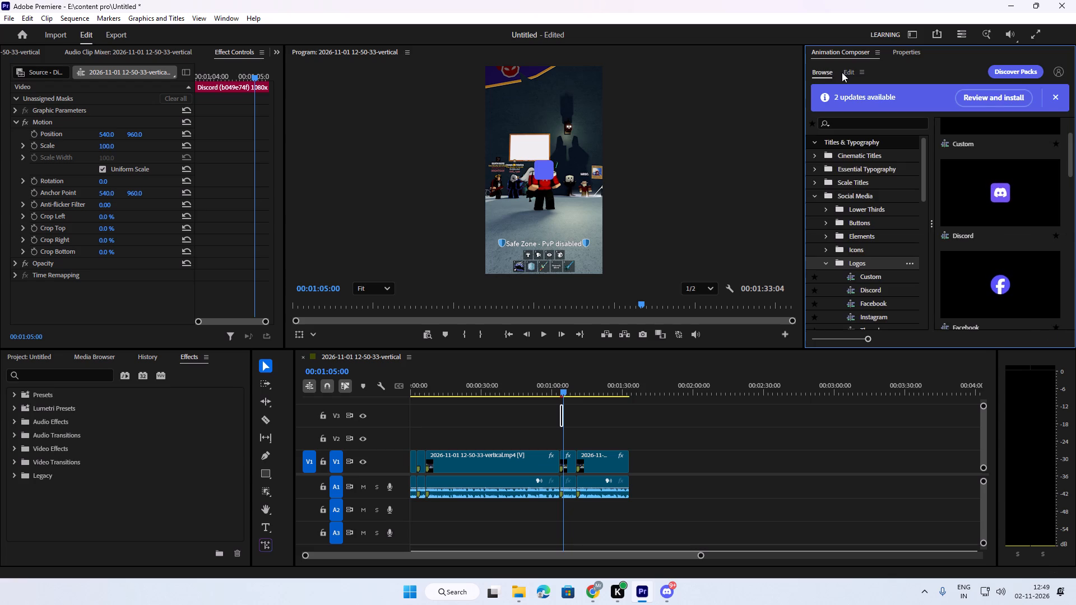
left_click(842, 72)
left_click(851, 73)
left_click(899, 54)
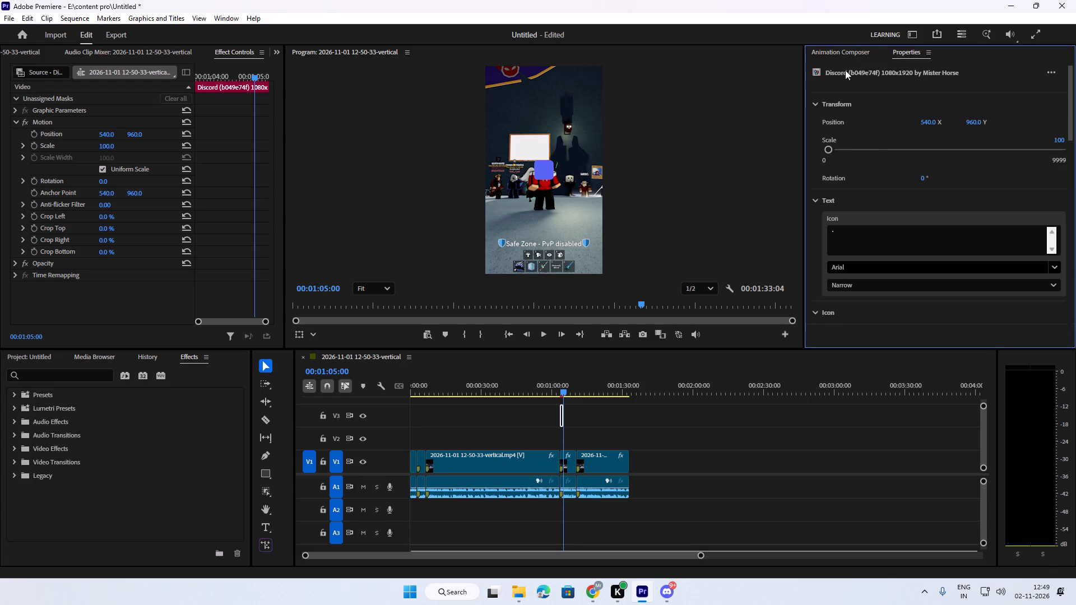
left_click(850, 53)
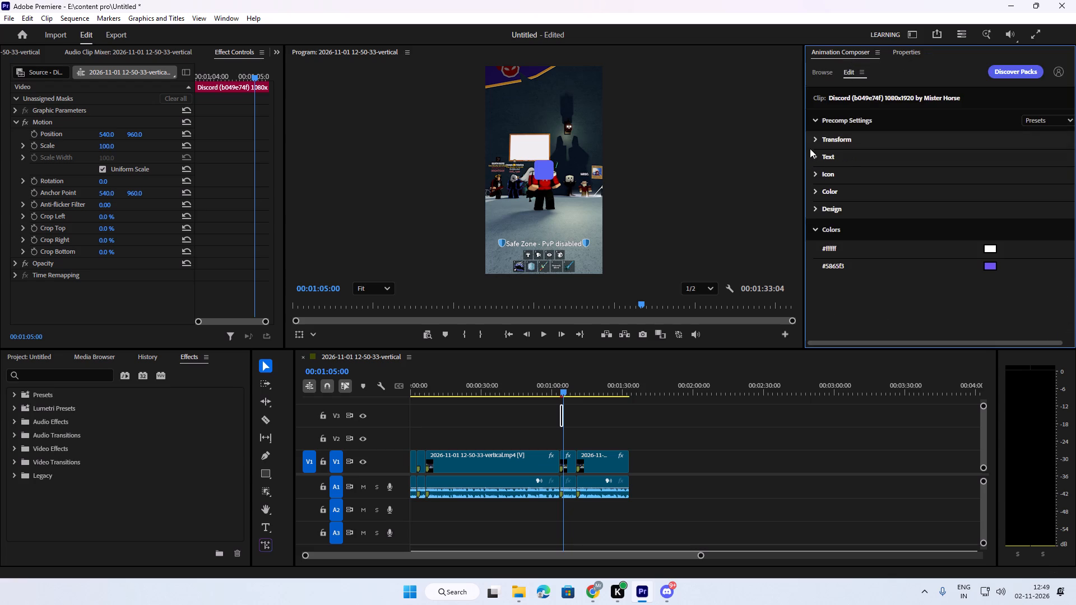
left_click(810, 151)
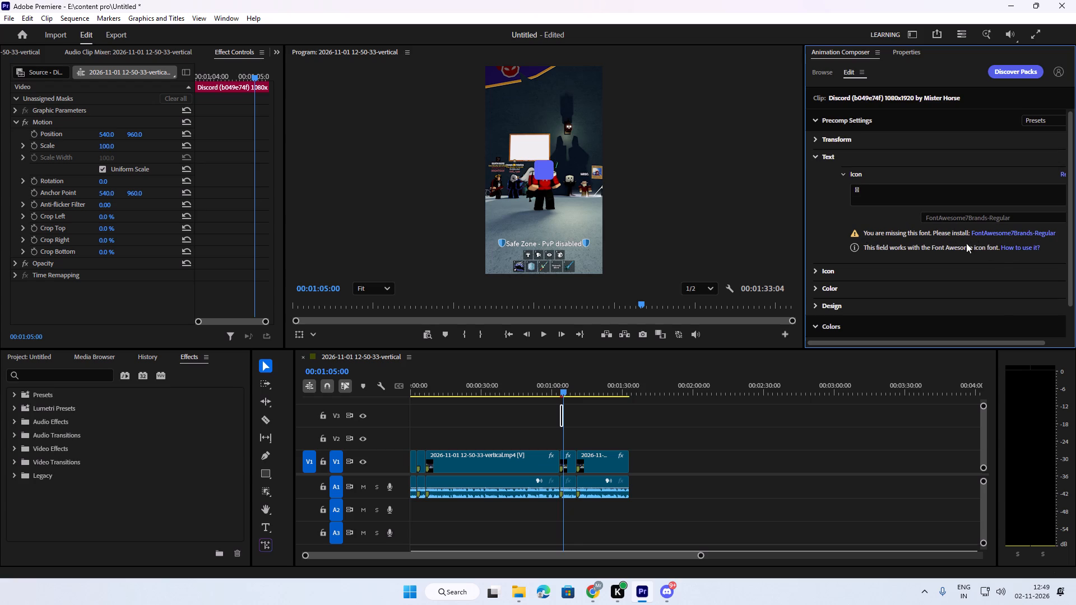
Open the icon field's Font Awesome how-to guide in Chrome and download the Font Awesome 7 desktop font archive linked there.
left_click(1009, 247)
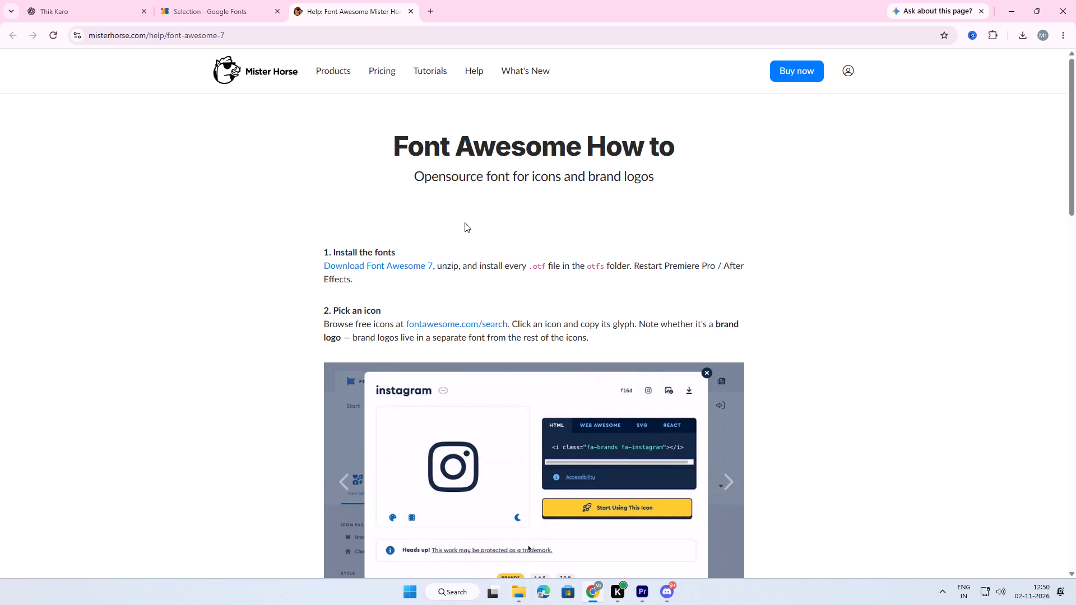
scroll(470, 214, "down", 2)
scroll(280, 175, "down", 2)
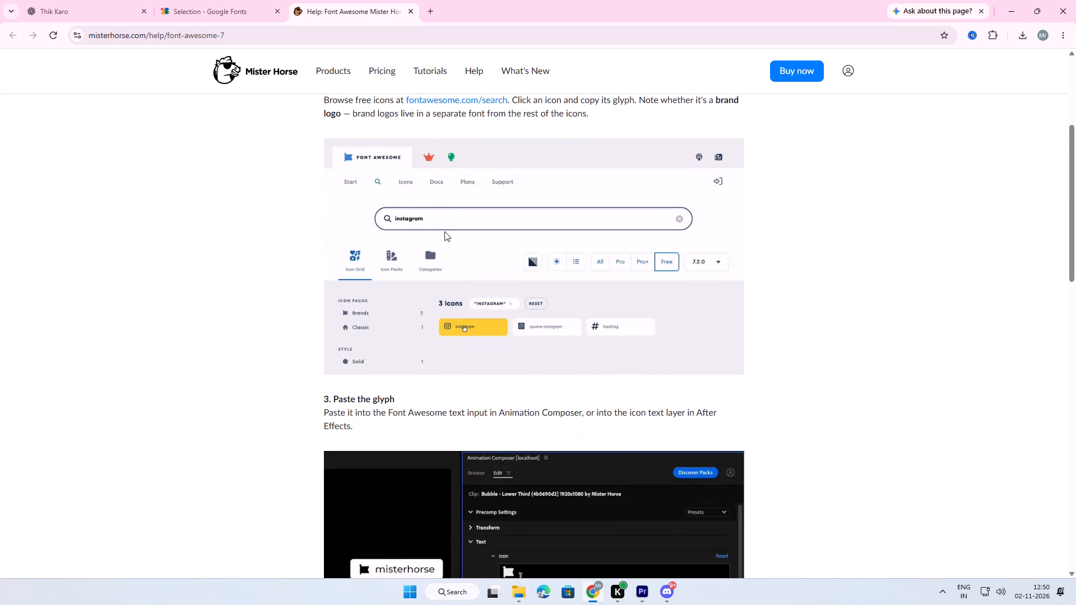
scroll(444, 231, "down", 1)
scroll(502, 304, "up", 2)
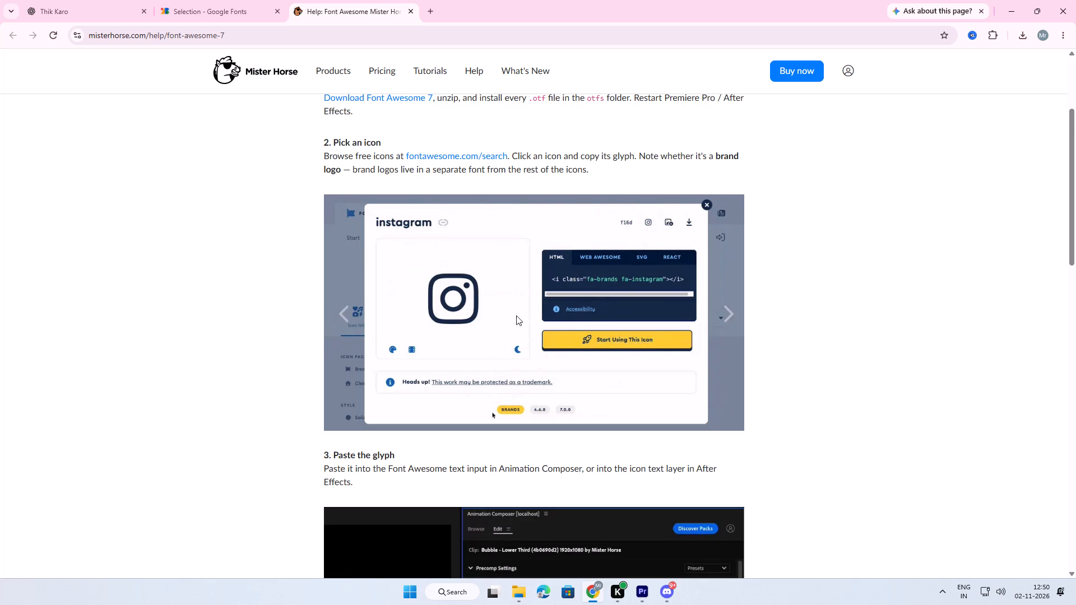
scroll(524, 317, "down", 1)
scroll(525, 317, "up", 2)
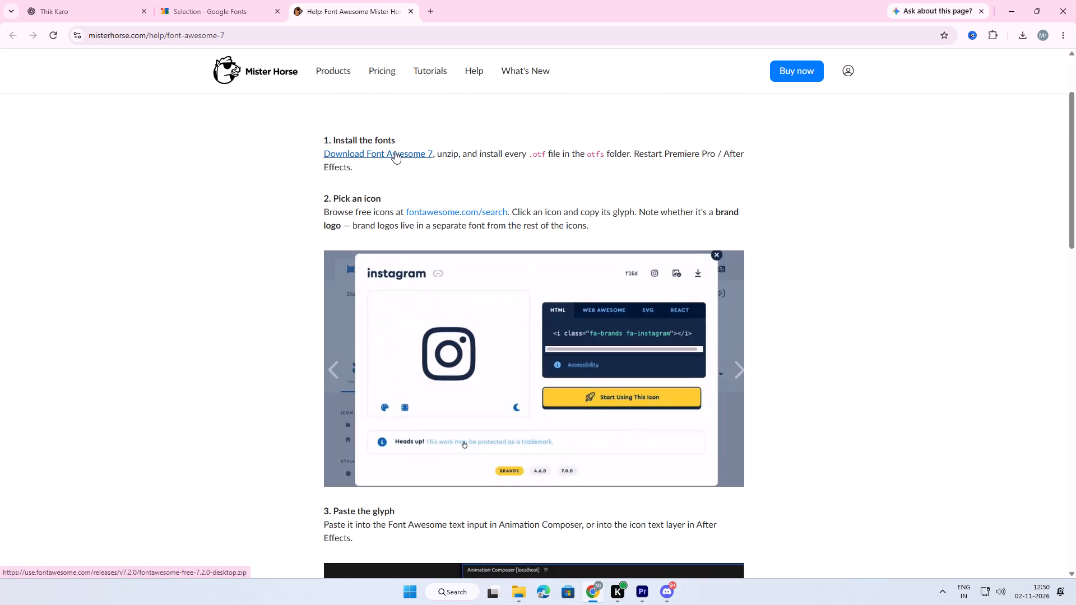
left_click(369, 154)
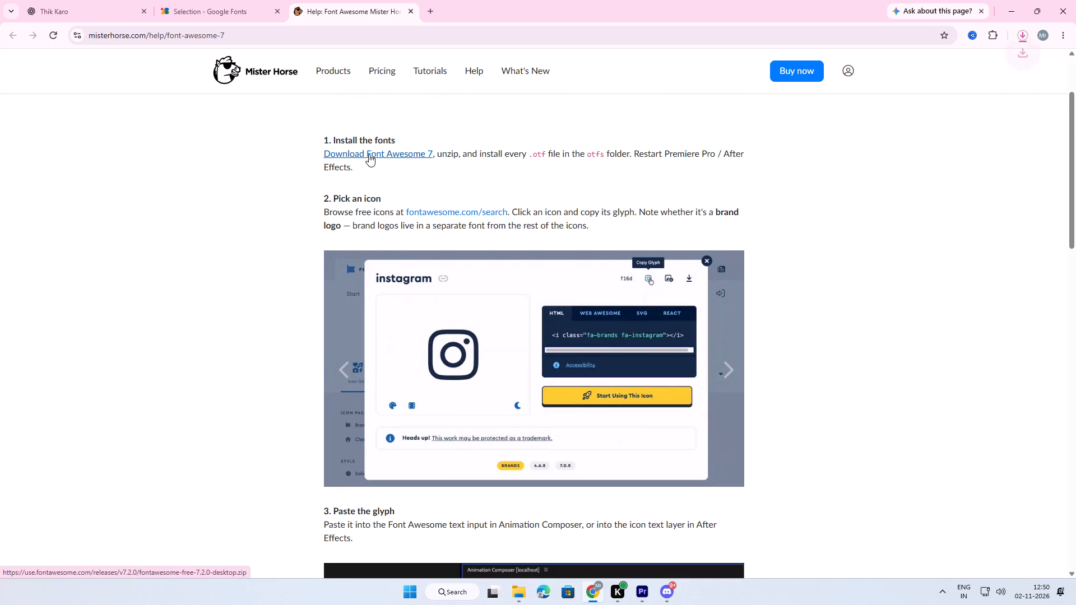
left_click(1024, 40)
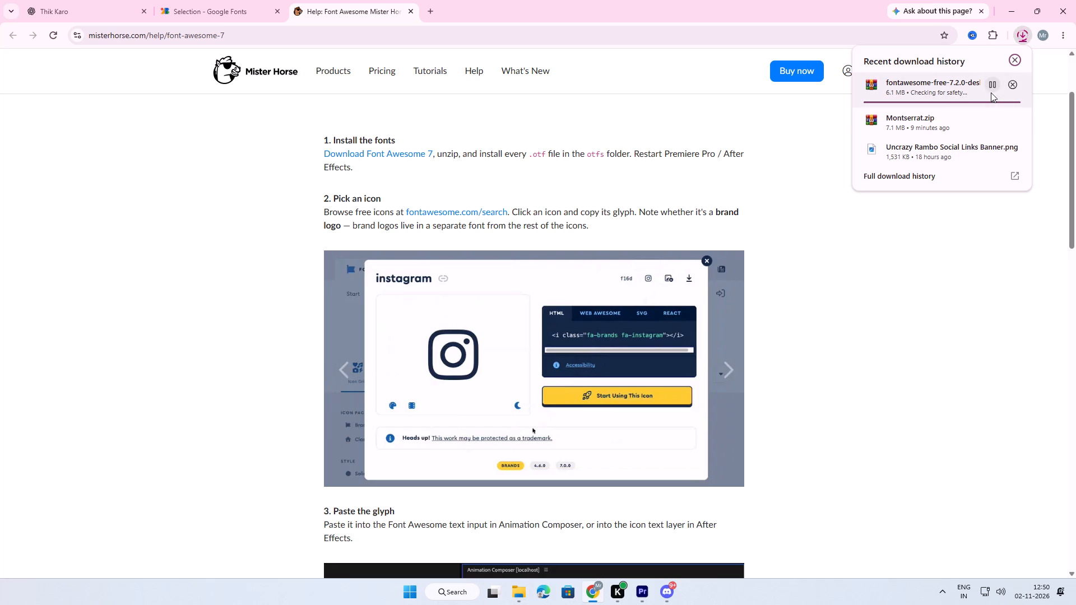
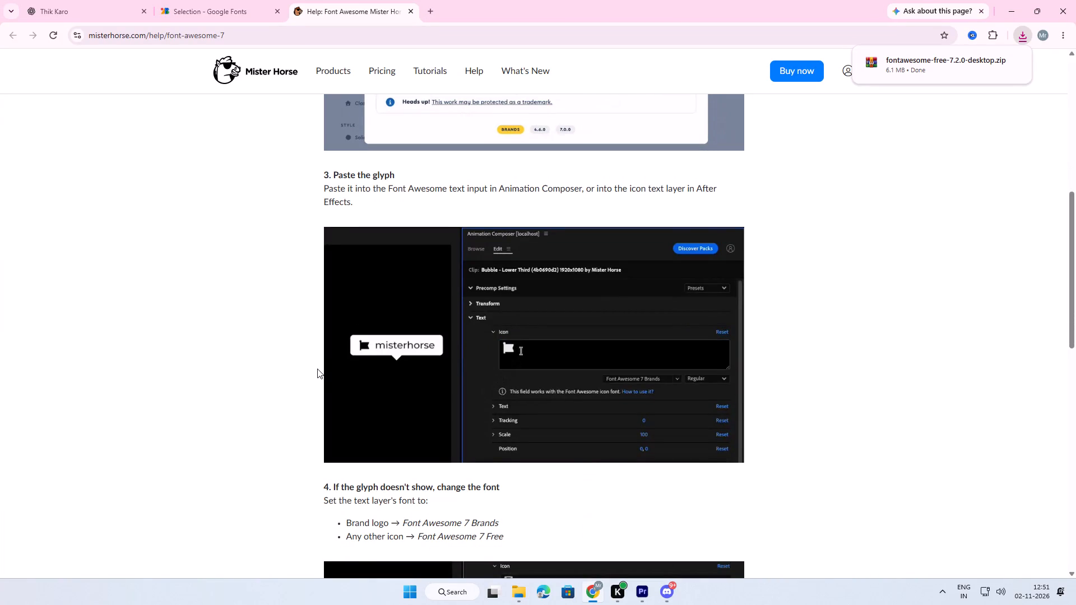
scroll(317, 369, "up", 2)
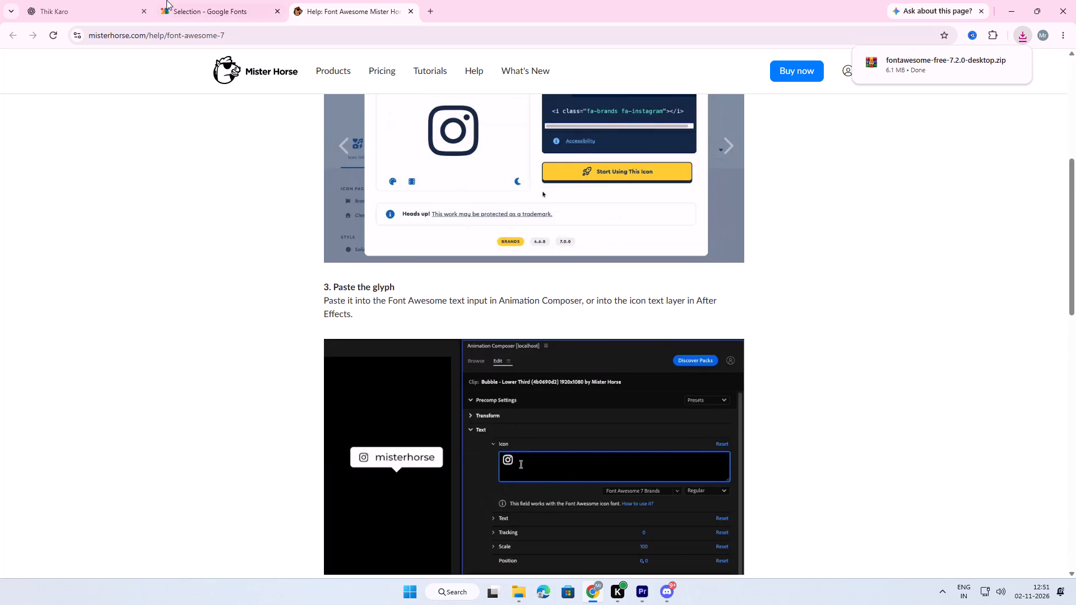
Review the Mister Horse Font Awesome guide's install and icon instructions and open its linked Font Awesome icon search.
left_click(179, 0)
left_click(314, 0)
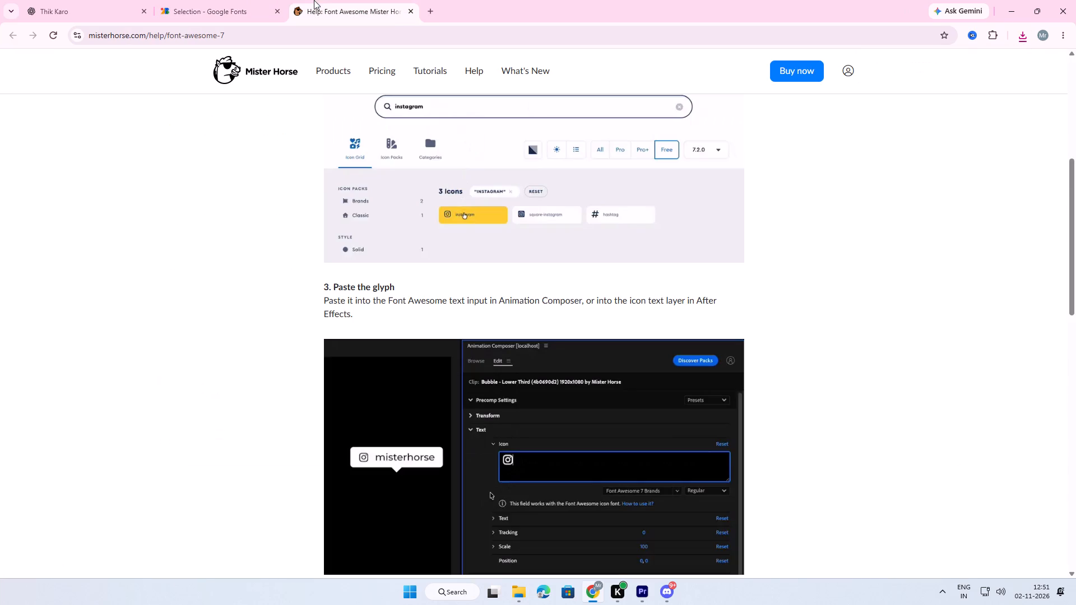
scroll(628, 333, "up", 3)
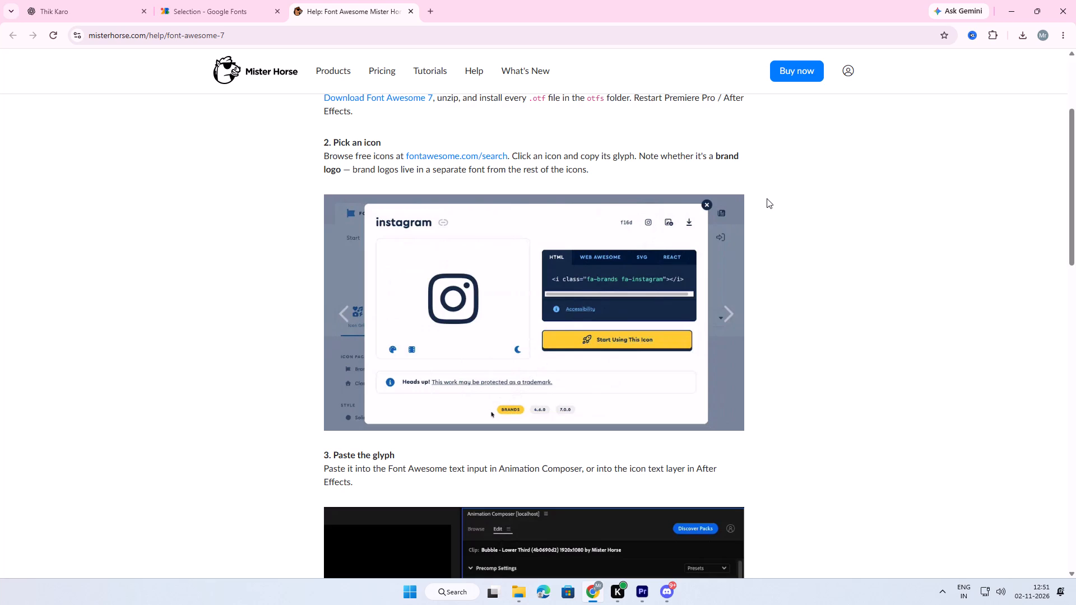
scroll(646, 381, "up", 1)
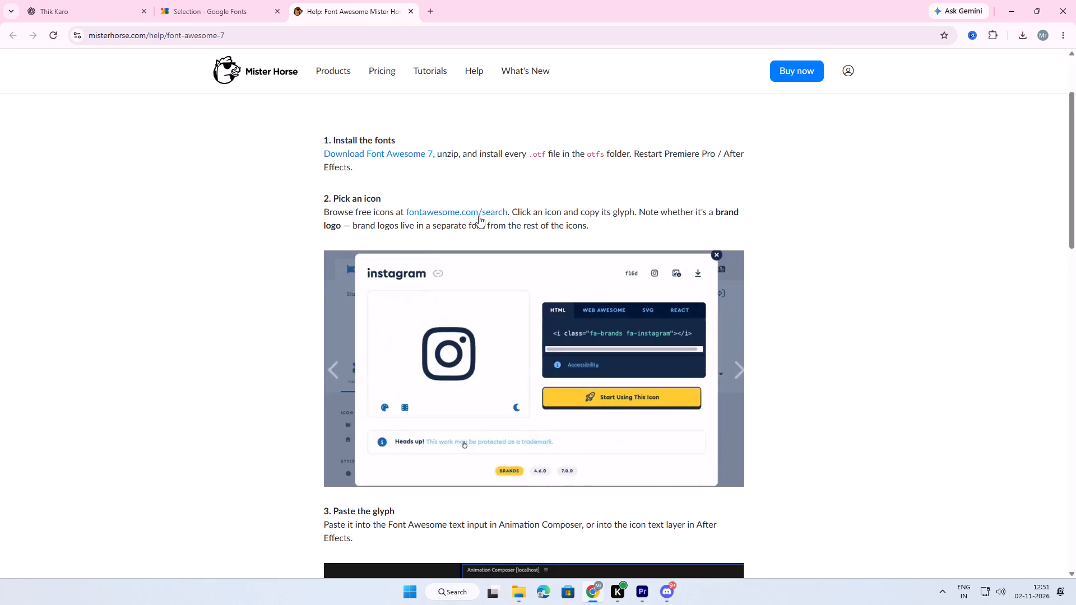
left_click(479, 213)
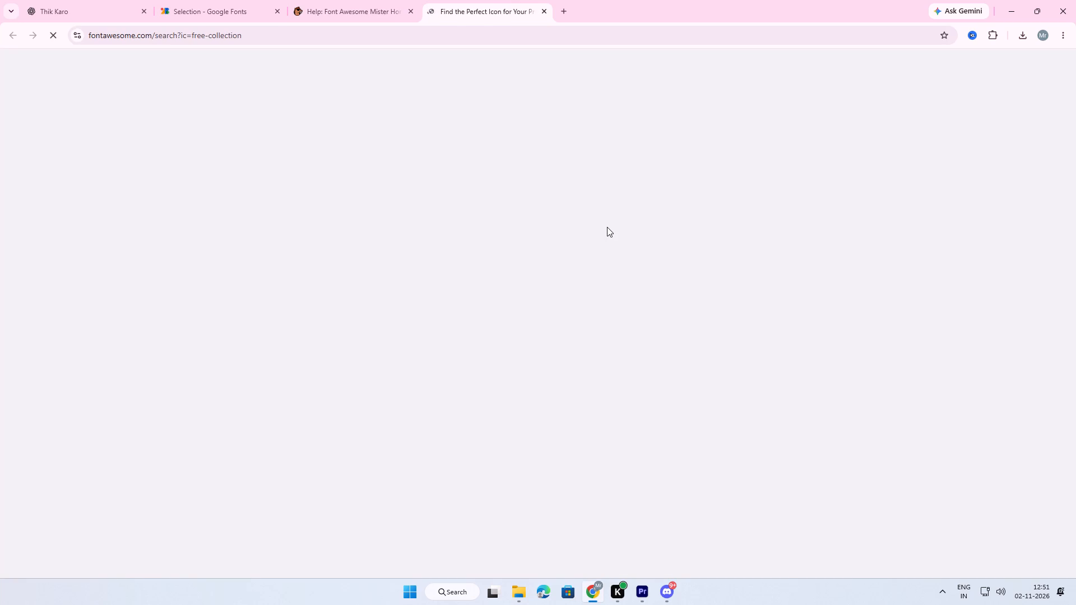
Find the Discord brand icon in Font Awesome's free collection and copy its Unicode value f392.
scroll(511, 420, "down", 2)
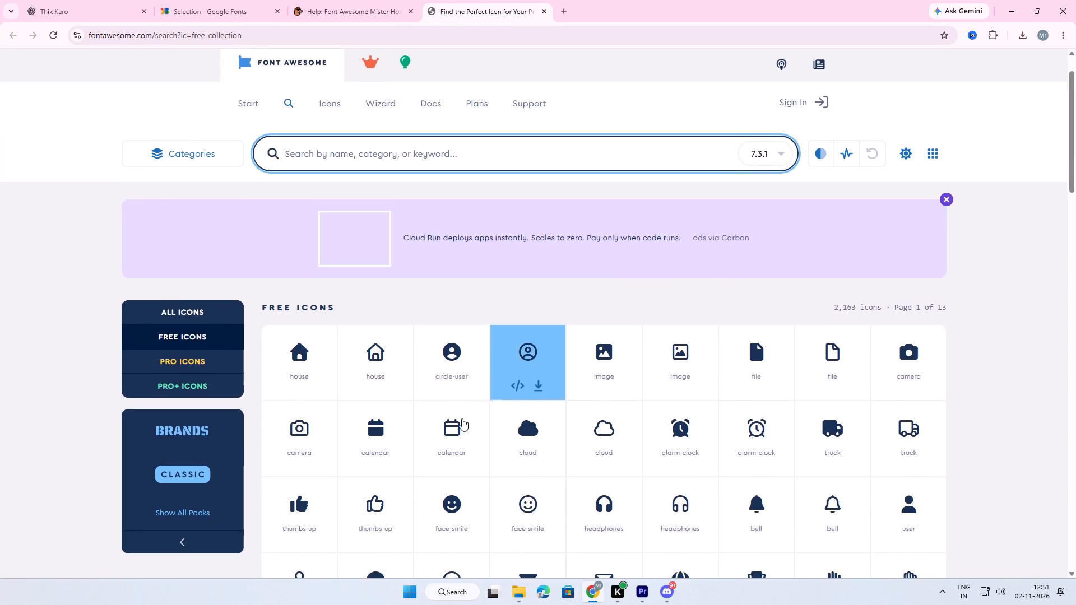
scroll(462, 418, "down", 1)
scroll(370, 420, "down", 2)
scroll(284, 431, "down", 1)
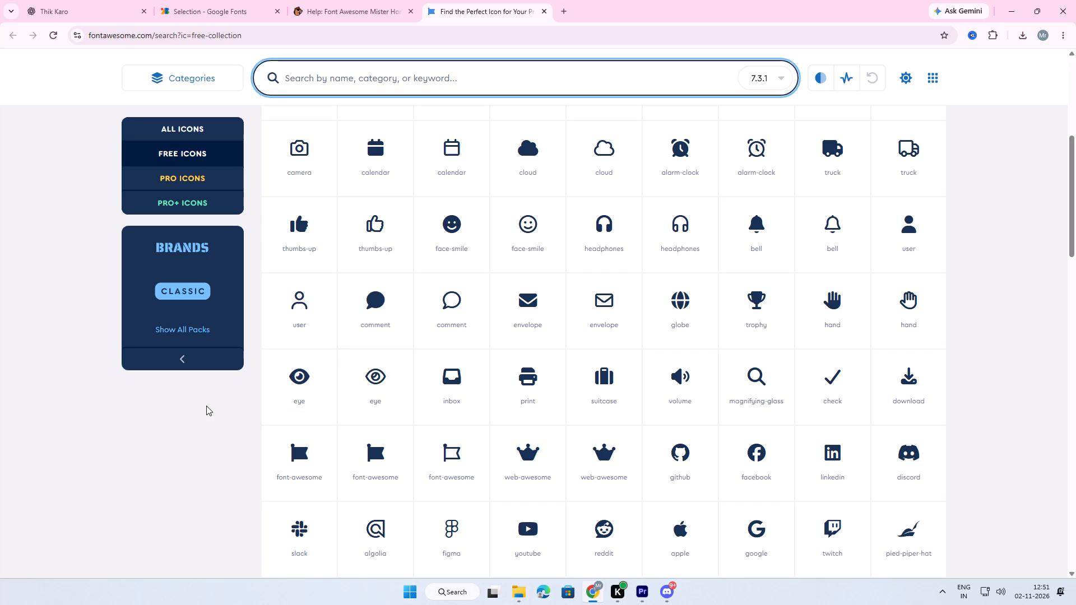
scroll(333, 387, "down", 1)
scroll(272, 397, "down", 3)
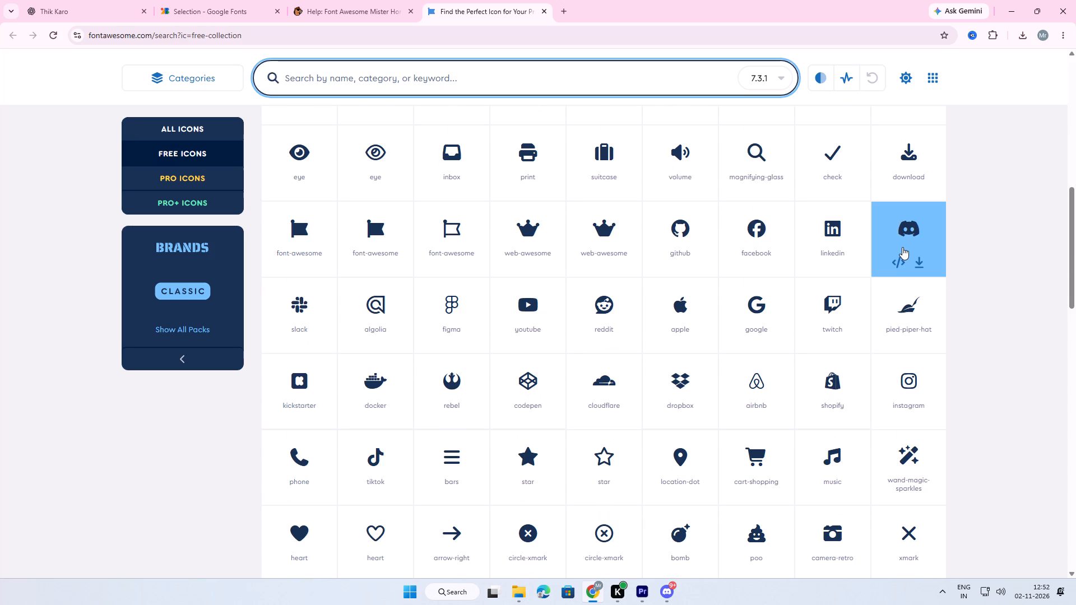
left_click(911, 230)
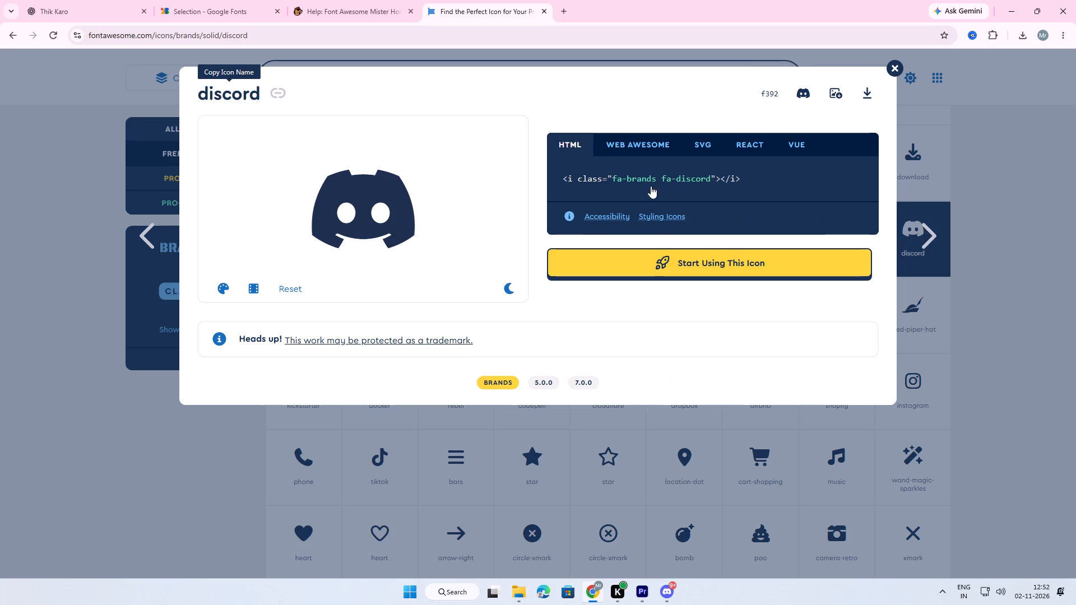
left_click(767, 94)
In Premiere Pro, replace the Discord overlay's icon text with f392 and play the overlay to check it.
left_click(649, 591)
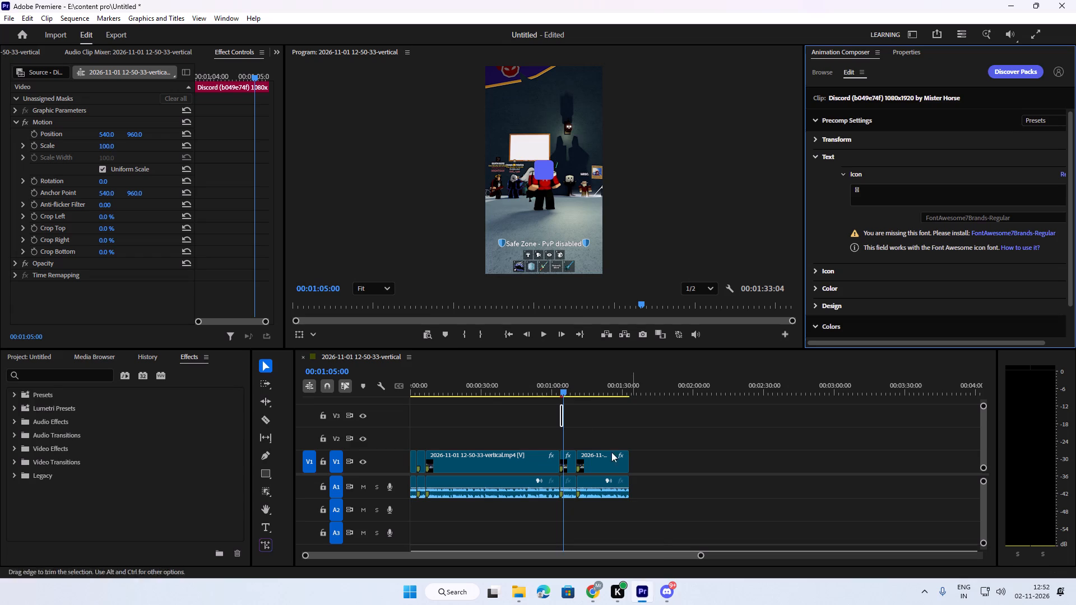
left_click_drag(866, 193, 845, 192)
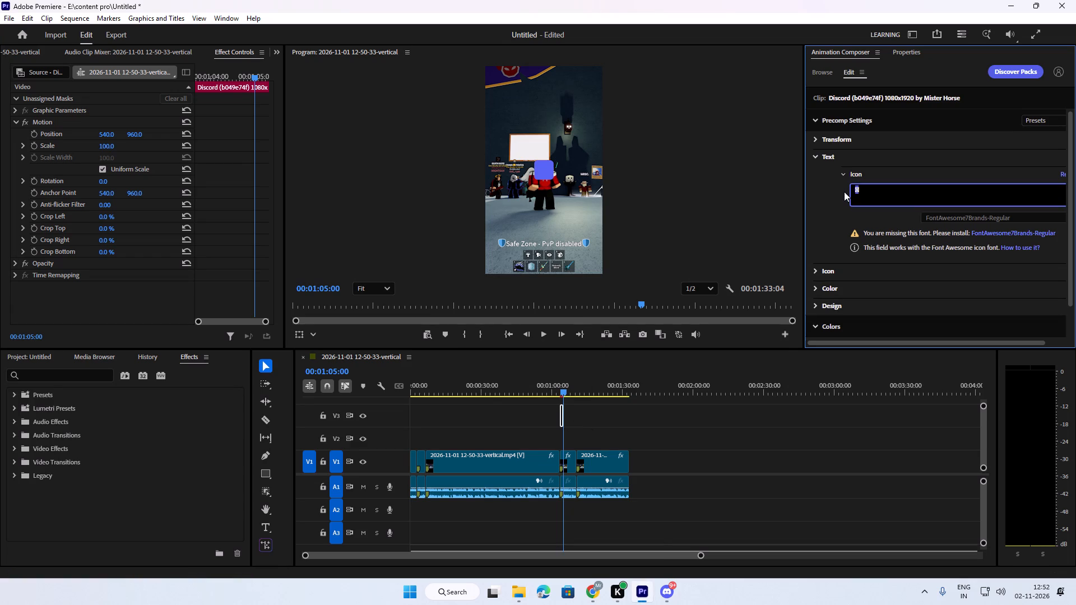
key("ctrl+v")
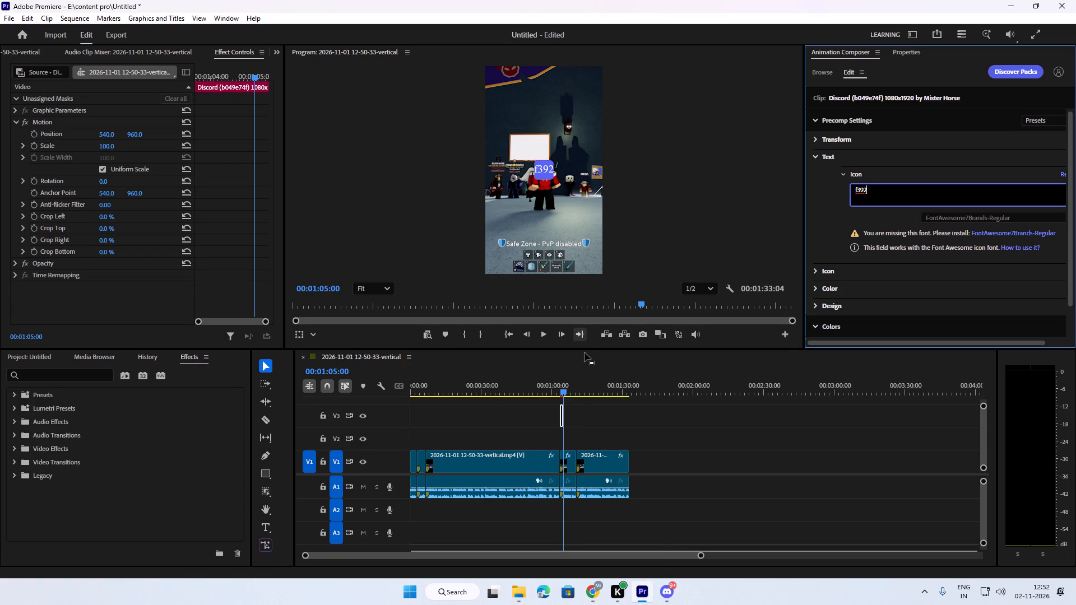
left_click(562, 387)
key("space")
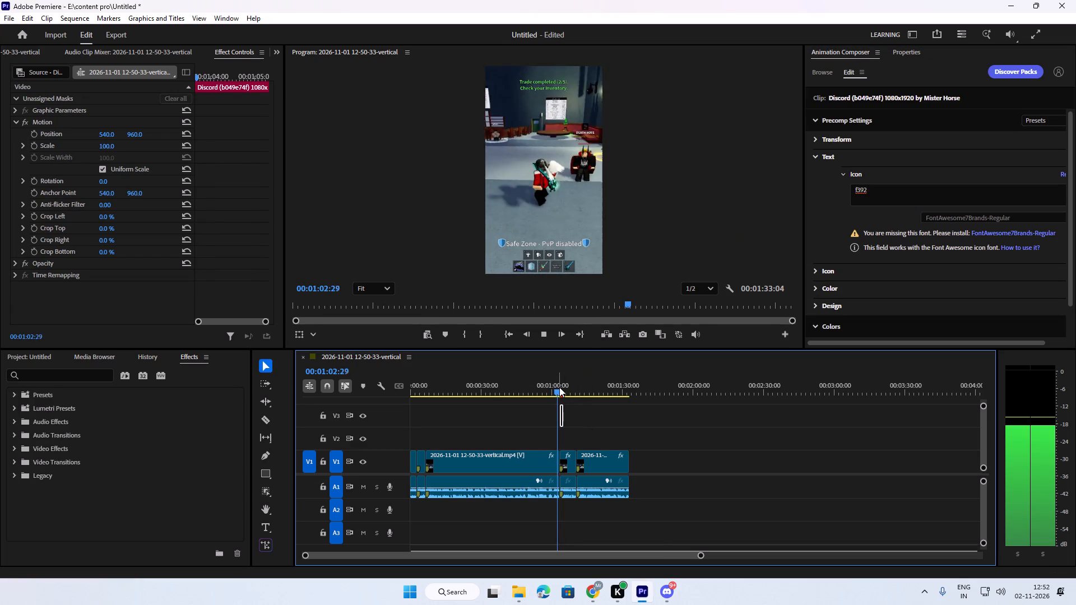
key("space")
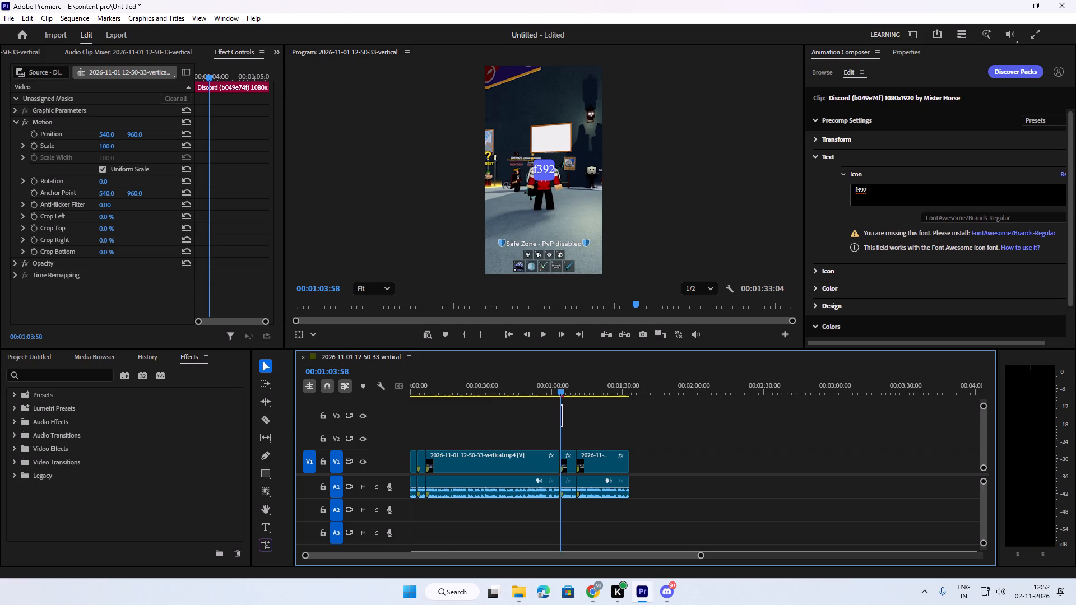
Clear the Discord overlay's icon text in Animation Composer.
left_click_drag(871, 193, 832, 188)
key("BackSpace")
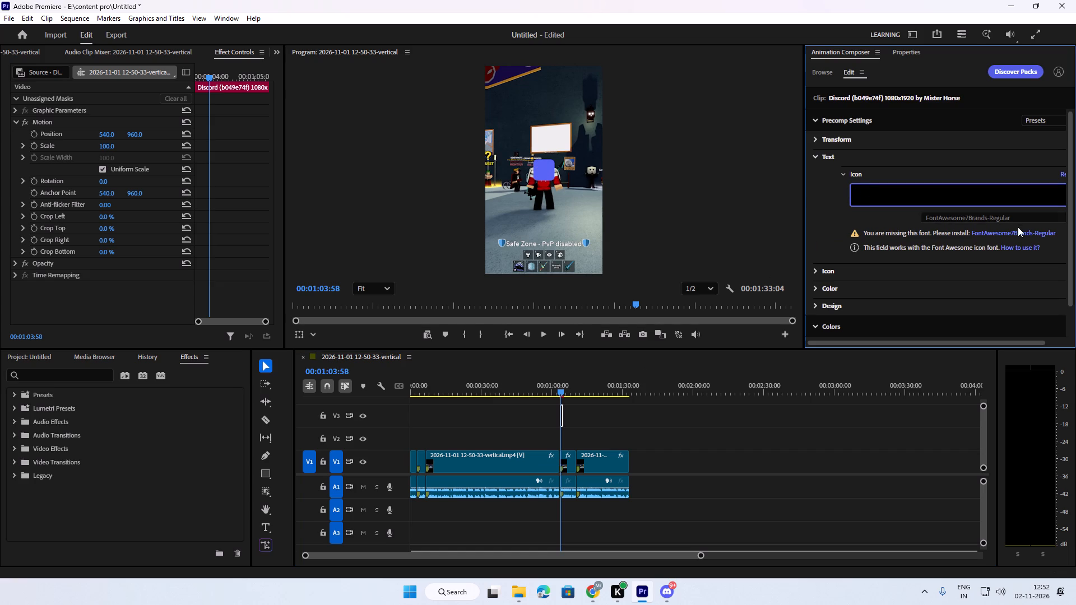
Follow the missing FontAwesome7Brands-Regular font link and reread the guide's steps for picking and pasting a glyph.
left_click(1013, 234)
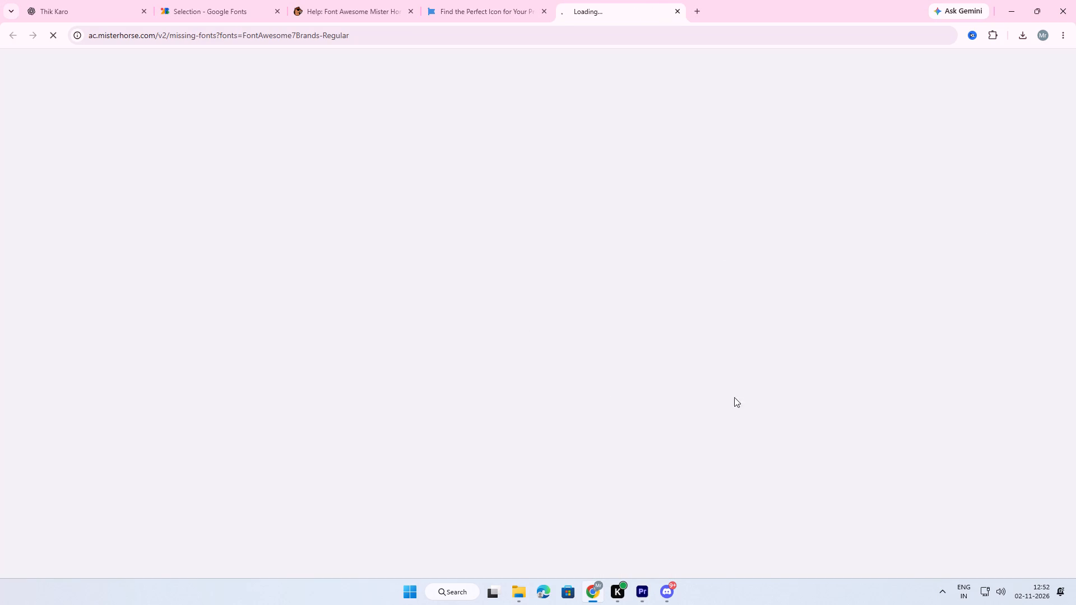
scroll(634, 399, "down", 2)
scroll(411, 431, "down", 2)
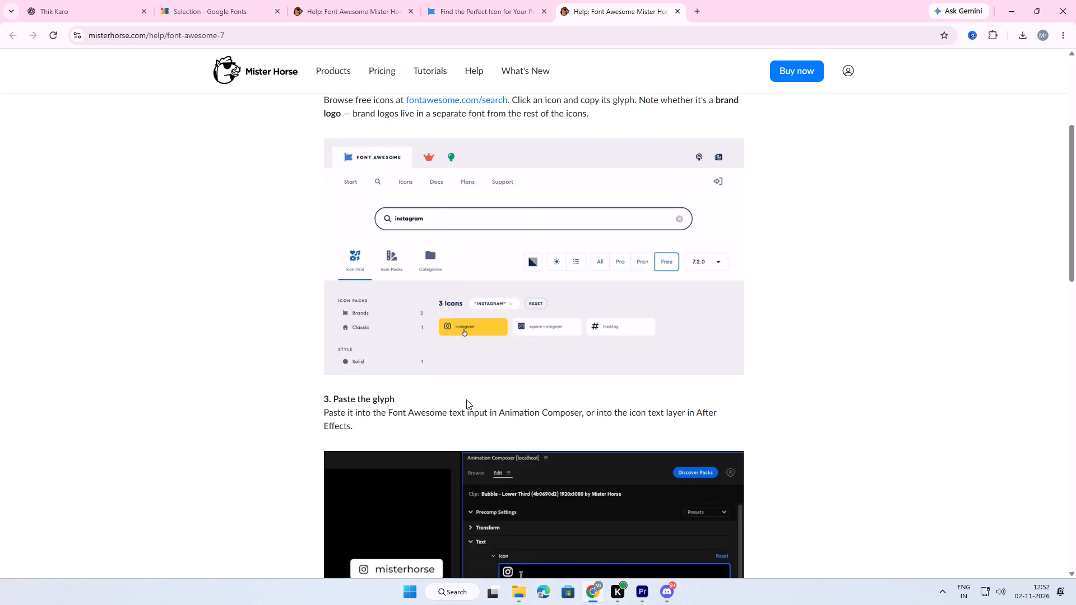
Recheck the Discord icon's details on the Font Awesome site, reopening them from the free icon collection.
left_click(486, 17)
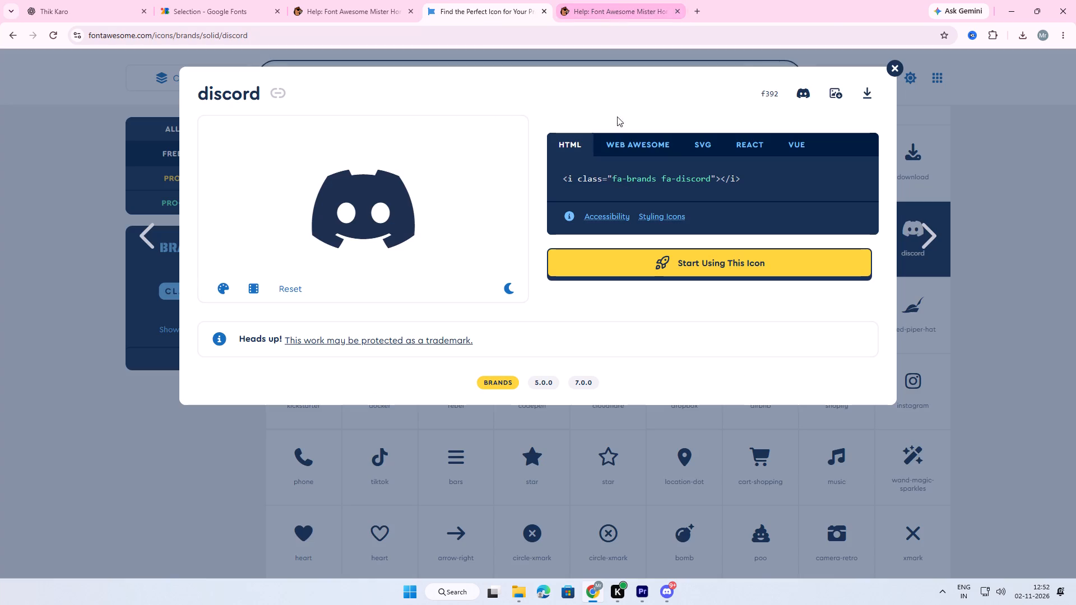
left_click(495, 383)
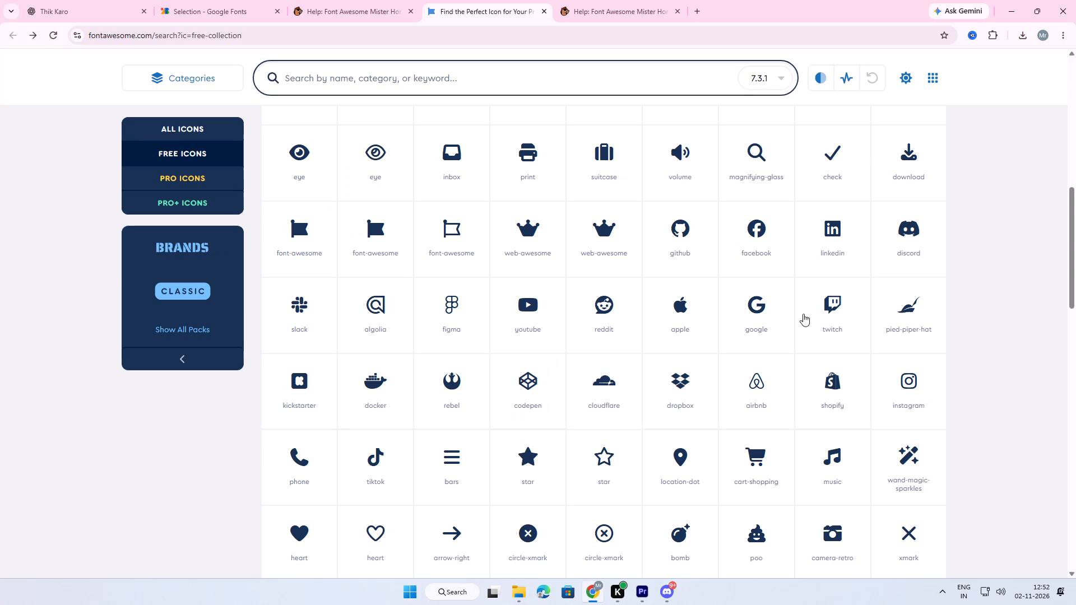
left_click(885, 242)
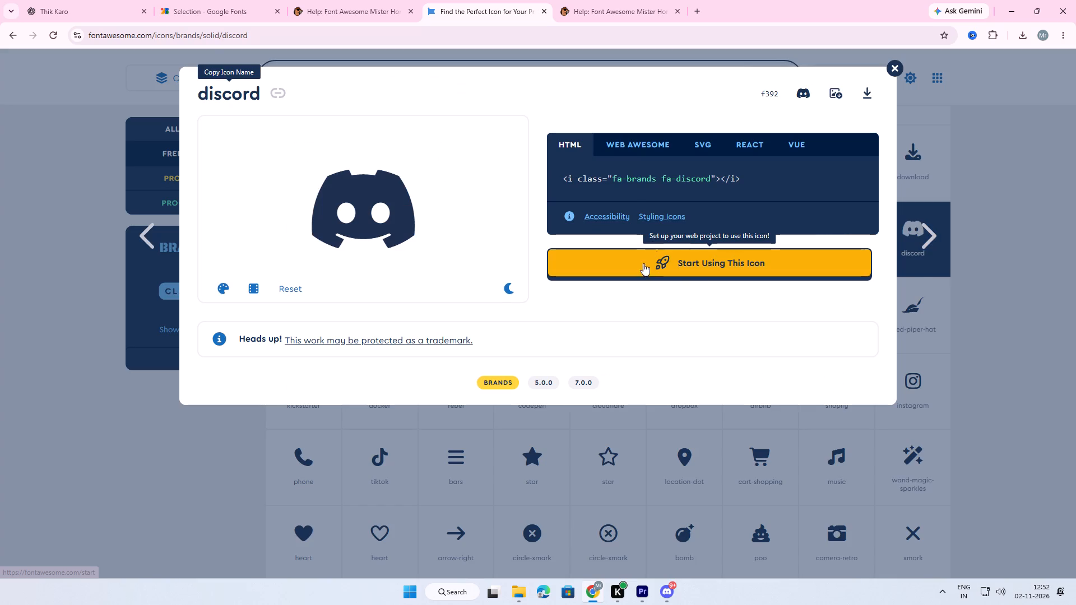
Open the Styling Icons documentation from the Discord icon and skim its Styling Basics video for how icons are used, pausing it near the end.
left_click(671, 217)
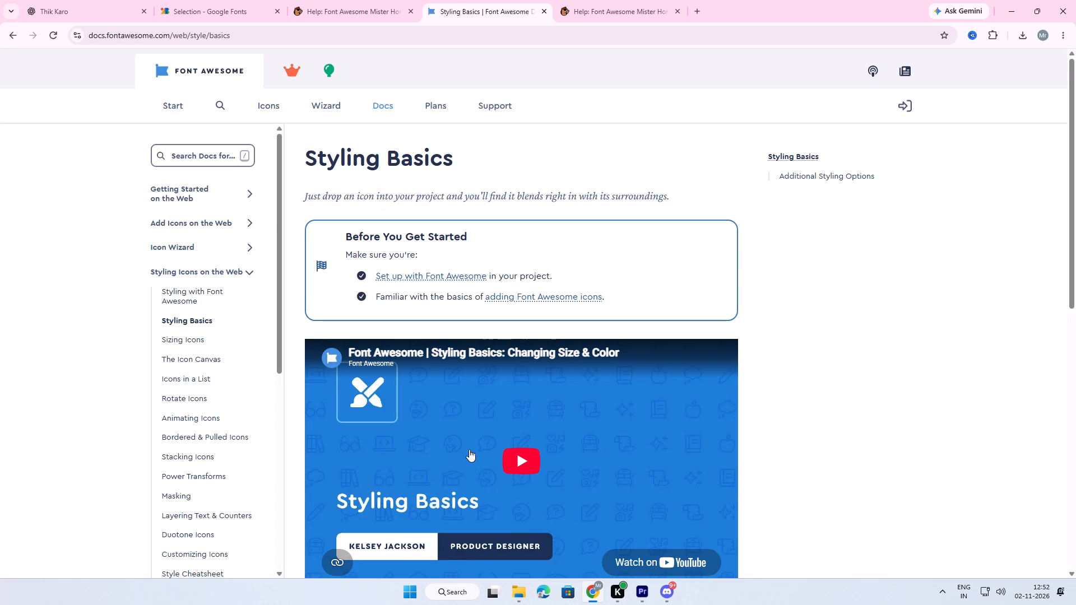
scroll(462, 457, "down", 3)
scroll(527, 364, "down", 1)
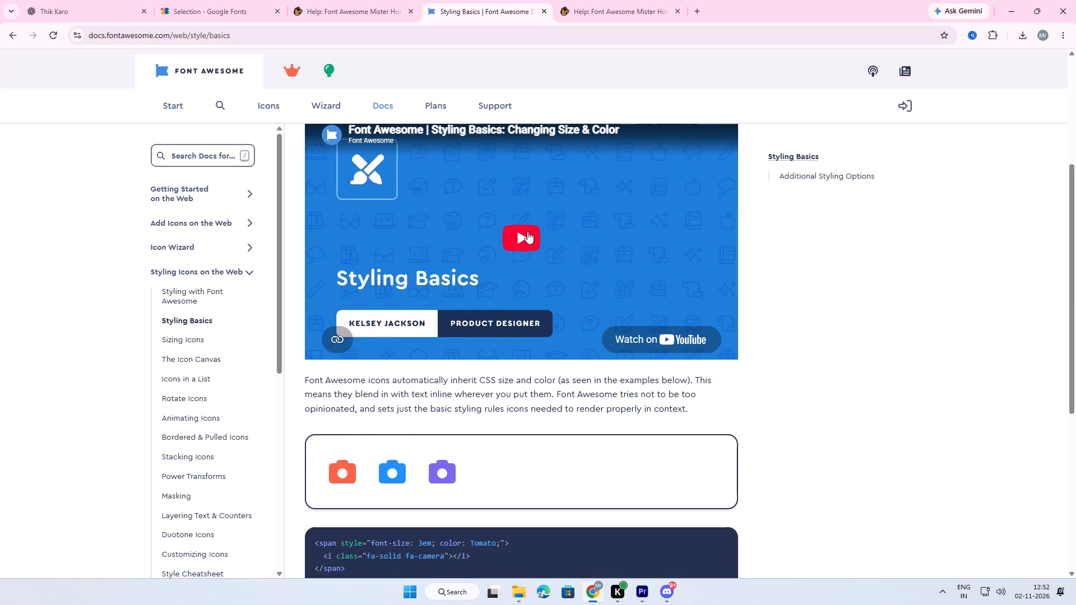
left_click(527, 231)
left_click(340, 314)
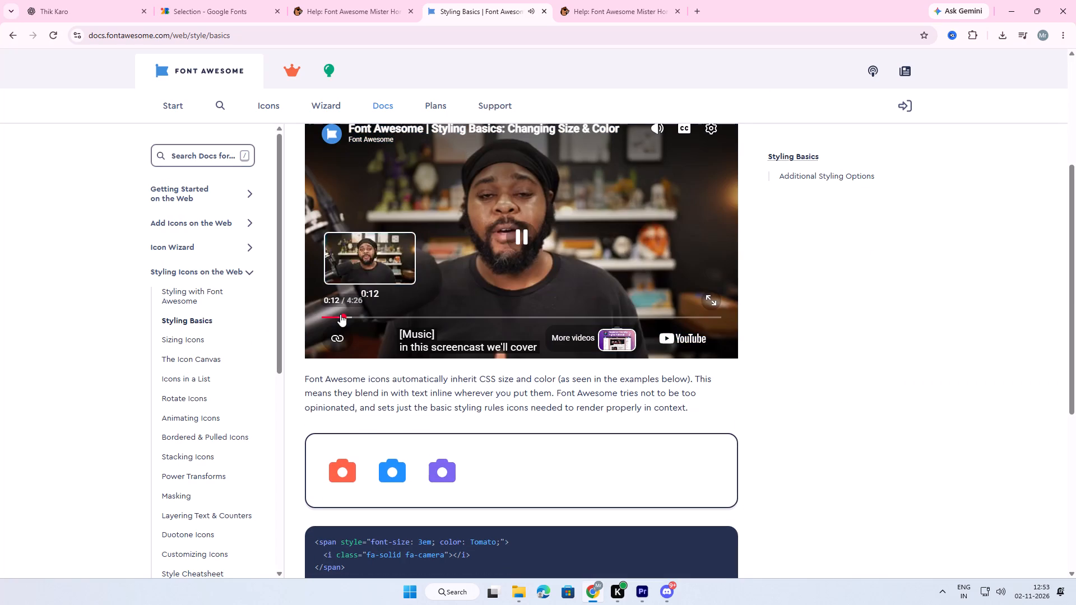
left_click(354, 314)
left_click(372, 316)
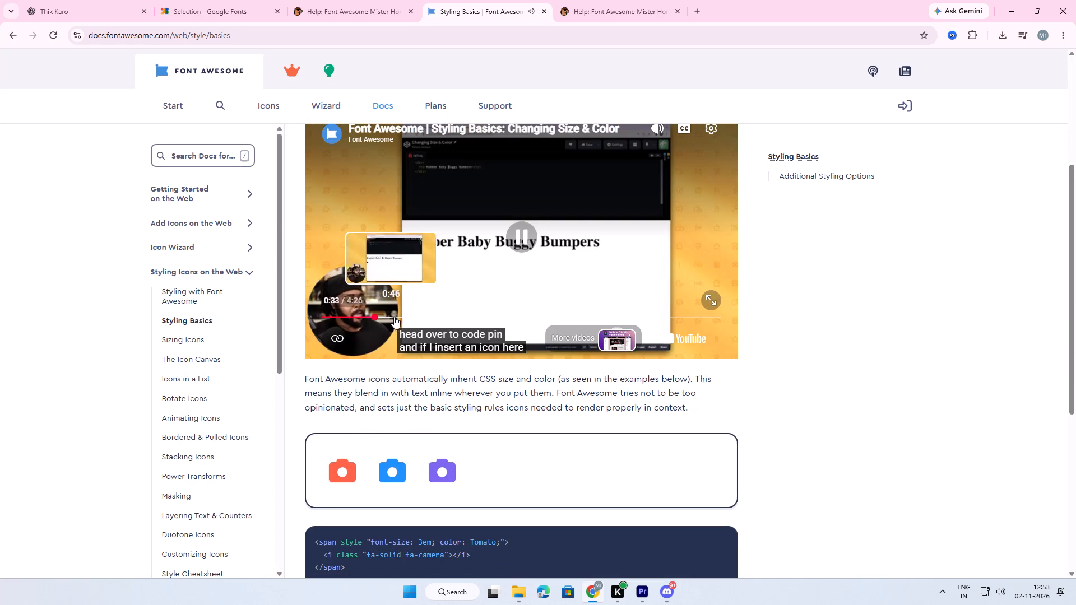
left_click(396, 317)
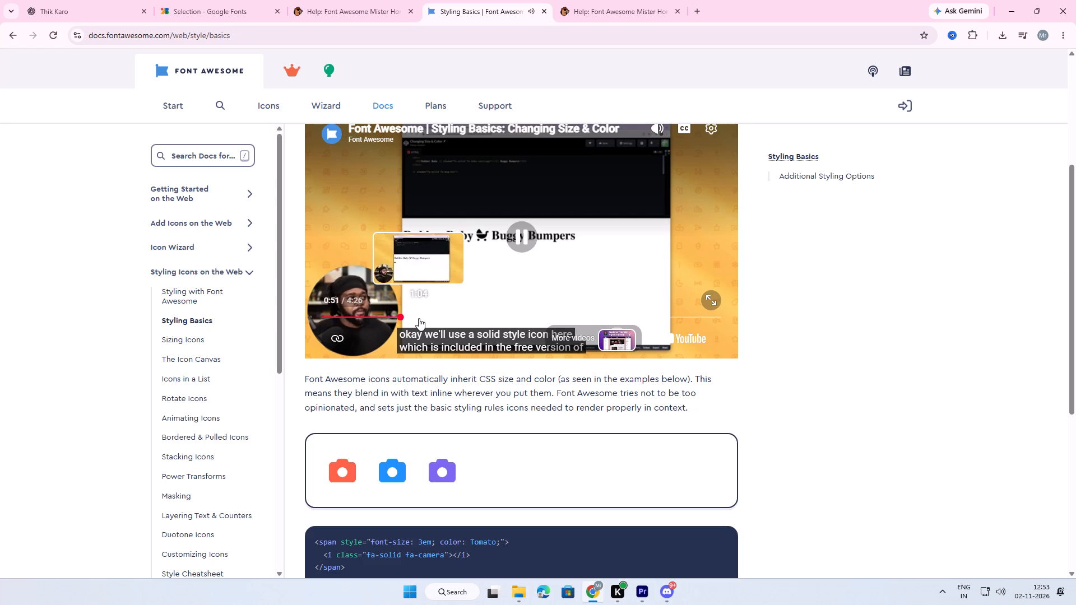
left_click(419, 318)
left_click(448, 315)
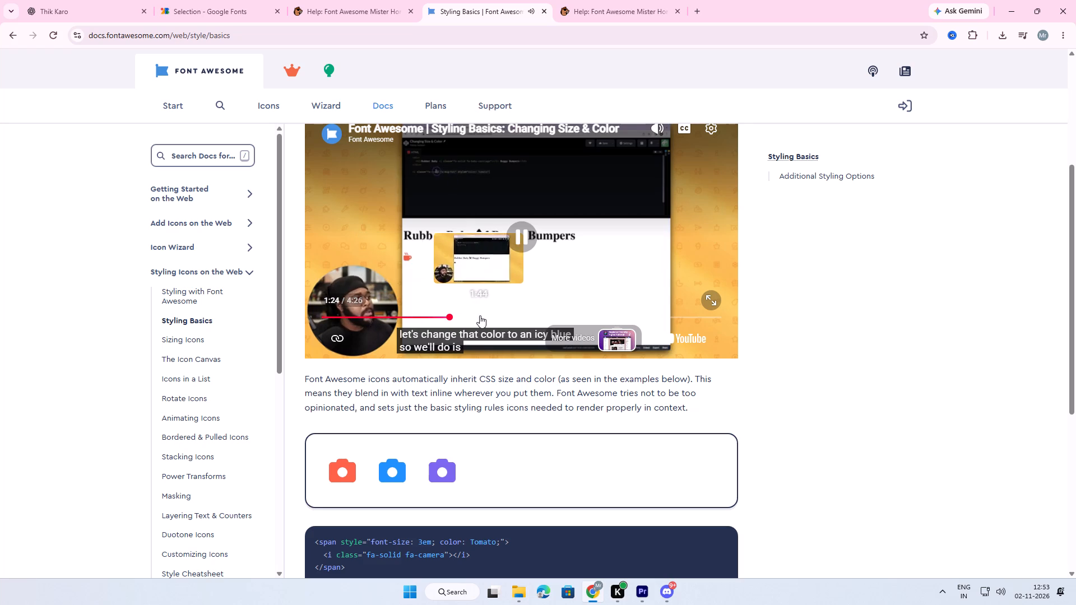
left_click(492, 315)
left_click(516, 313)
left_click(541, 310)
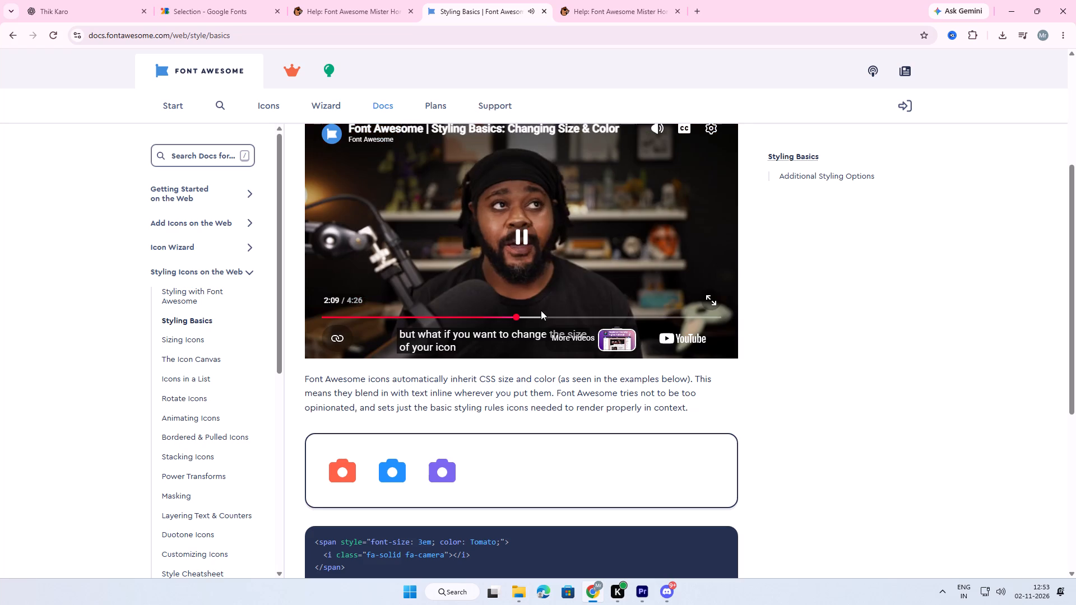
left_click(539, 315)
left_click(554, 253)
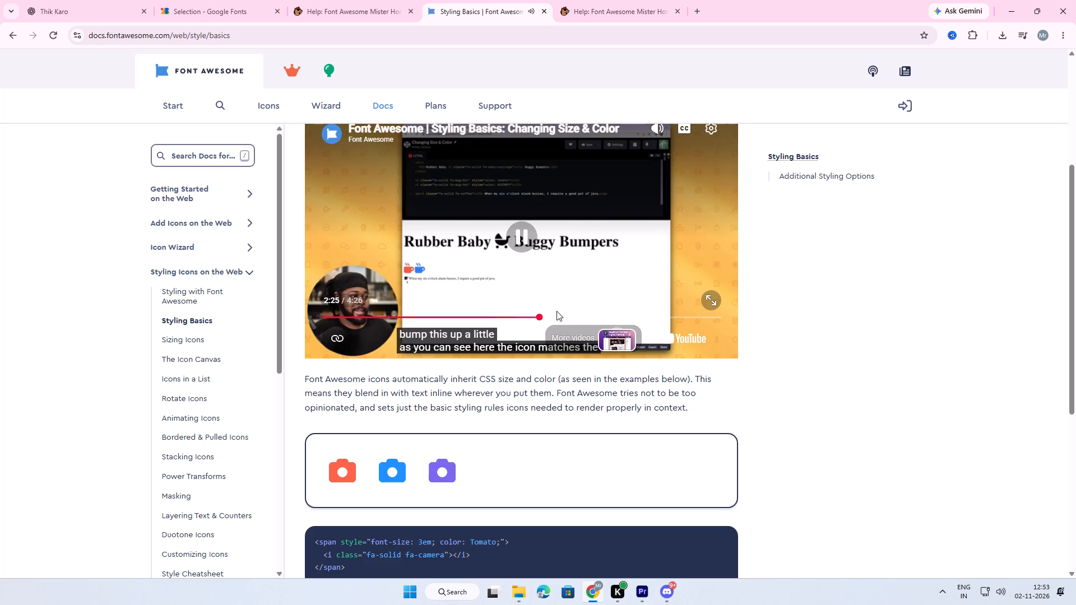
left_click(553, 317)
left_click(579, 317)
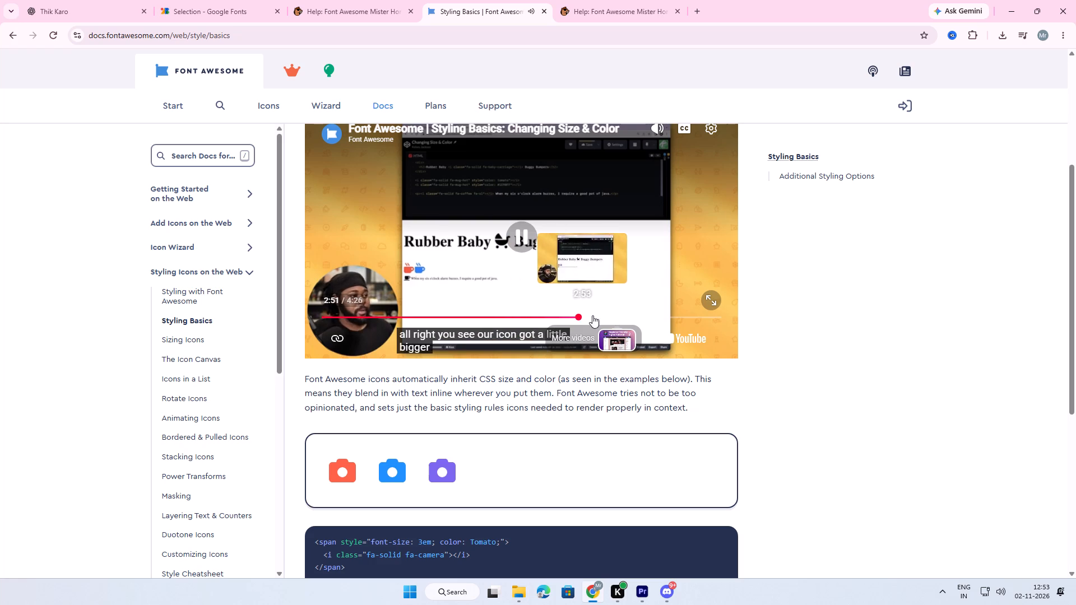
left_click(604, 315)
left_click(630, 315)
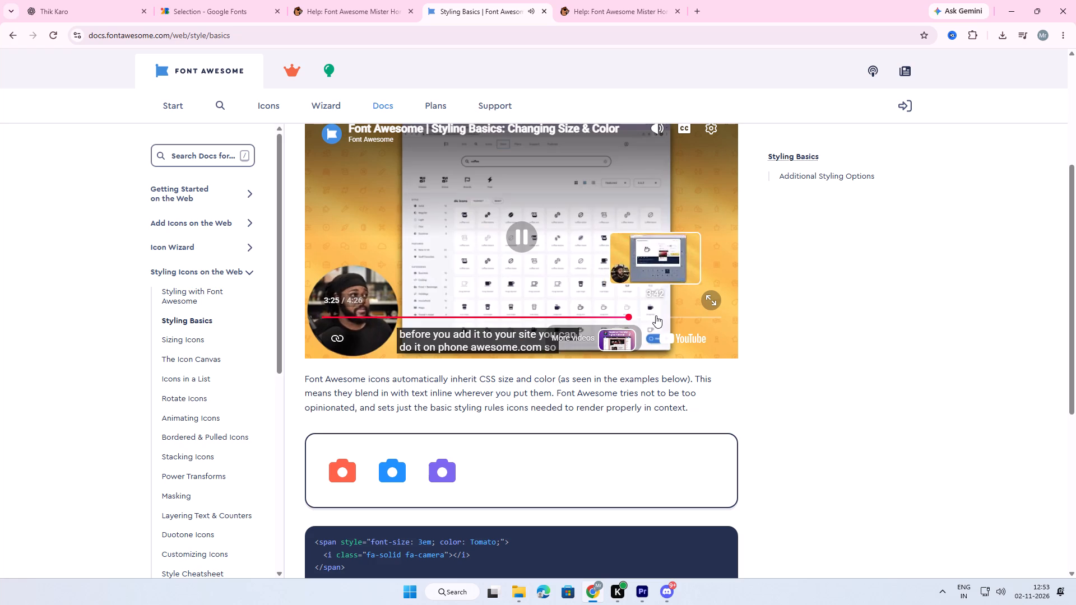
left_click(658, 315)
left_click(681, 315)
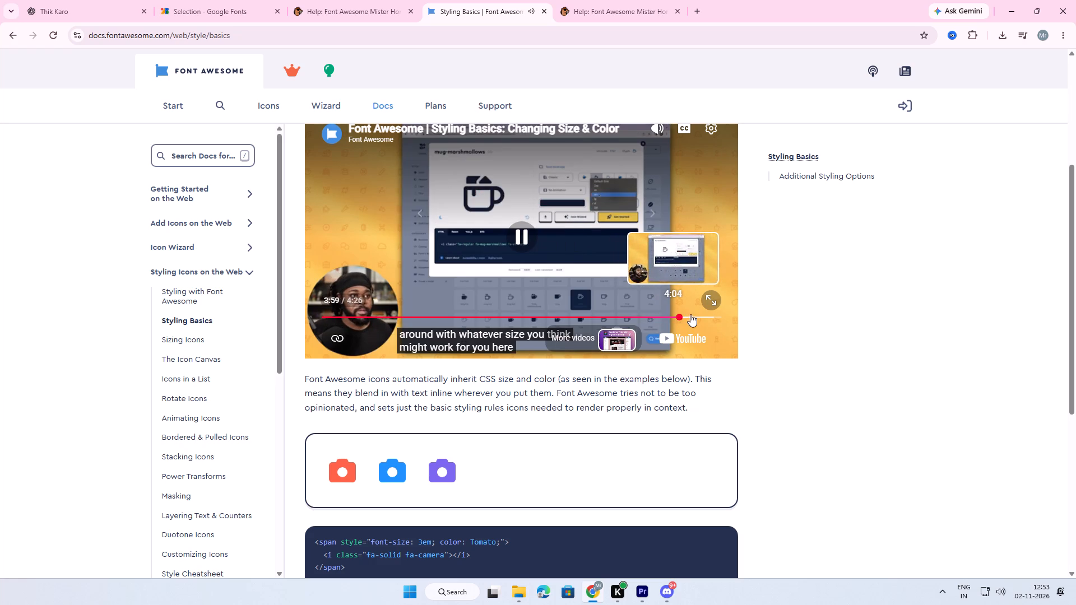
left_click(692, 314)
left_click(700, 314)
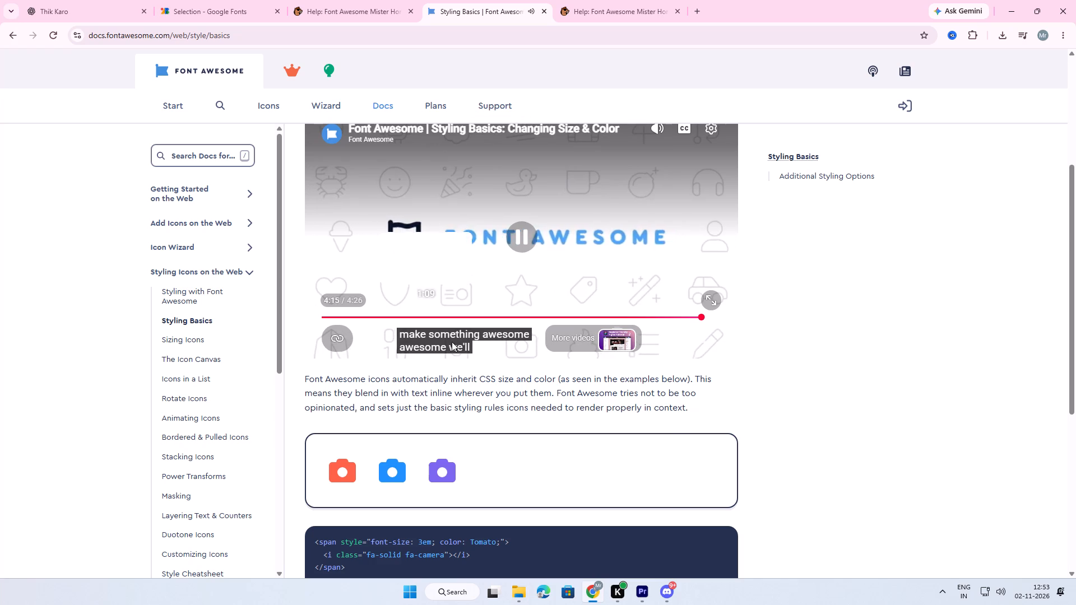
left_click(395, 0)
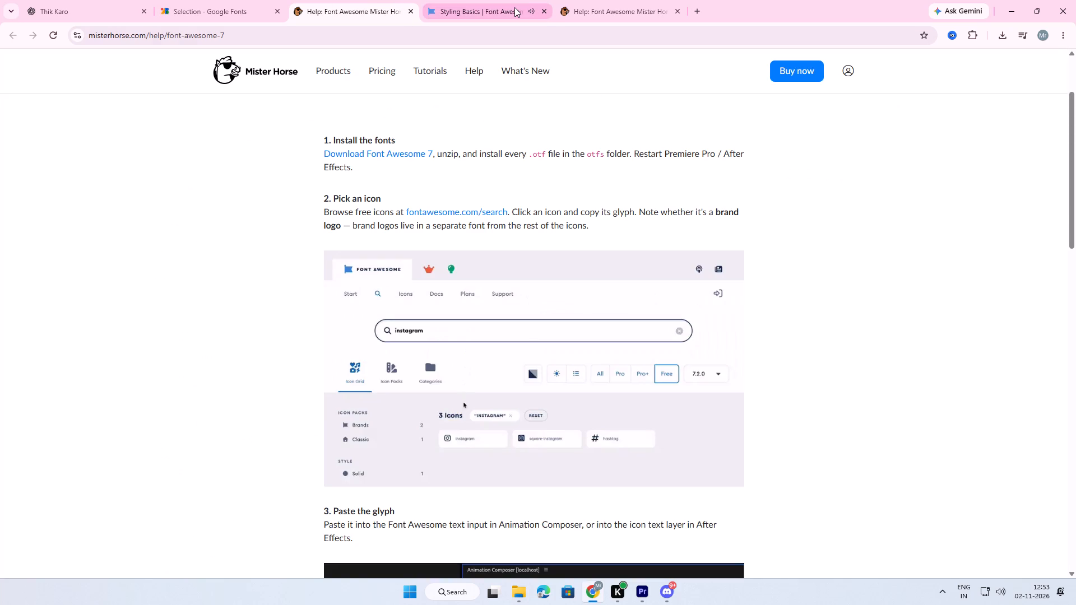
left_click(490, 0)
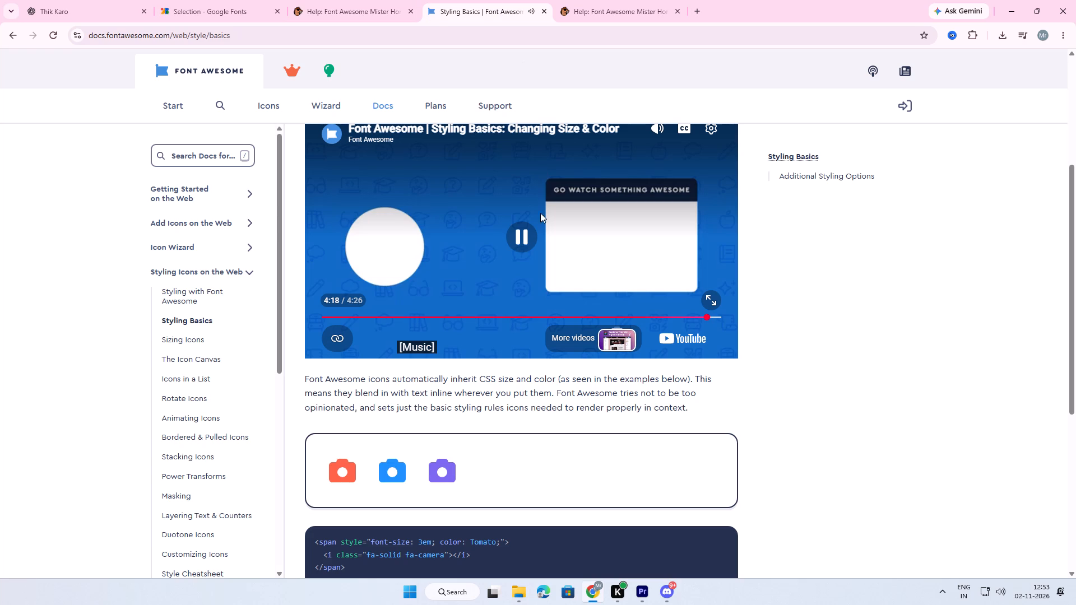
left_click(528, 230)
Glance at the Mister Horse guide's glyph instructions again and switch back to the Discord overlay's settings in Premiere Pro.
left_click(591, 10)
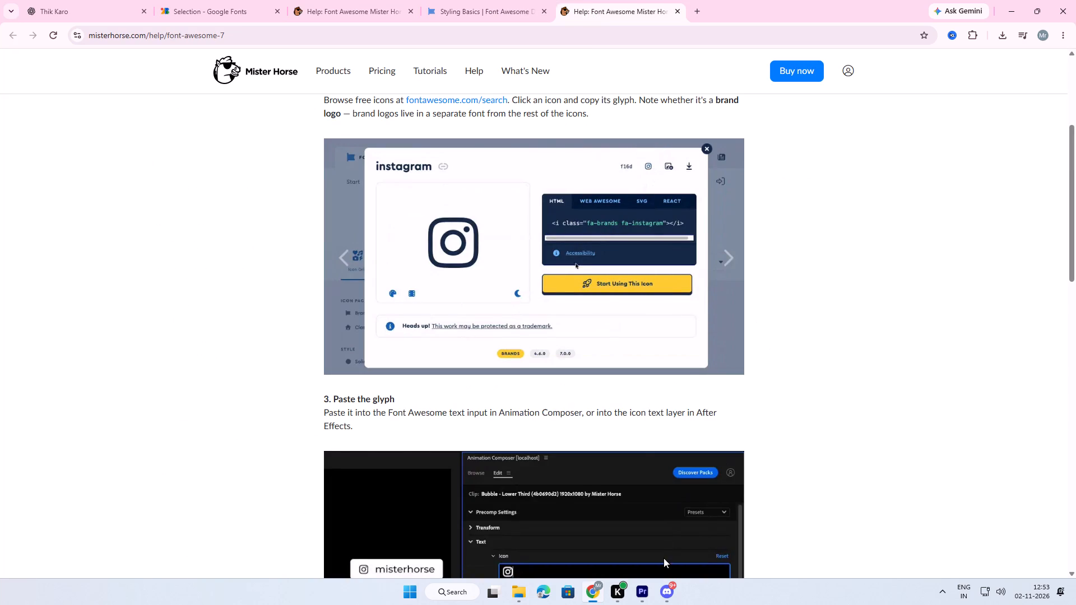
left_click(642, 593)
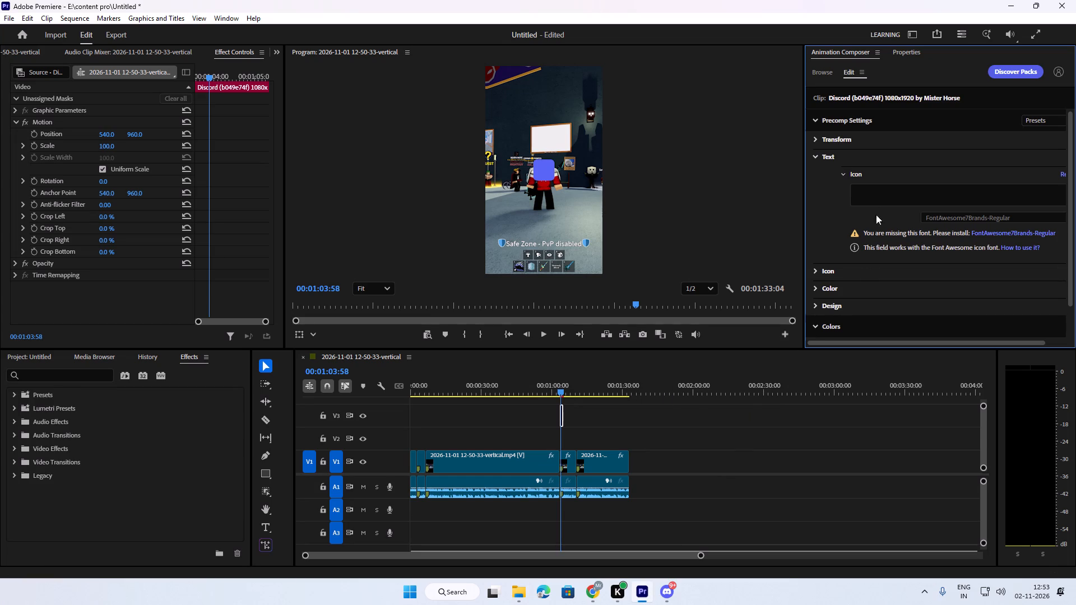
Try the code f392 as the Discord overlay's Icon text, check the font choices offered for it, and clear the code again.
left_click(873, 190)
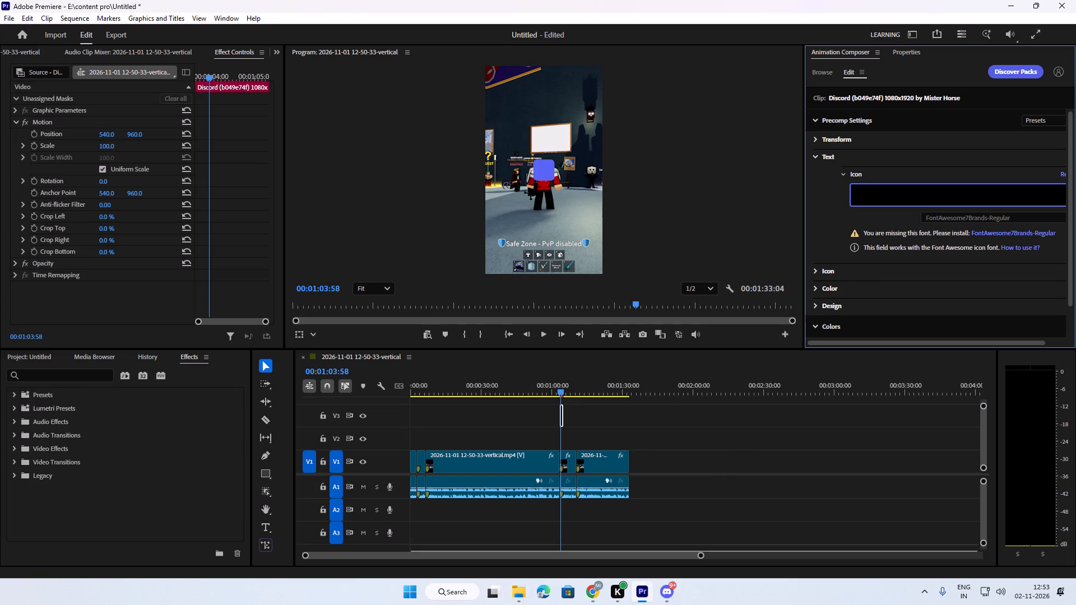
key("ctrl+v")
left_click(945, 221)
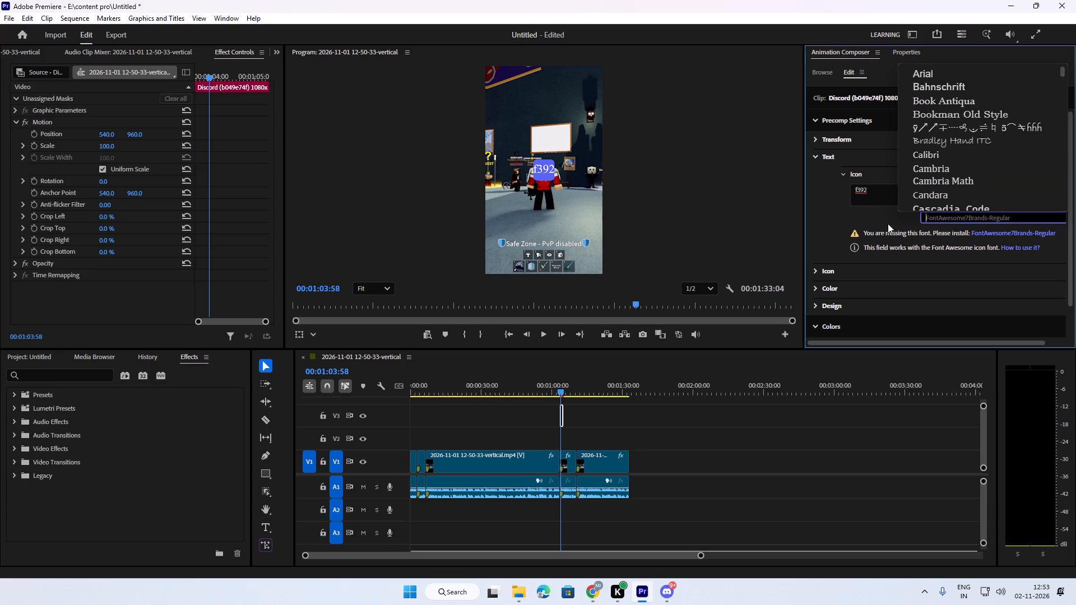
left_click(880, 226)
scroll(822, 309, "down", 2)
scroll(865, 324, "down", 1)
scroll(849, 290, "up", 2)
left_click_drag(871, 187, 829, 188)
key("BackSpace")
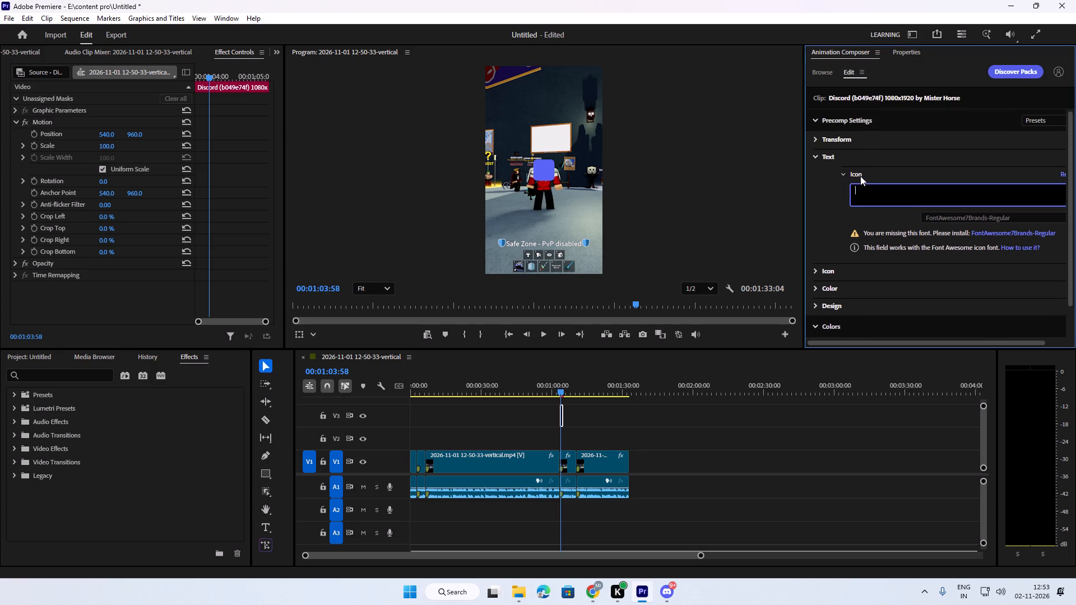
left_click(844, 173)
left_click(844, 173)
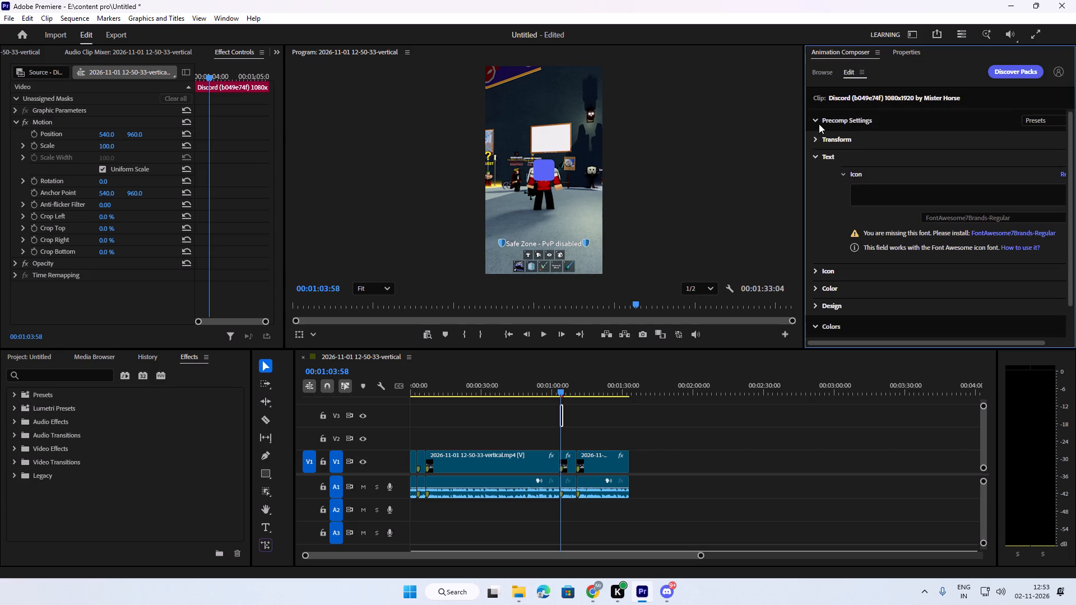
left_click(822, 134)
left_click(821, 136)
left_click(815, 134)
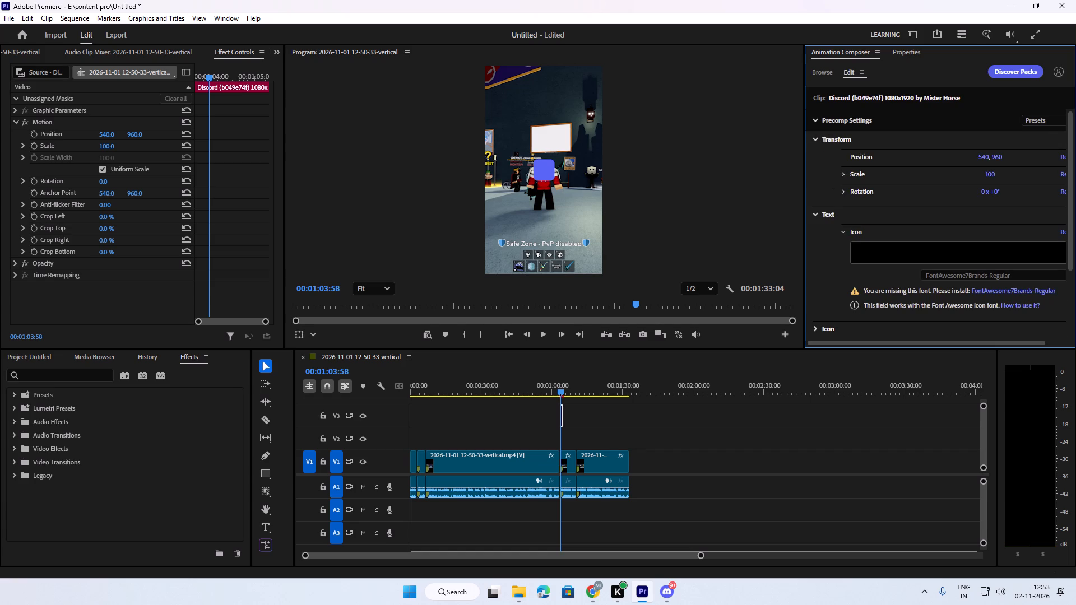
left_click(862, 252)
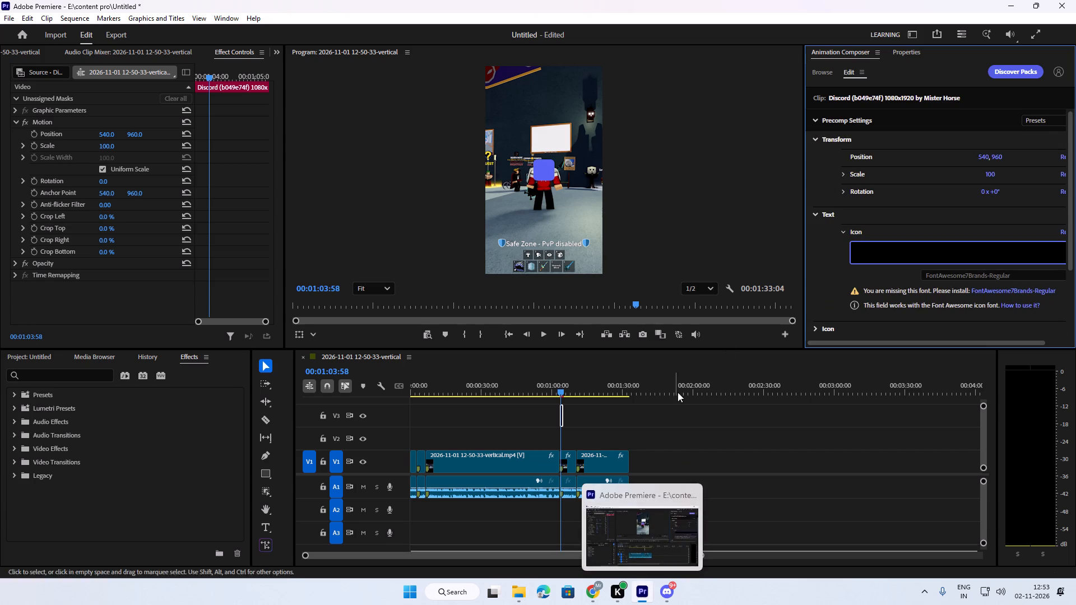
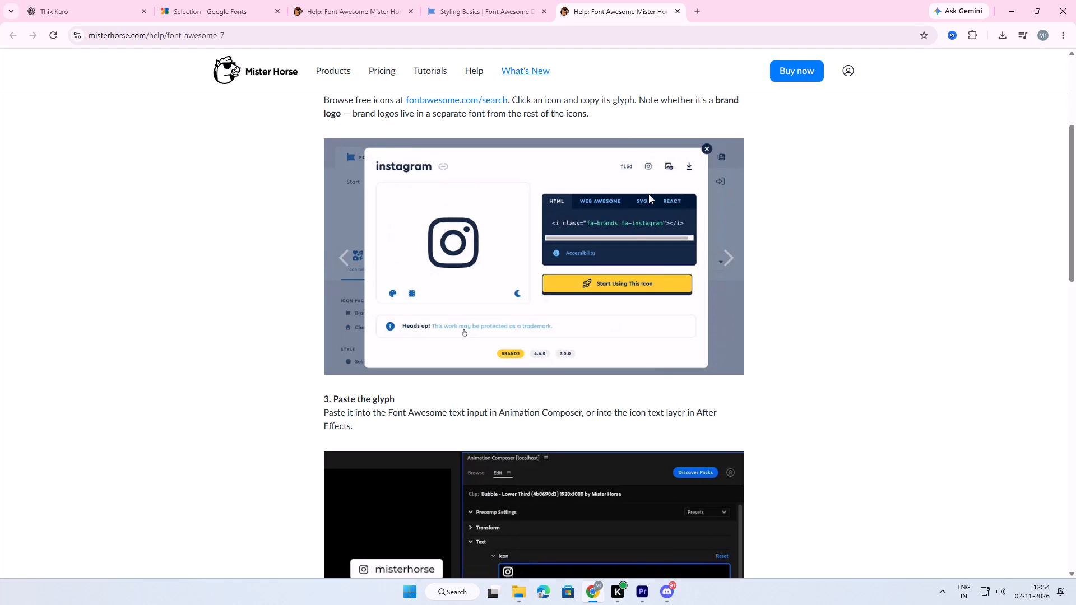
Reread the Mister Horse guide's steps on pasting the glyph and changing its font, and return to Premiere Pro.
left_click(484, 6)
left_click(338, 0)
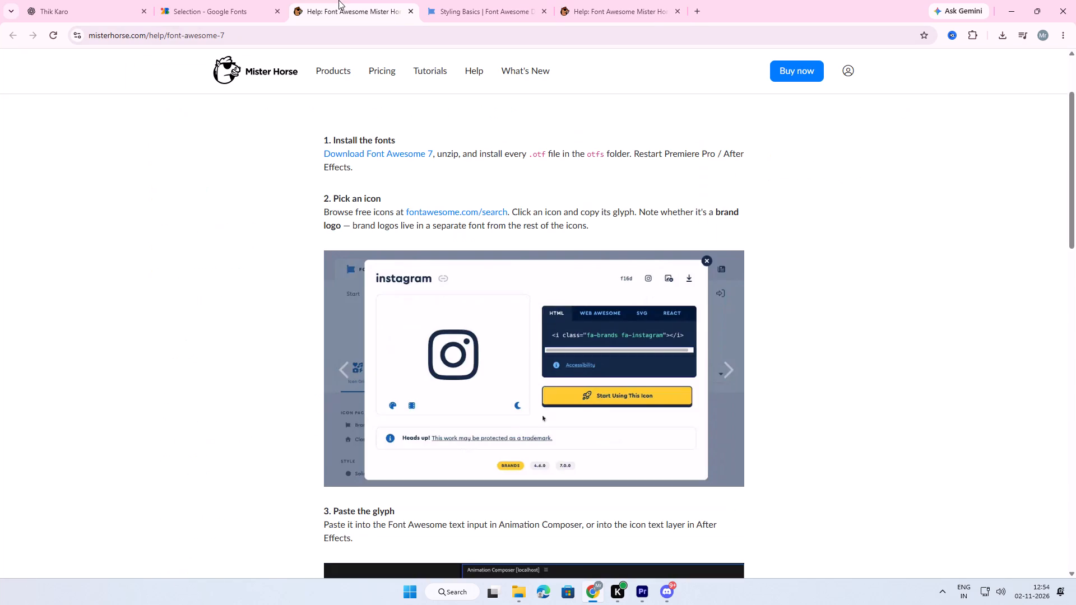
scroll(485, 451, "down", 9)
left_click(607, 13)
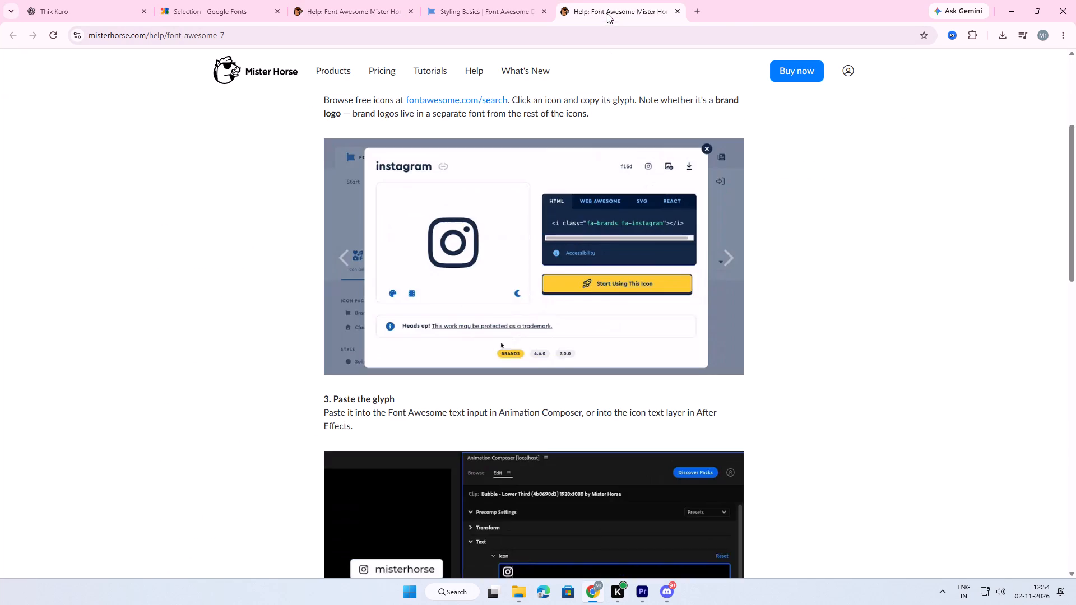
scroll(498, 407, "down", 11)
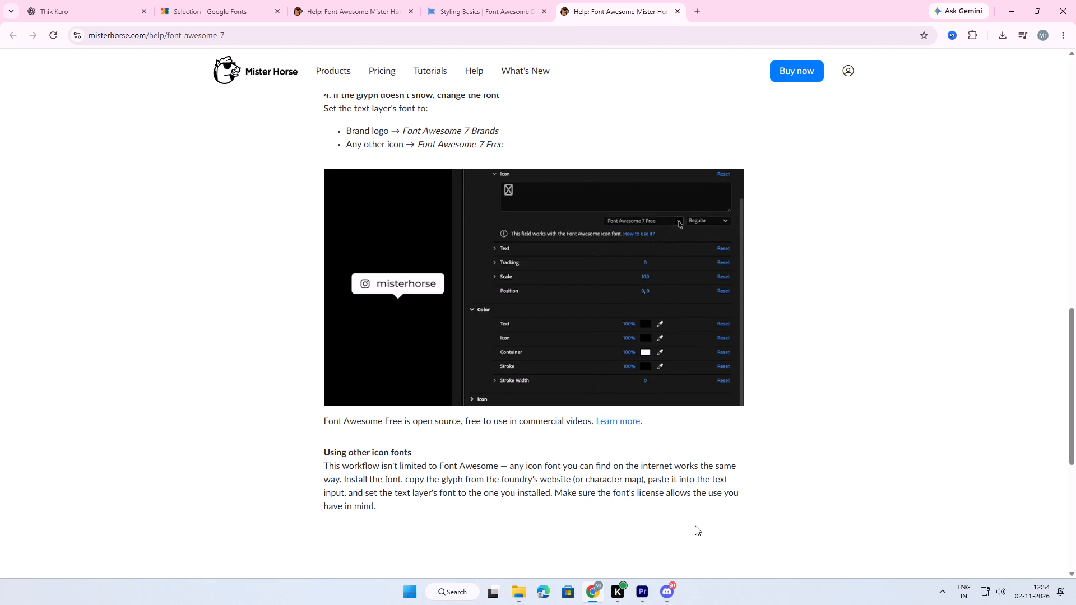
left_click(1001, 11)
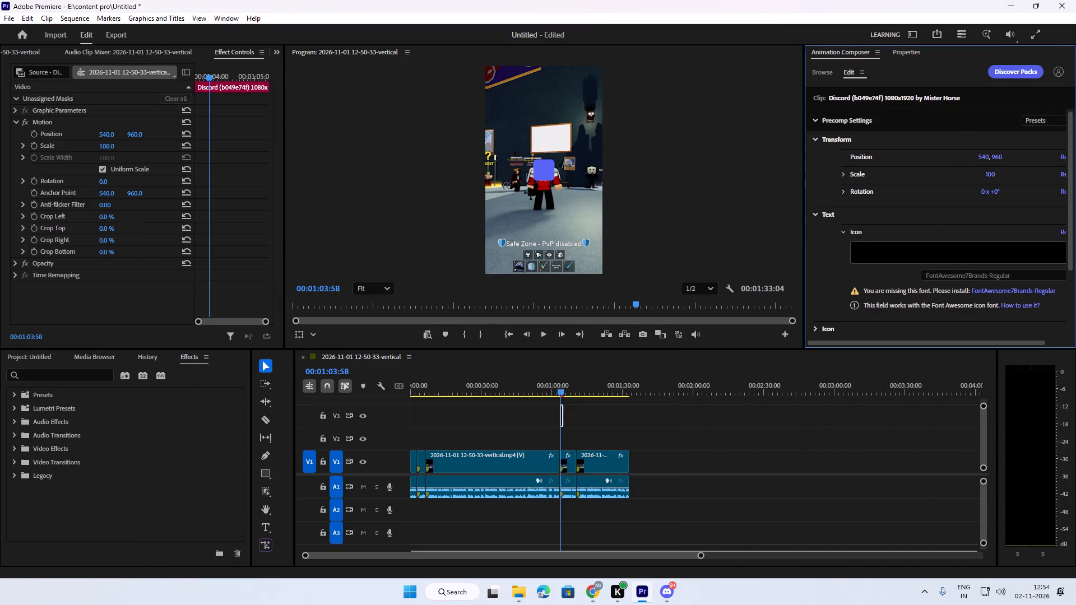
Enter the code f392 as the Discord overlay's Icon text.
left_click(891, 253)
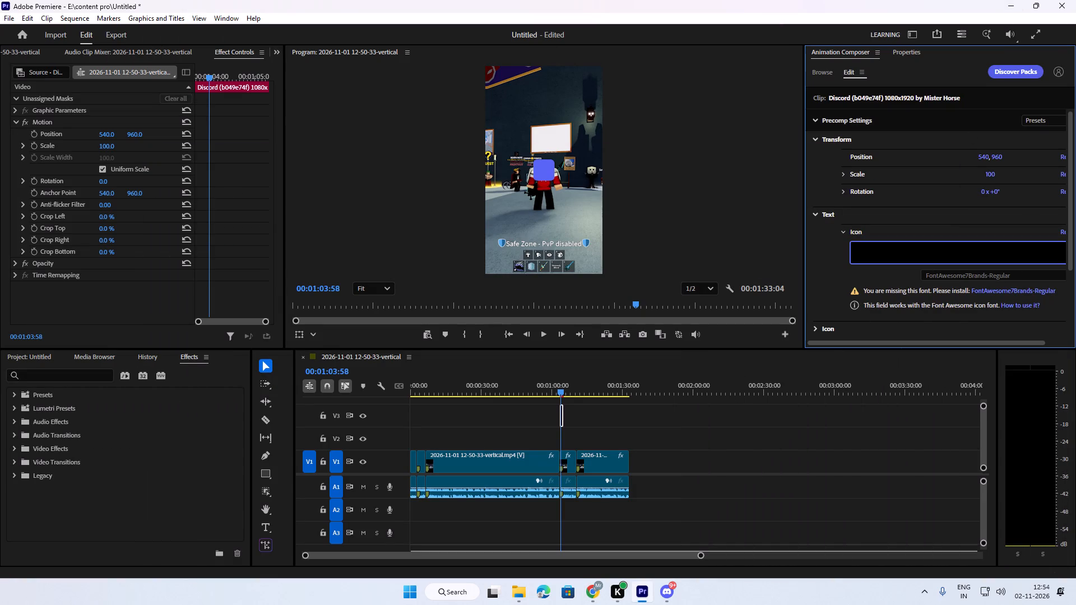
key("ctrl+v")
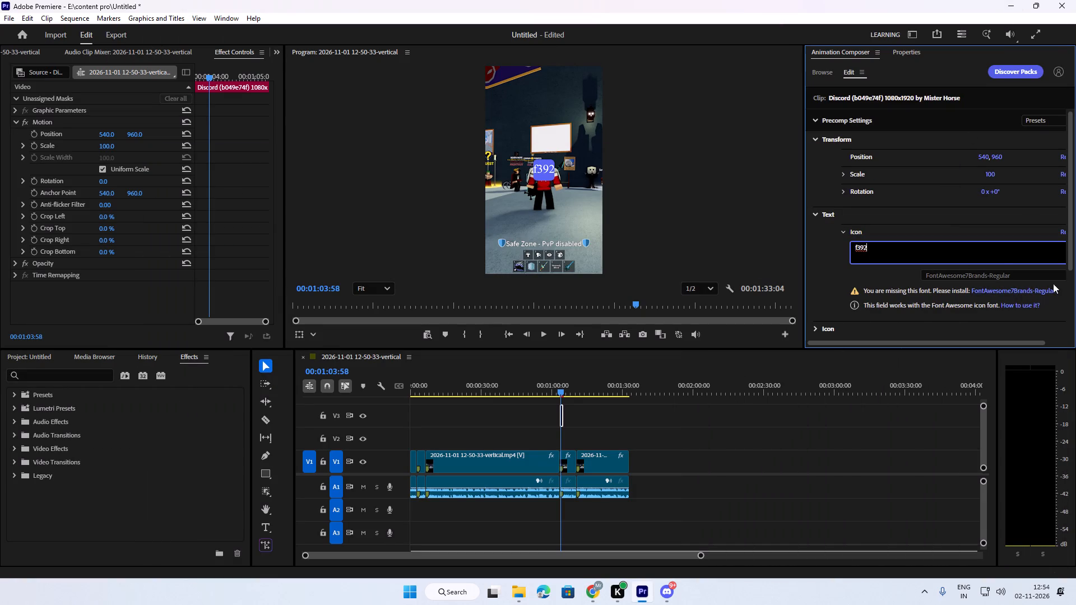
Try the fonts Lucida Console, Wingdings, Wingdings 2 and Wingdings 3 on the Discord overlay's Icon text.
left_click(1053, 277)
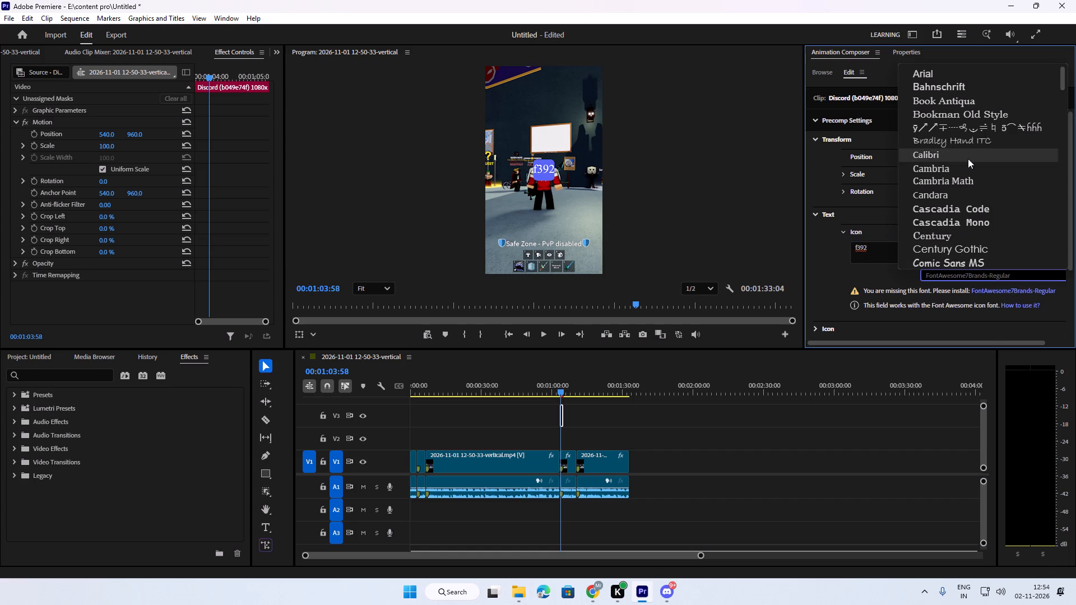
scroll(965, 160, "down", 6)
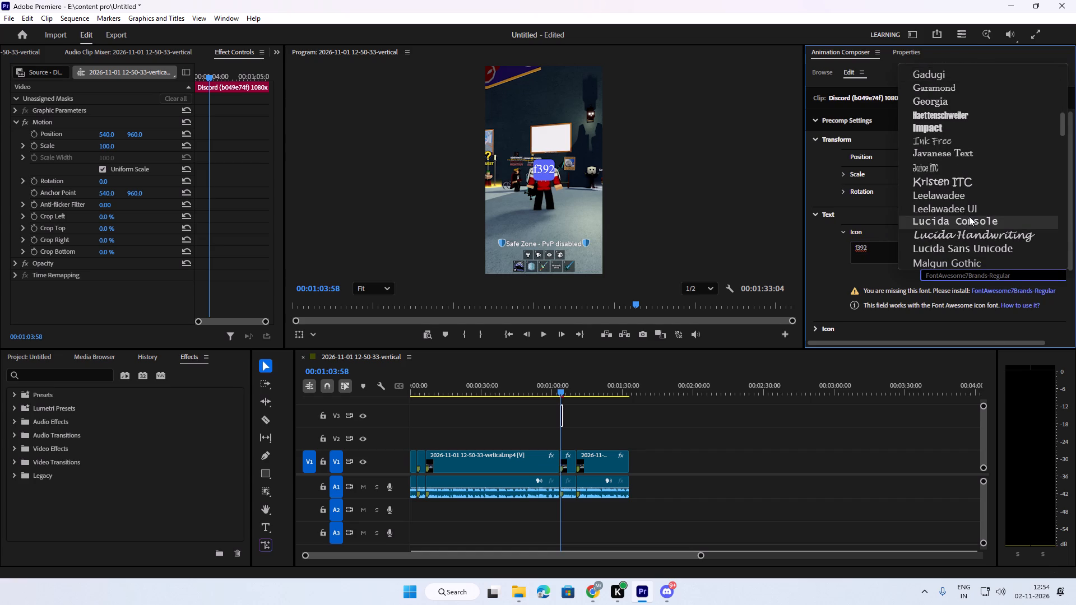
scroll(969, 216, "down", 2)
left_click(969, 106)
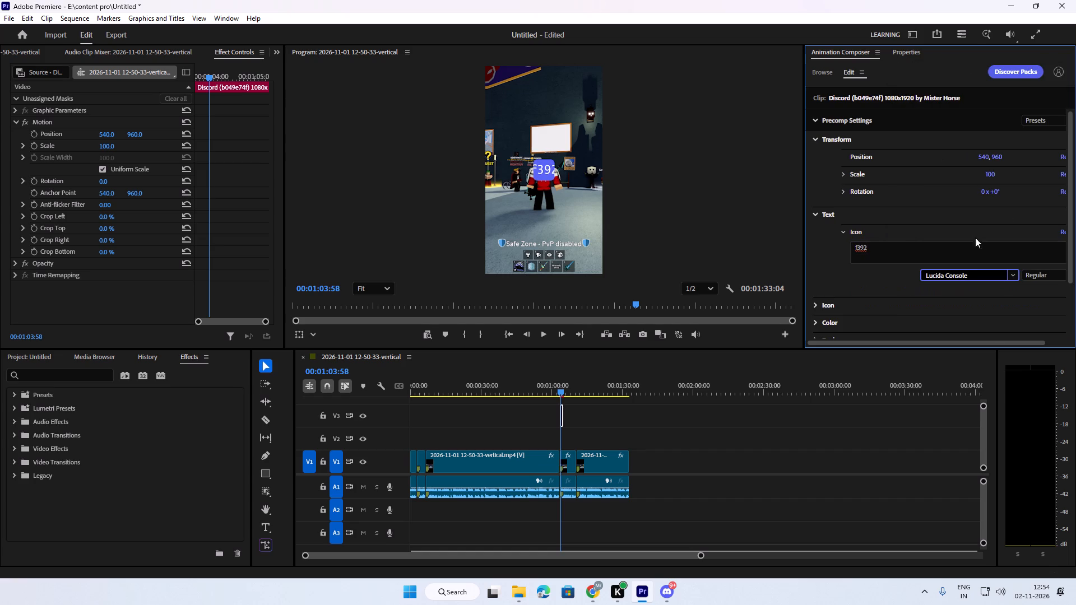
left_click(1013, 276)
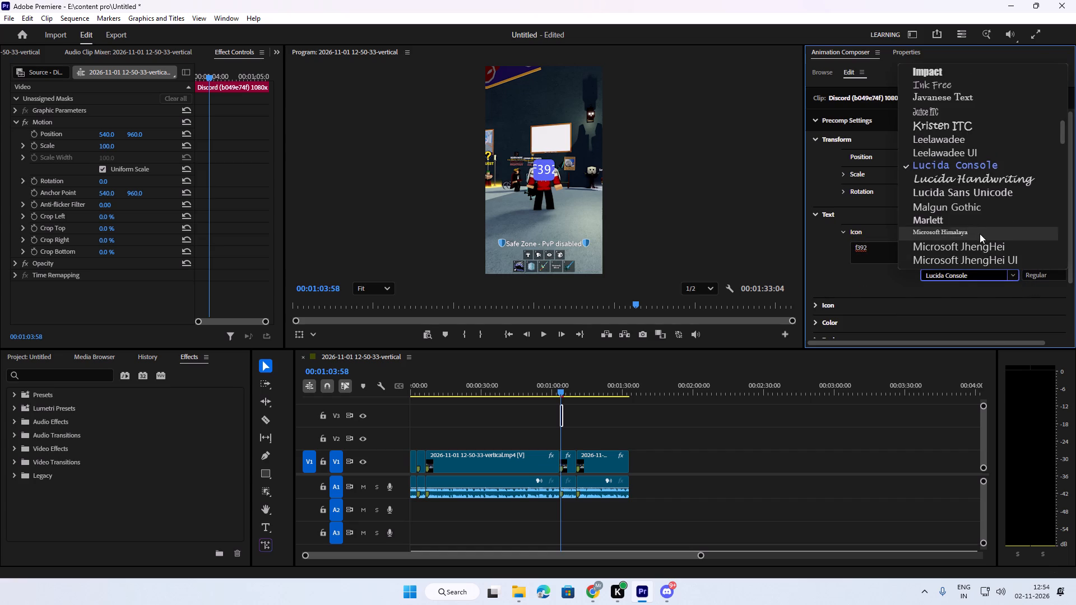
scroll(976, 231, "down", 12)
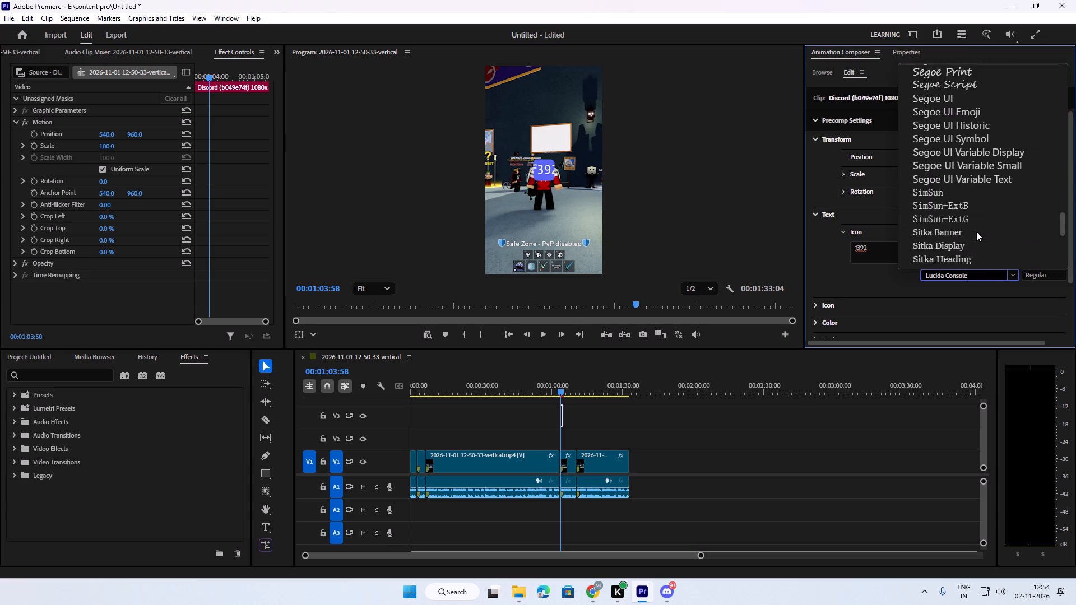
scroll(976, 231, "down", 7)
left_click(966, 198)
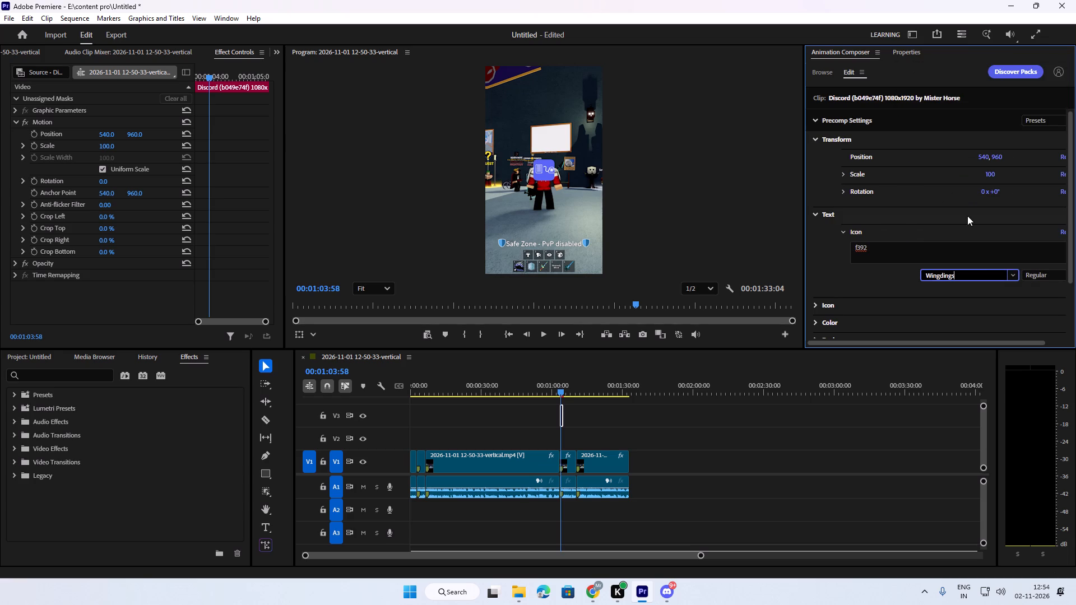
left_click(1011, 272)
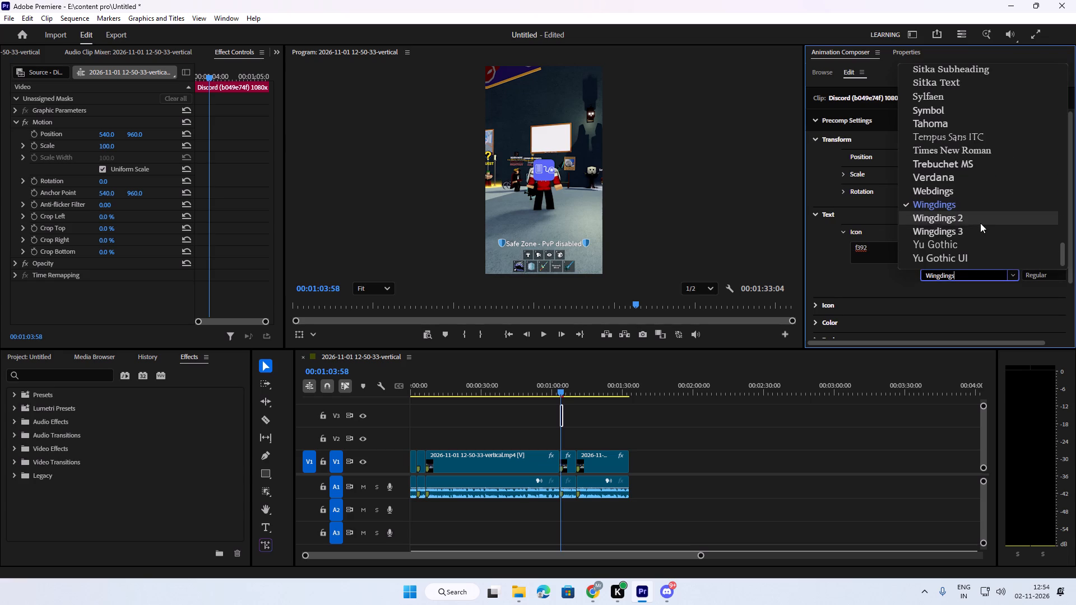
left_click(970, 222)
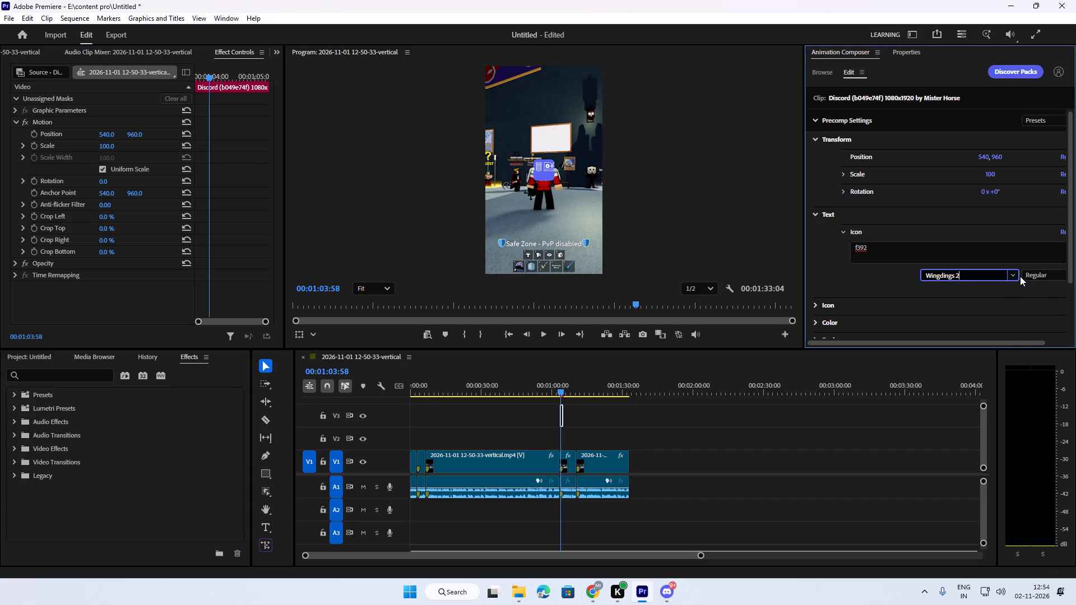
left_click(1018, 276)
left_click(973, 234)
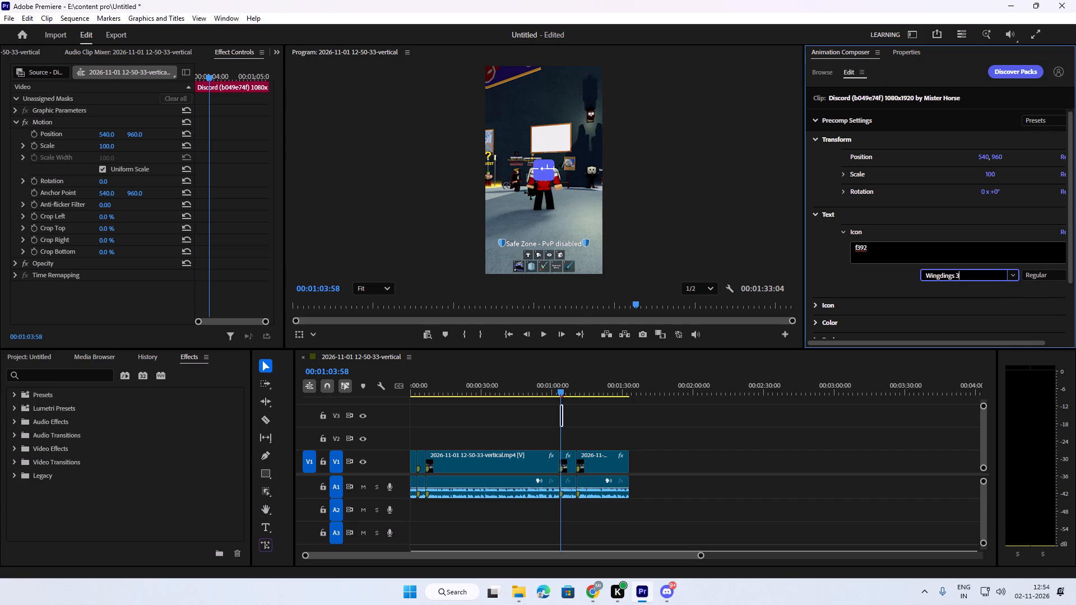
Try Yu Gothic, Yu Gothic UI, Tempus Sans ITC and Times New Roman on the Icon text, ending with Trebuchet MS.
left_click(1015, 275)
left_click(976, 246)
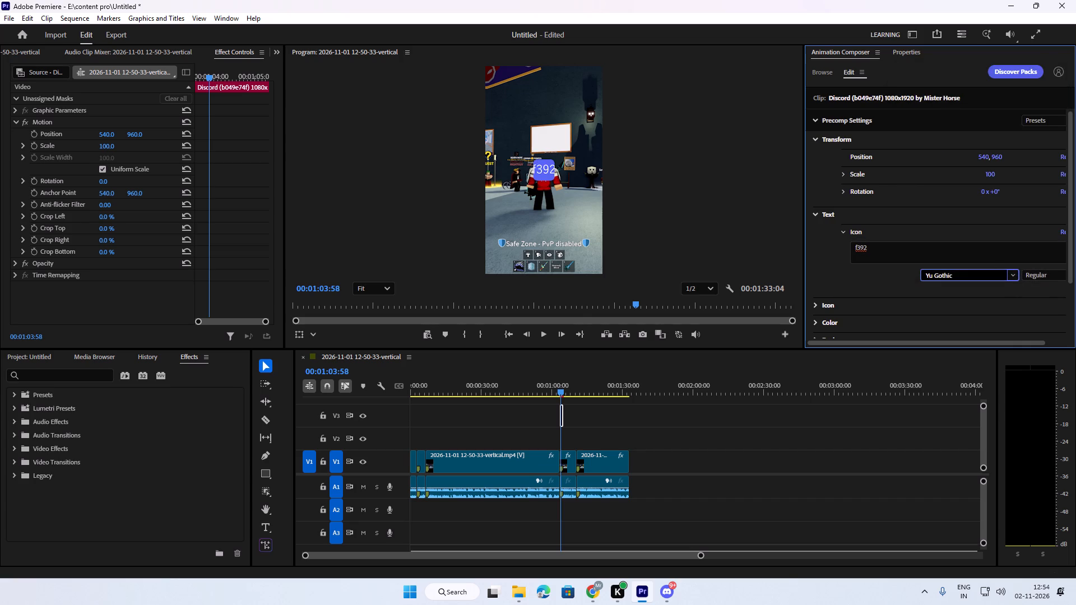
left_click(1015, 273)
left_click(996, 255)
left_click(1015, 275)
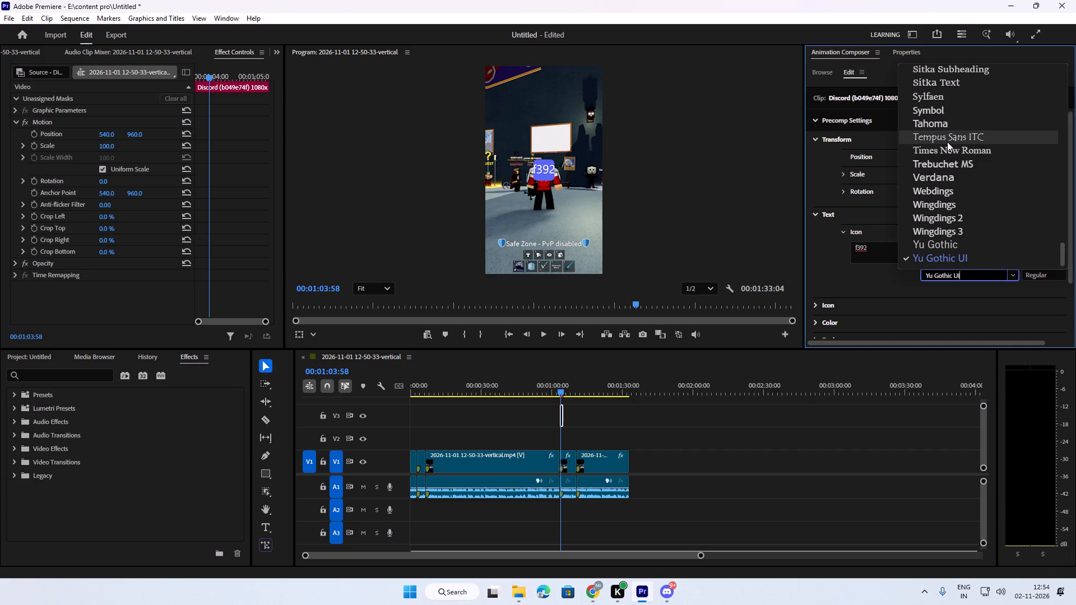
left_click(947, 142)
left_click(1009, 271)
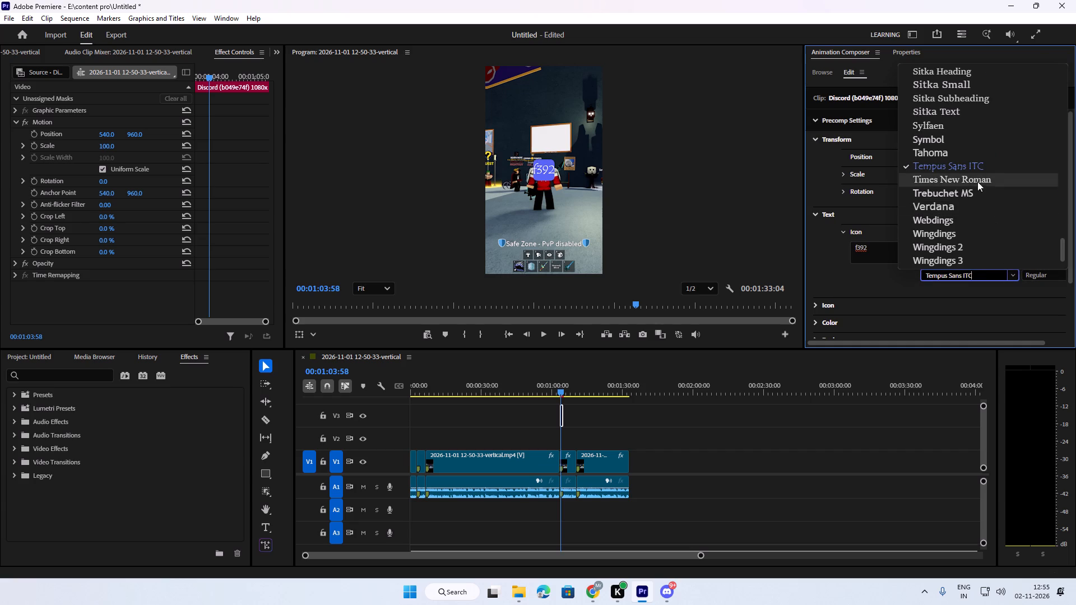
left_click(975, 176)
left_click(1015, 280)
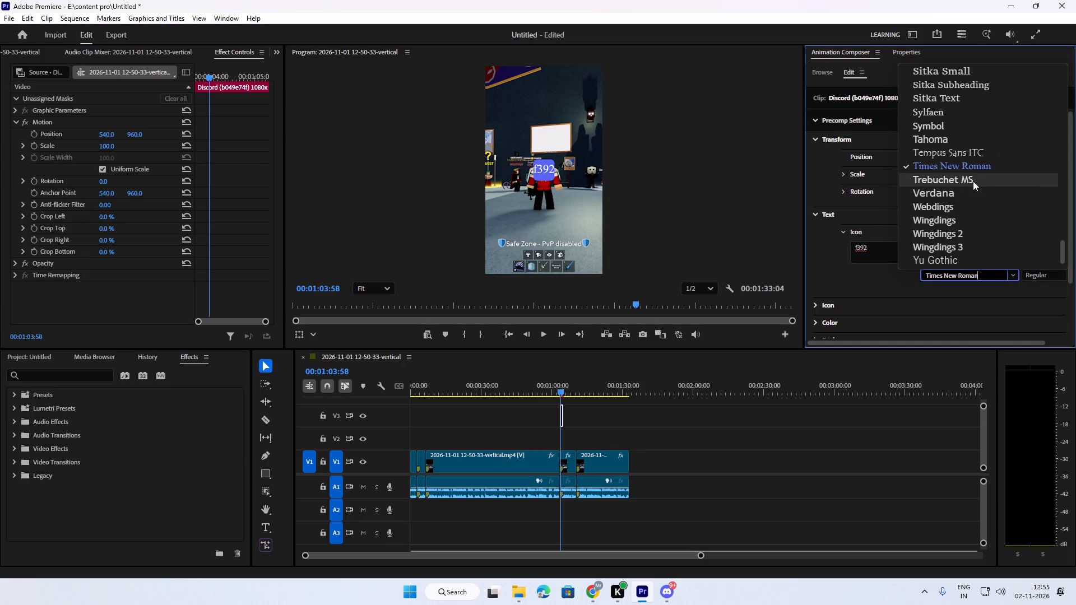
left_click(973, 181)
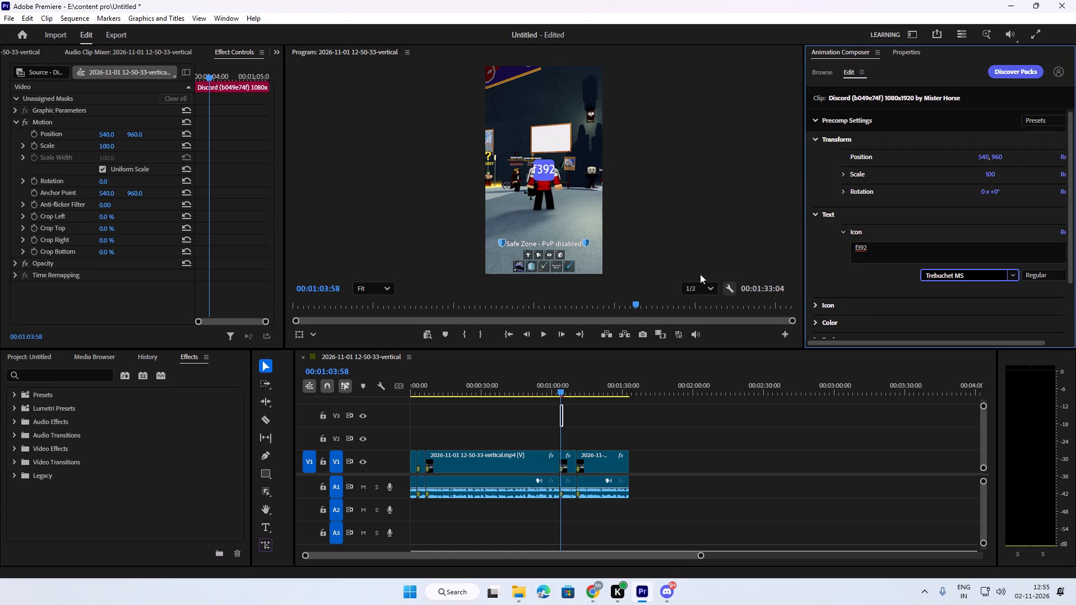
Locate the fontawesome-free-7.2.0-desktop archive through Chrome's download history and extract it to its own folder in Downloads.
left_click(599, 586)
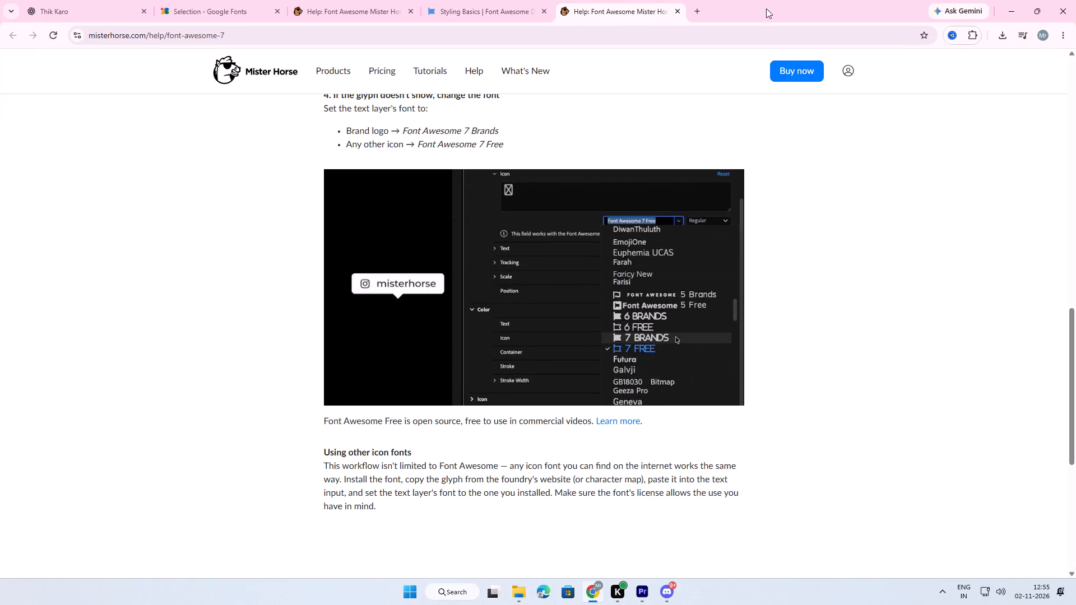
left_click(1065, 34)
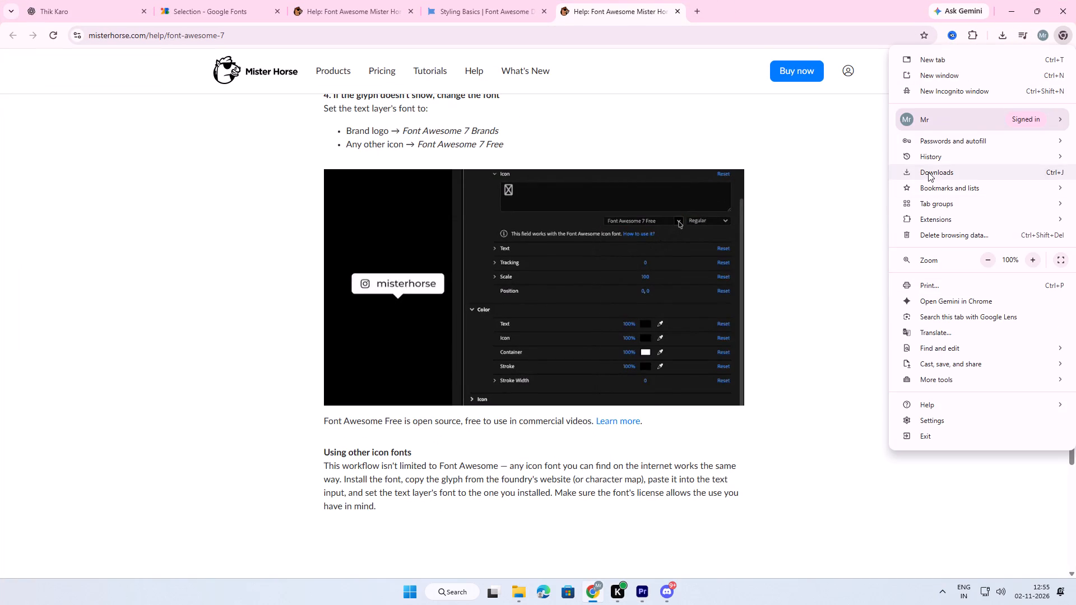
left_click(953, 174)
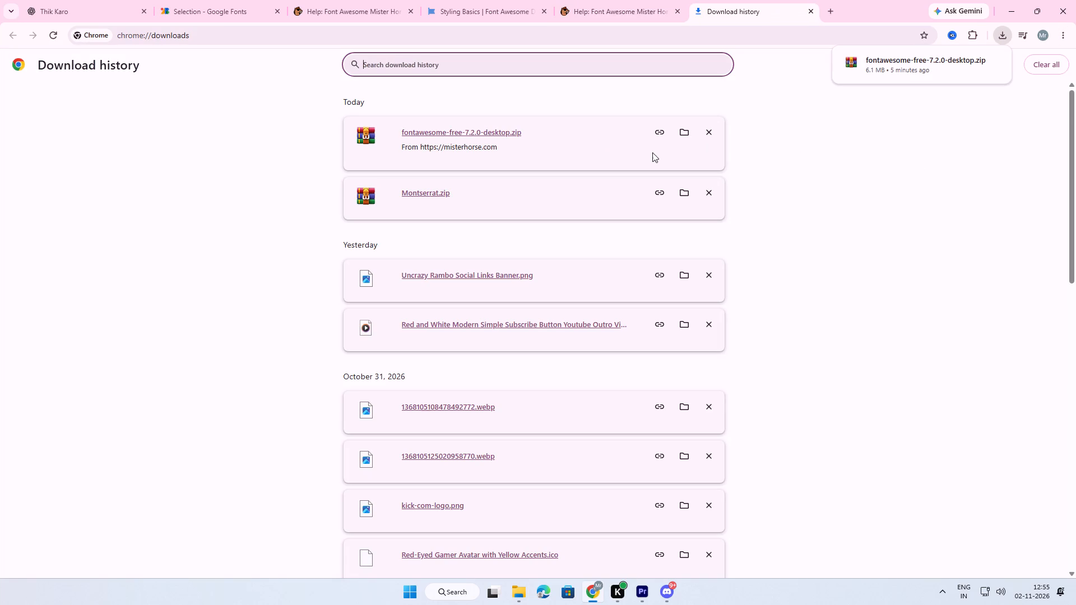
left_click(678, 133)
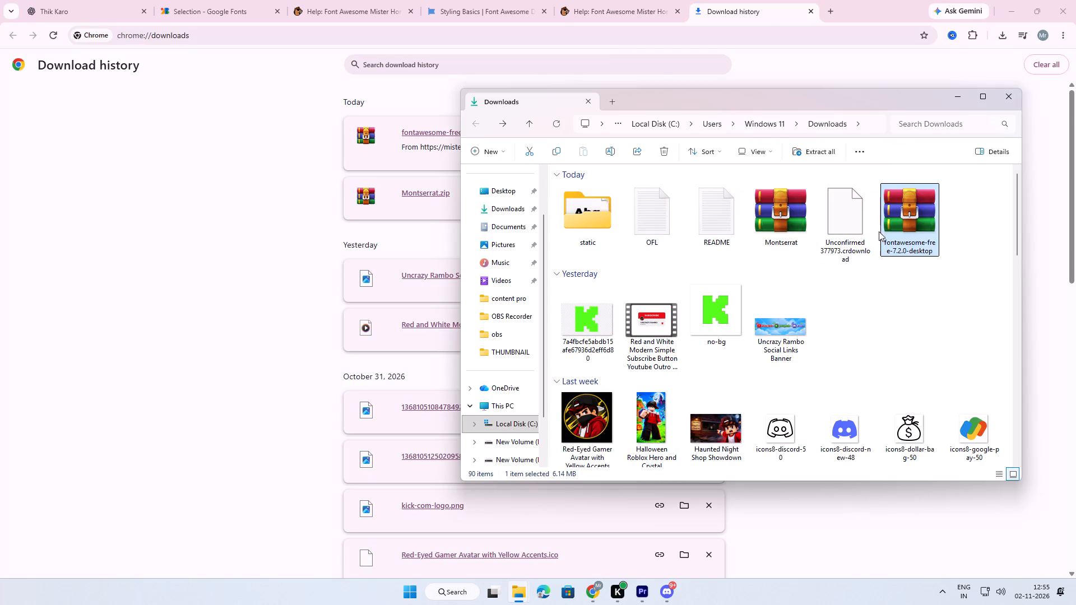
right_click(897, 221)
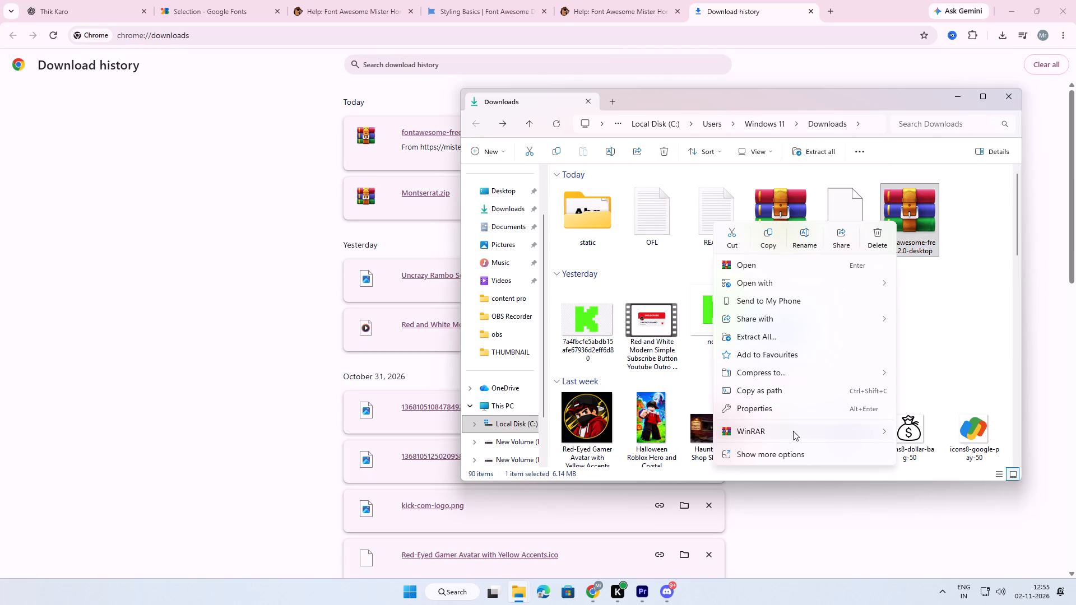
left_click(599, 450)
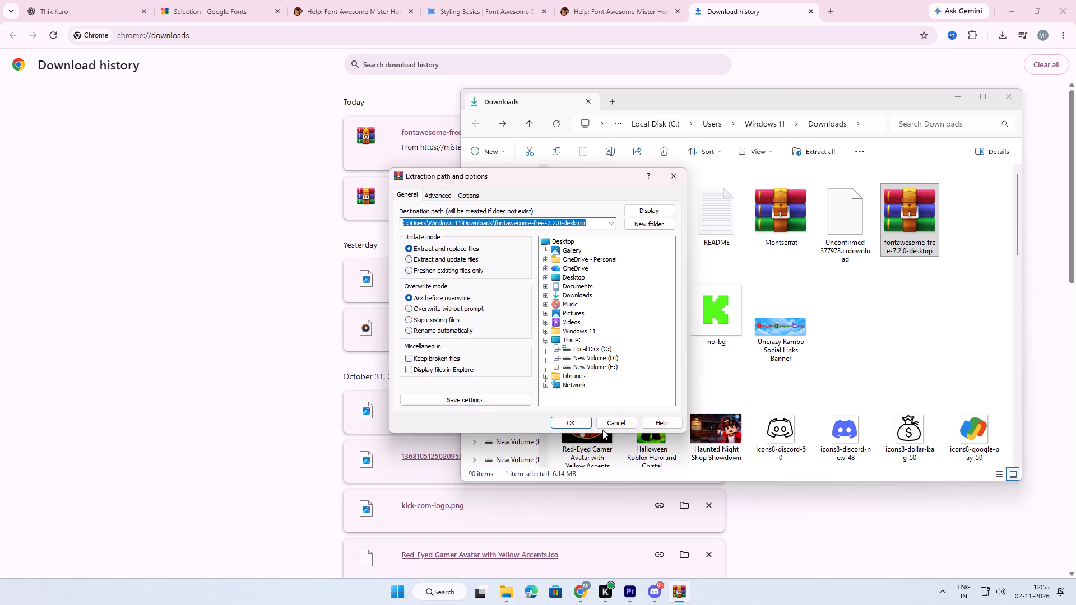
left_click(583, 420)
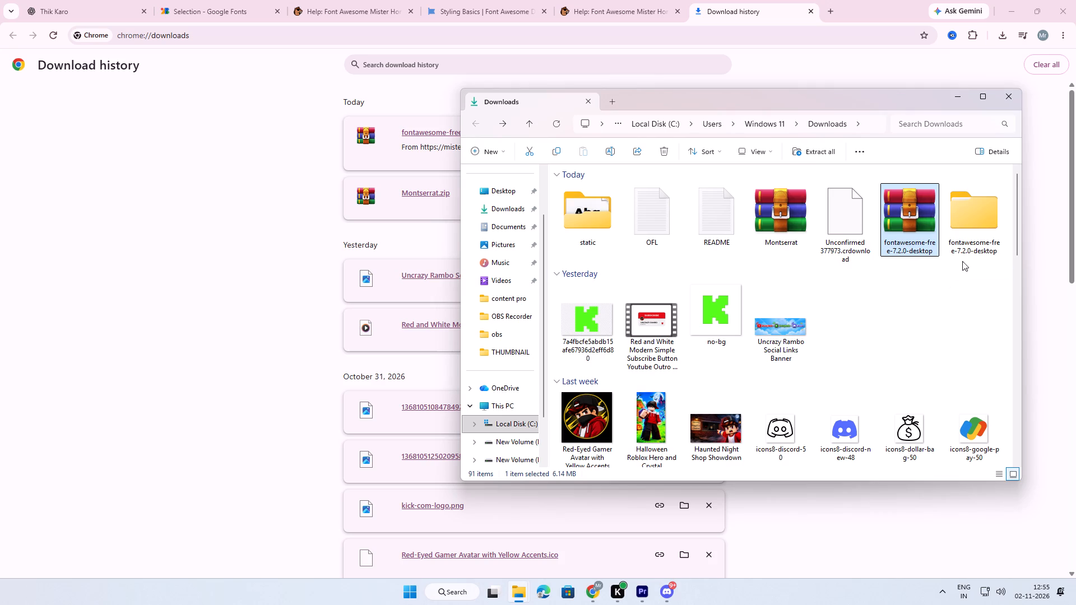
Open the extracted fontawesome-free-7.2.0-desktop folder and the folder of the same name inside it.
double_click(976, 240)
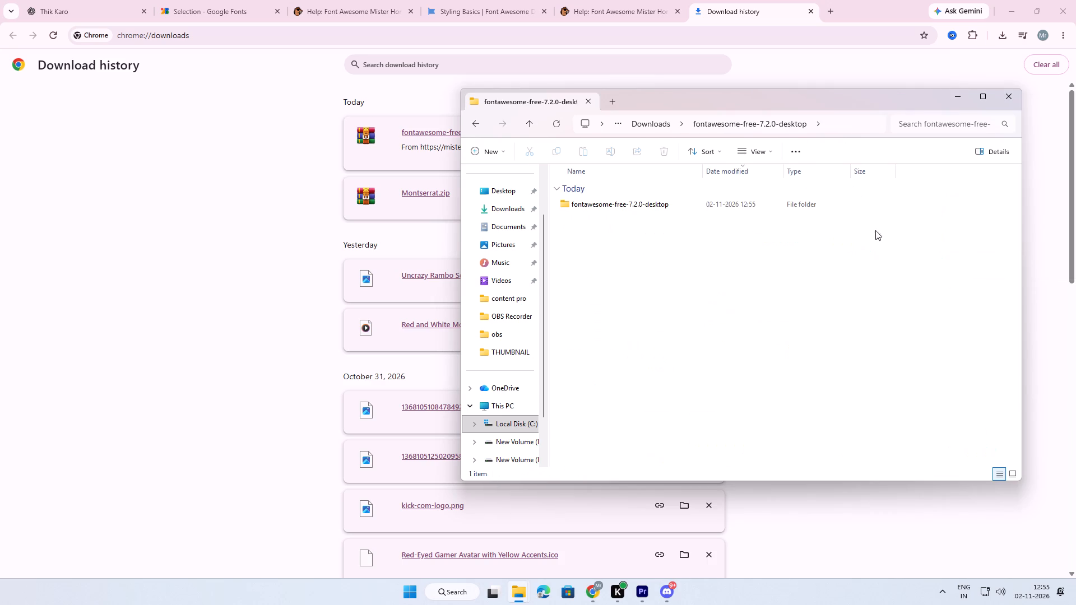
double_click(712, 201)
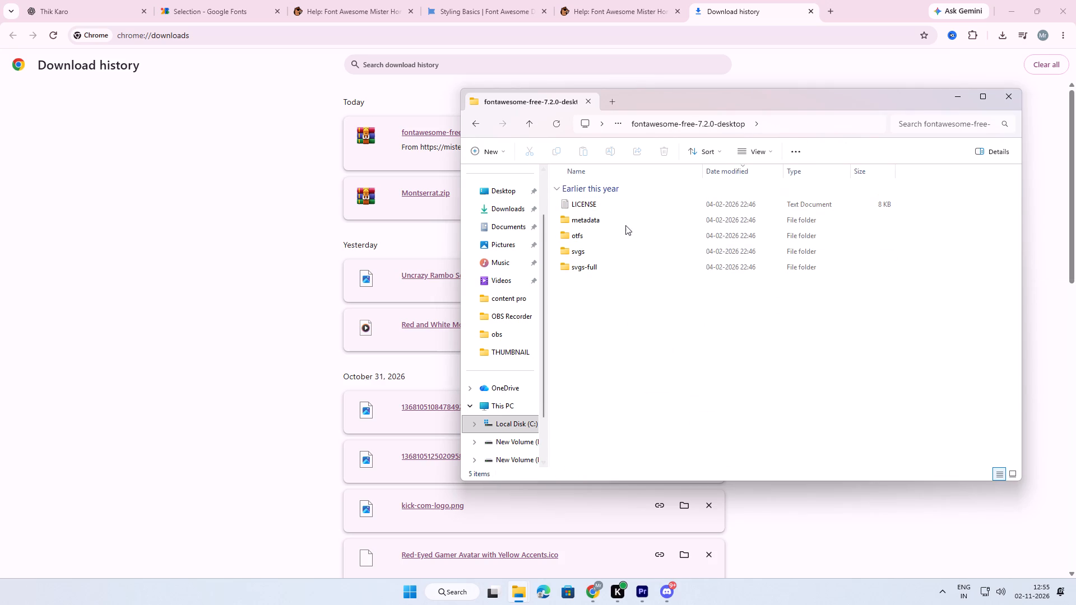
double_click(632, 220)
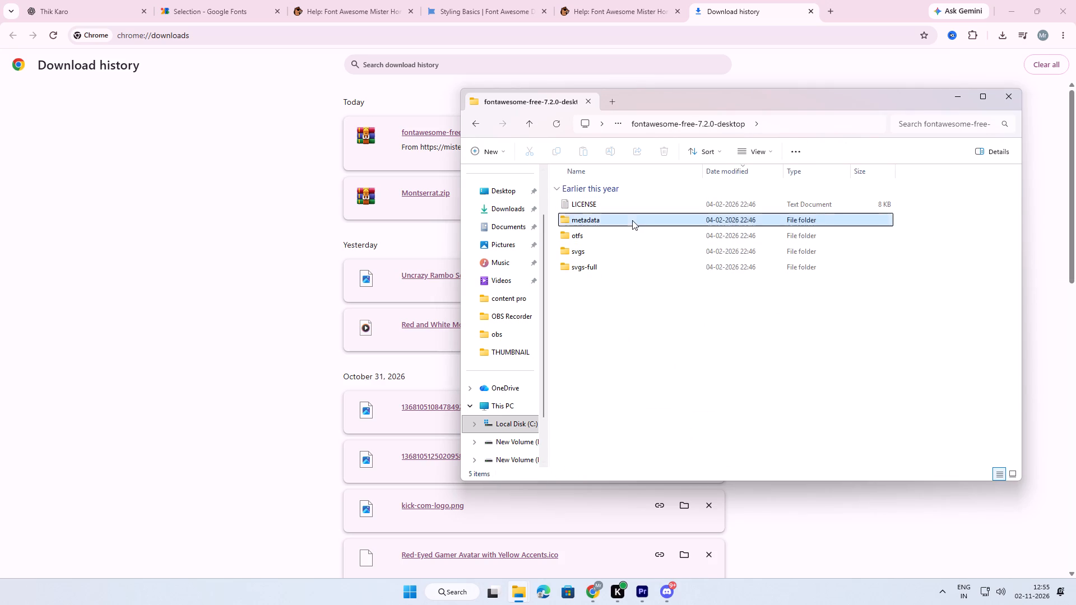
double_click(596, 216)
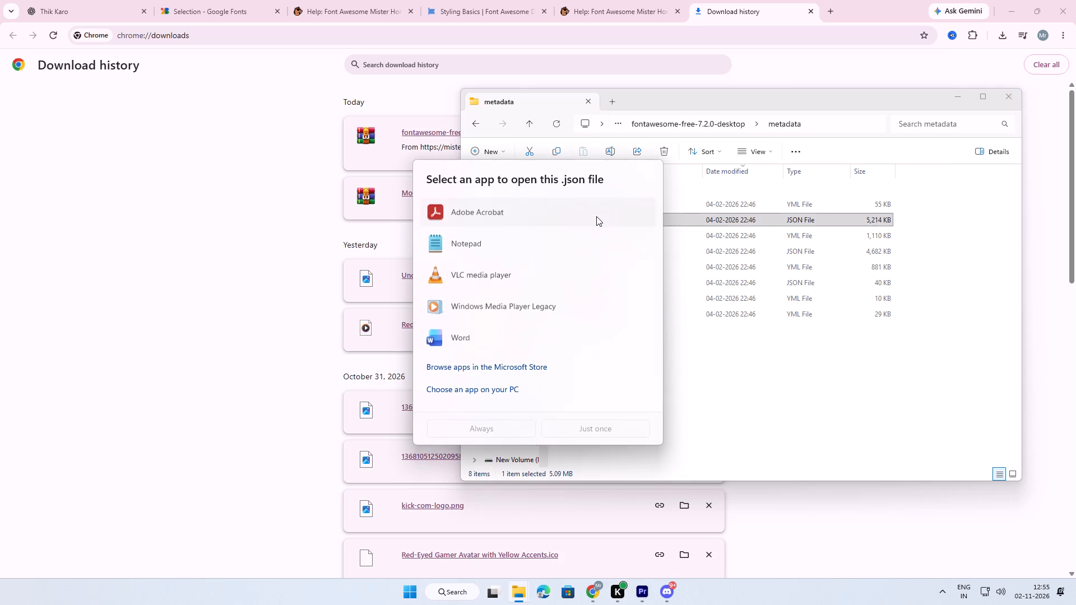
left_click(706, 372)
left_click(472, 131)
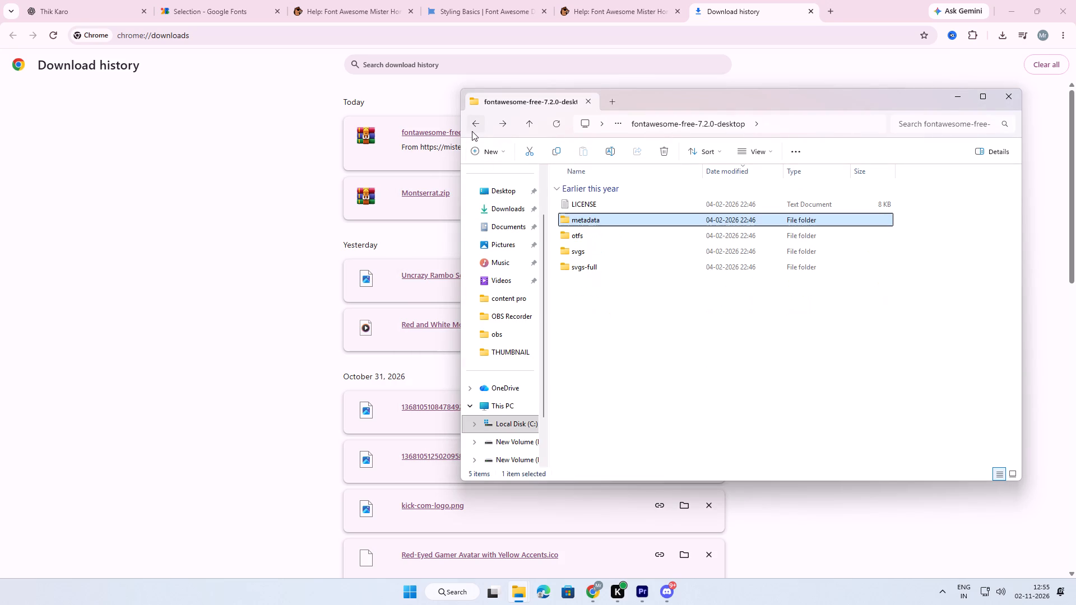
Open the otfs folder and preview the Font Awesome 7 Brands-Regular-400 font file.
double_click(582, 232)
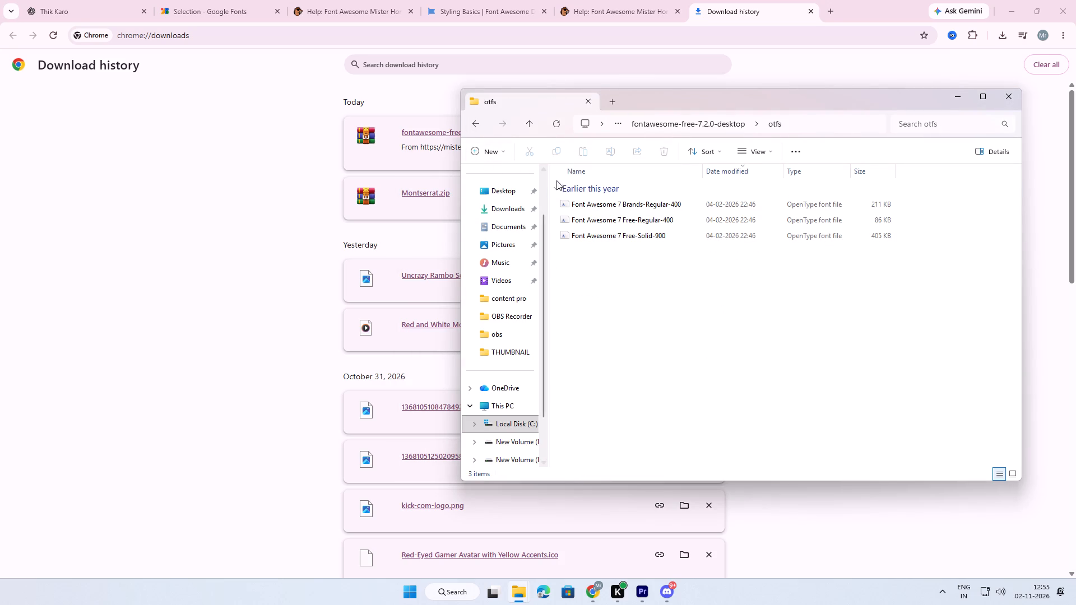
double_click(637, 199)
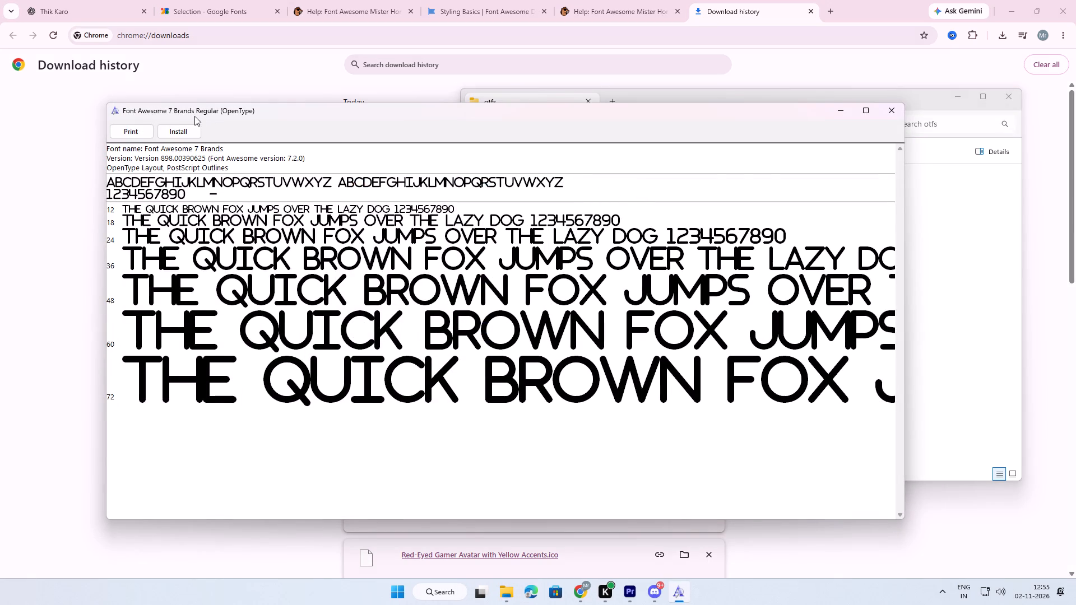
left_click(884, 111)
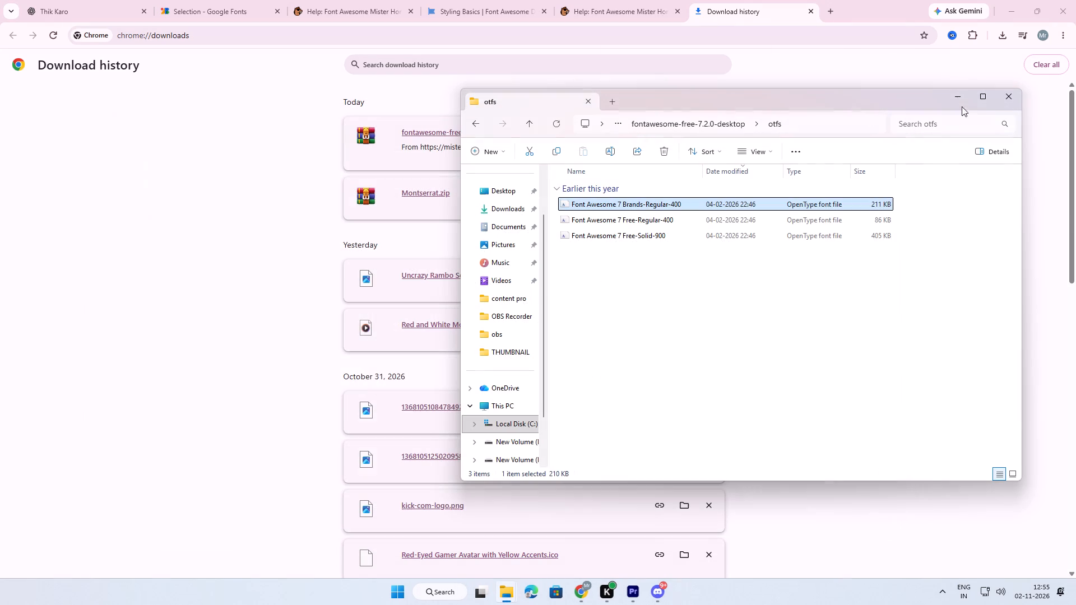
left_click(964, 95)
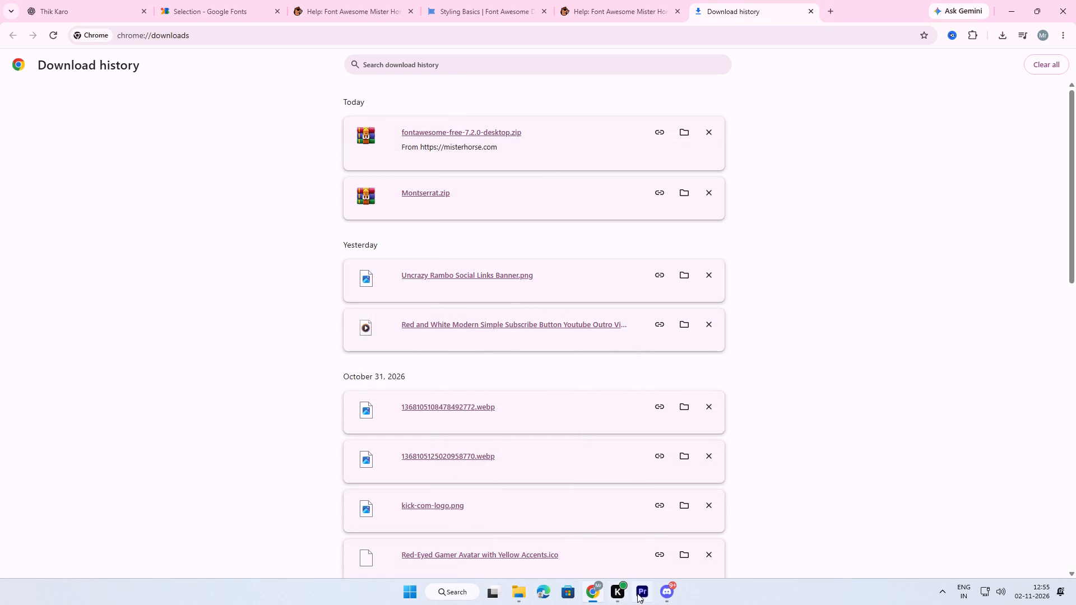
Switch to Adobe Premiere and quit the application with the Untitled project open.
left_click(637, 593)
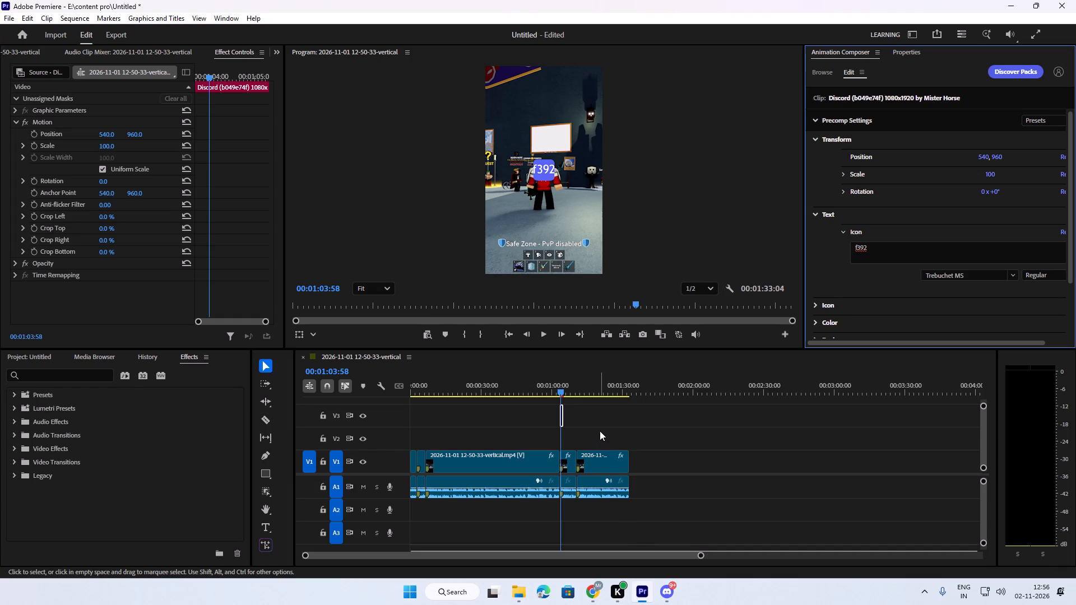
key("ctrl+q")
left_click(508, 324)
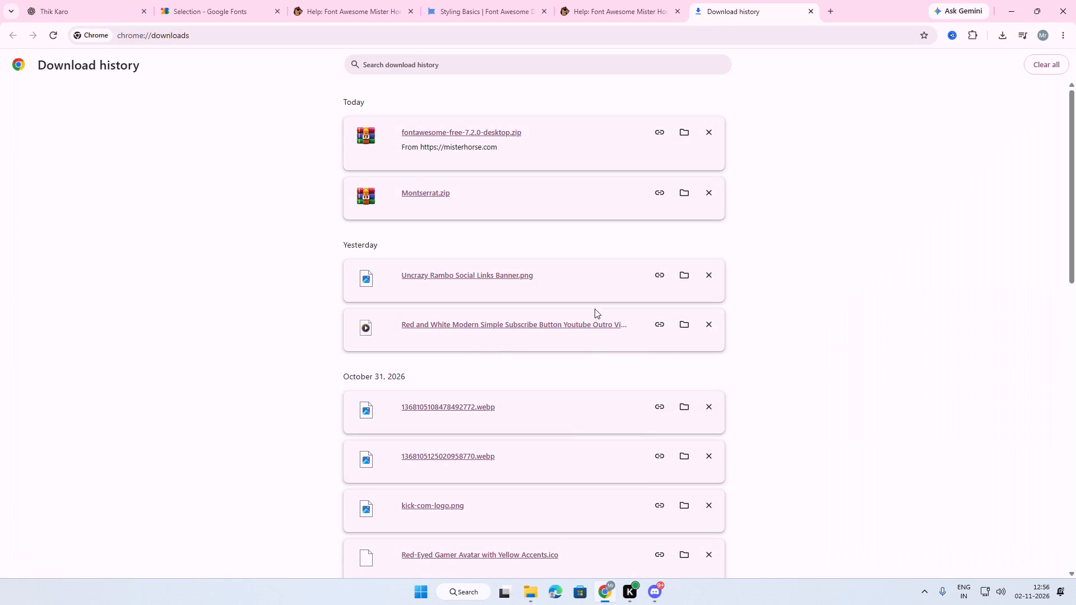
Install the Font Awesome 7 Brands-Regular-400, Free-Regular-400 and Free-Solid-900 fonts from the otfs folder in File Explorer.
left_click(530, 589)
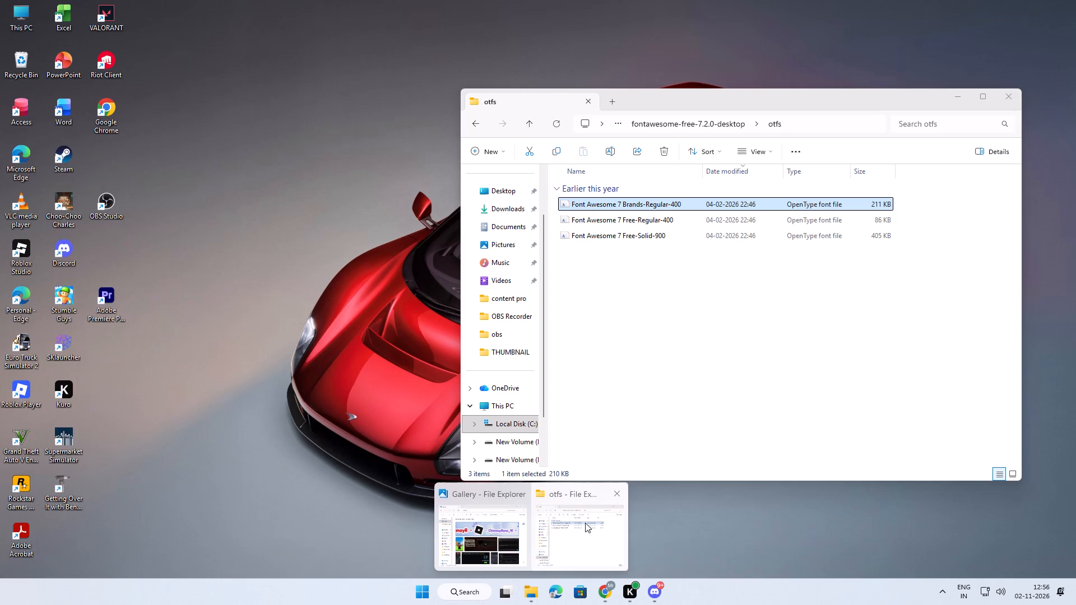
left_click(585, 523)
double_click(654, 201)
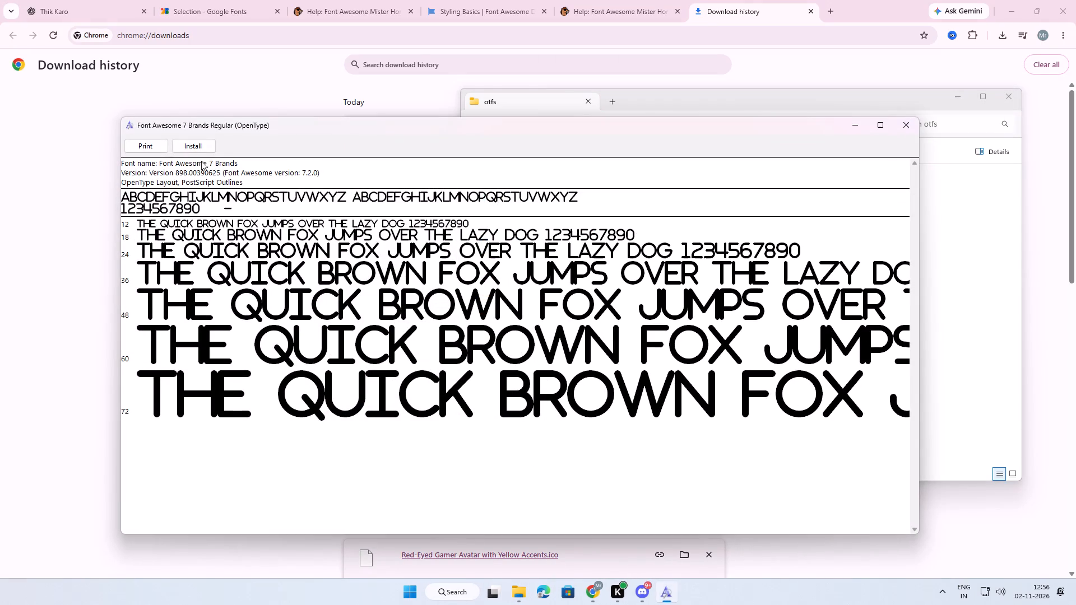
left_click(196, 143)
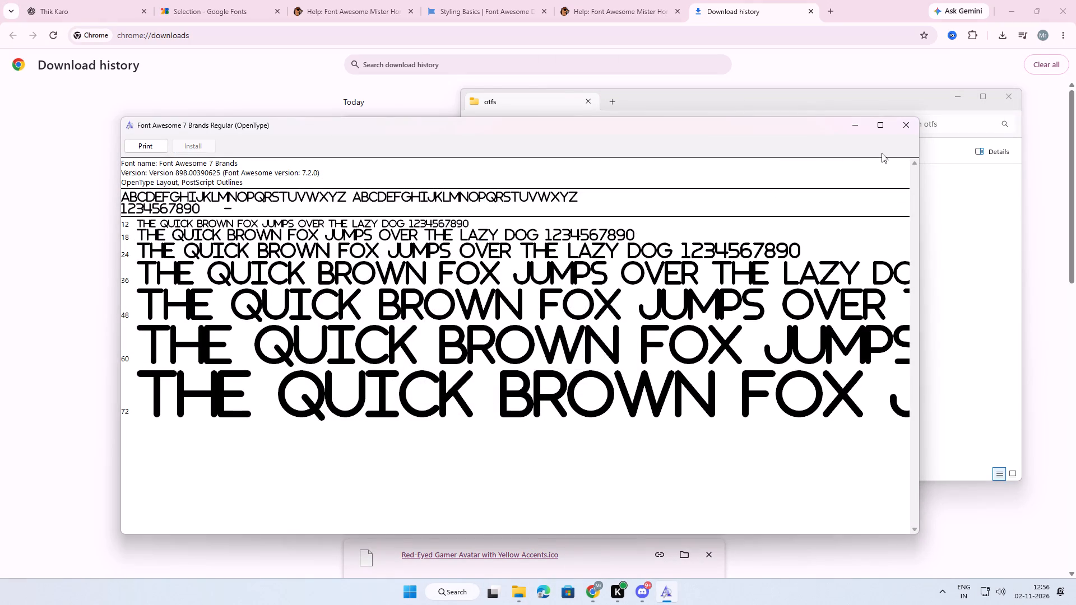
left_click(910, 125)
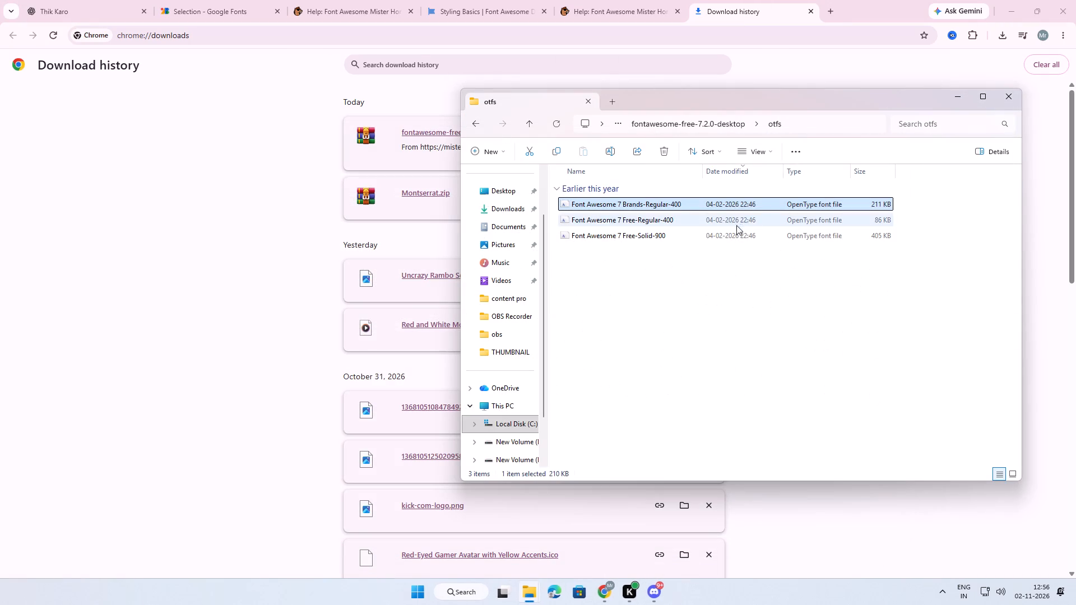
left_click(732, 226)
double_click(735, 222)
left_click(222, 159)
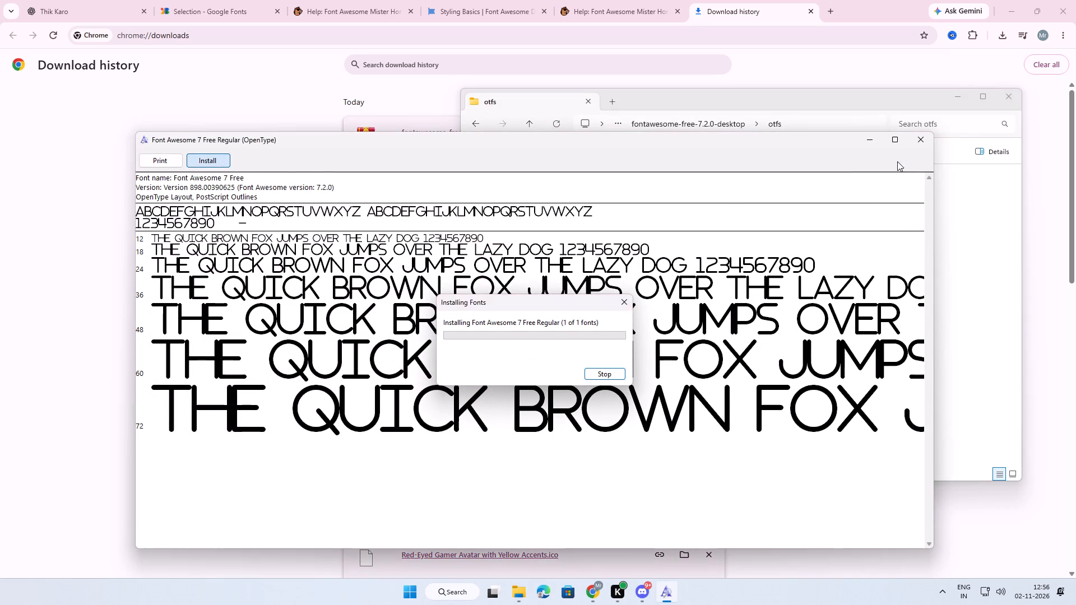
left_click(920, 141)
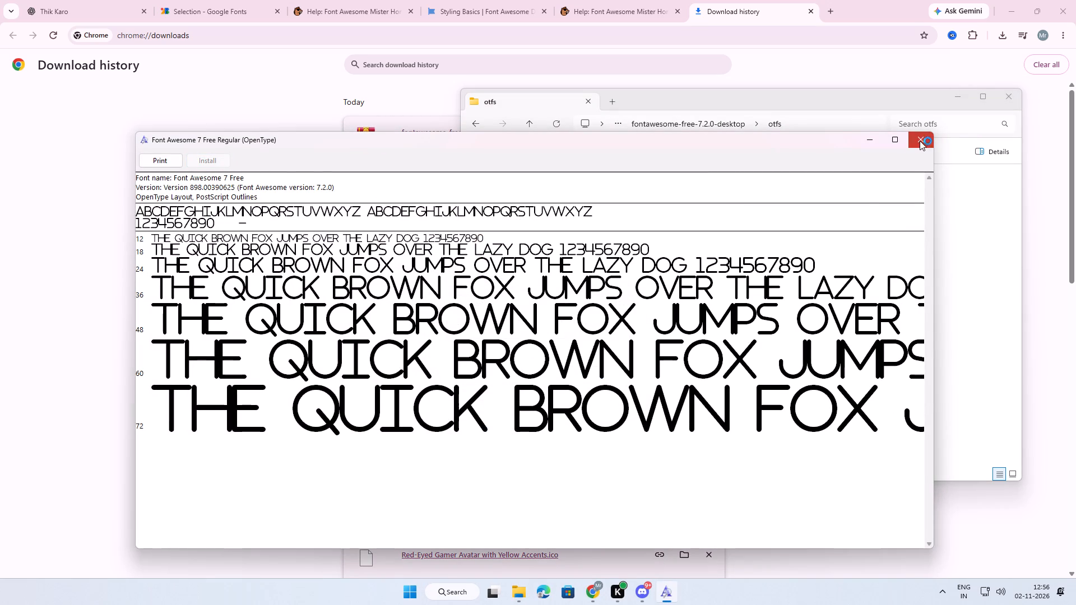
double_click(669, 232)
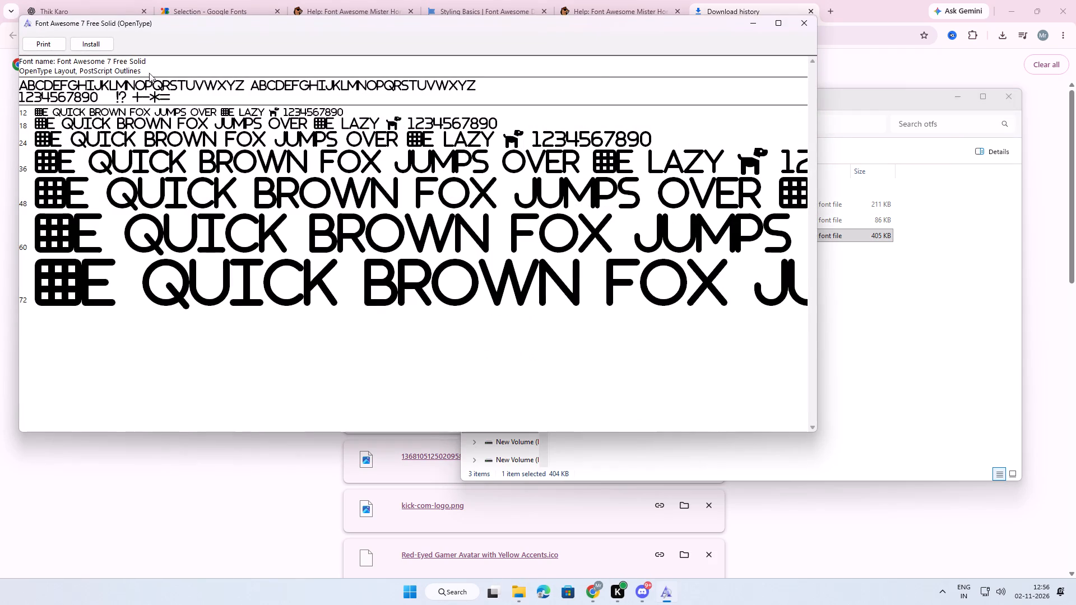
left_click(99, 36)
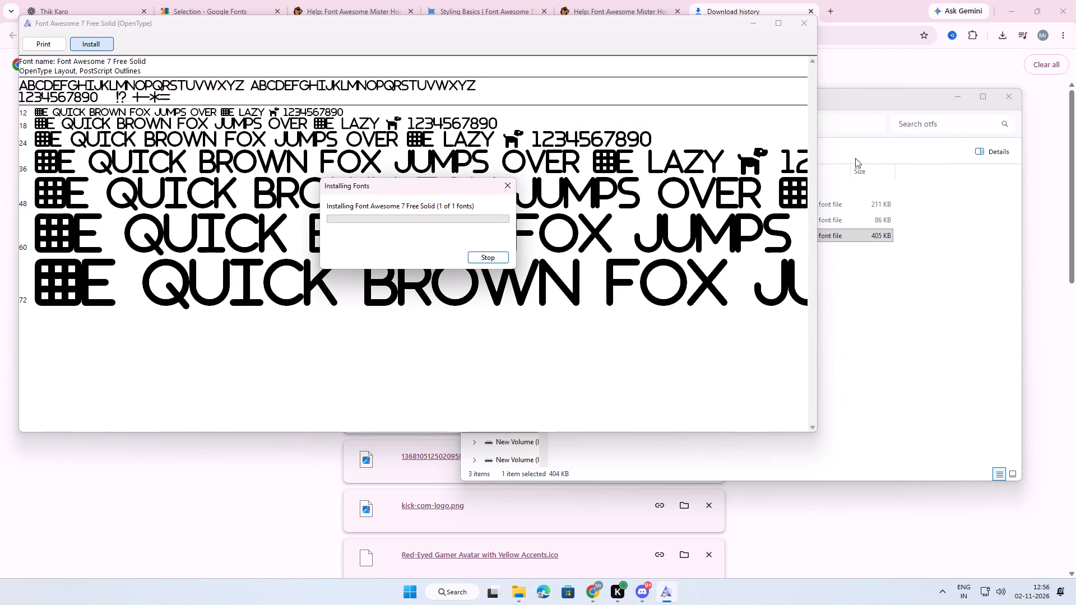
left_click(814, 28)
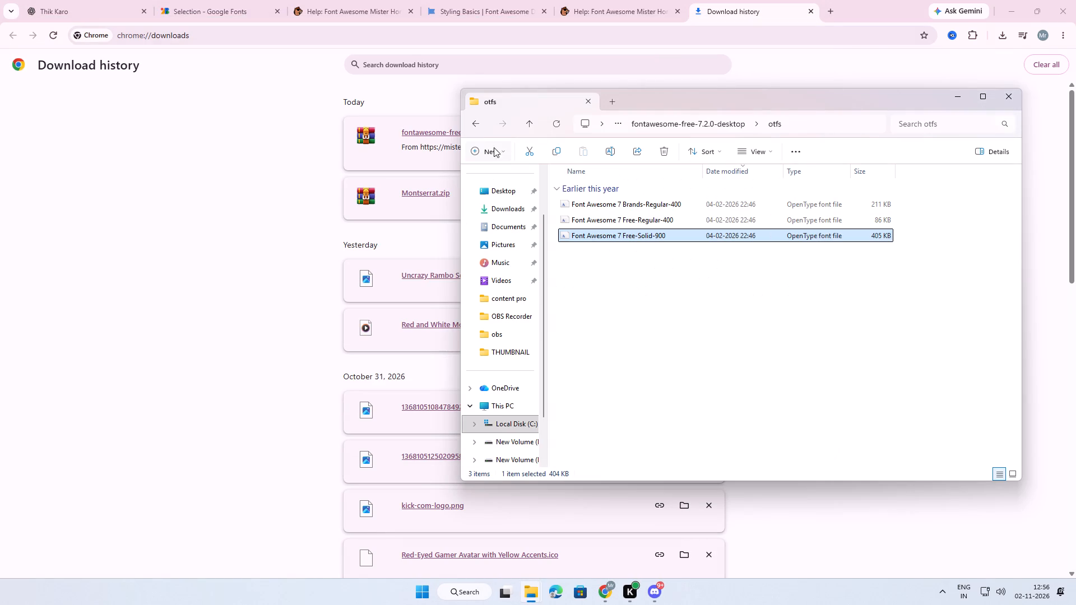
Examine the svgs and svgs-full folders and the LICENSE text file in the extracted fontawesome-free-7.2.0-desktop folder.
left_click(476, 128)
double_click(595, 254)
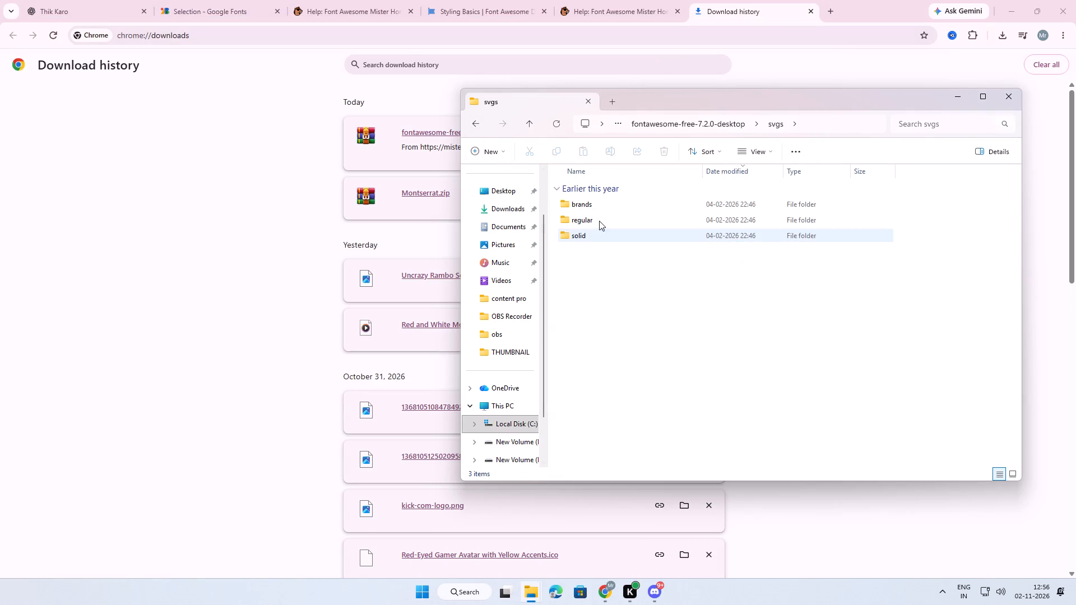
left_click(477, 127)
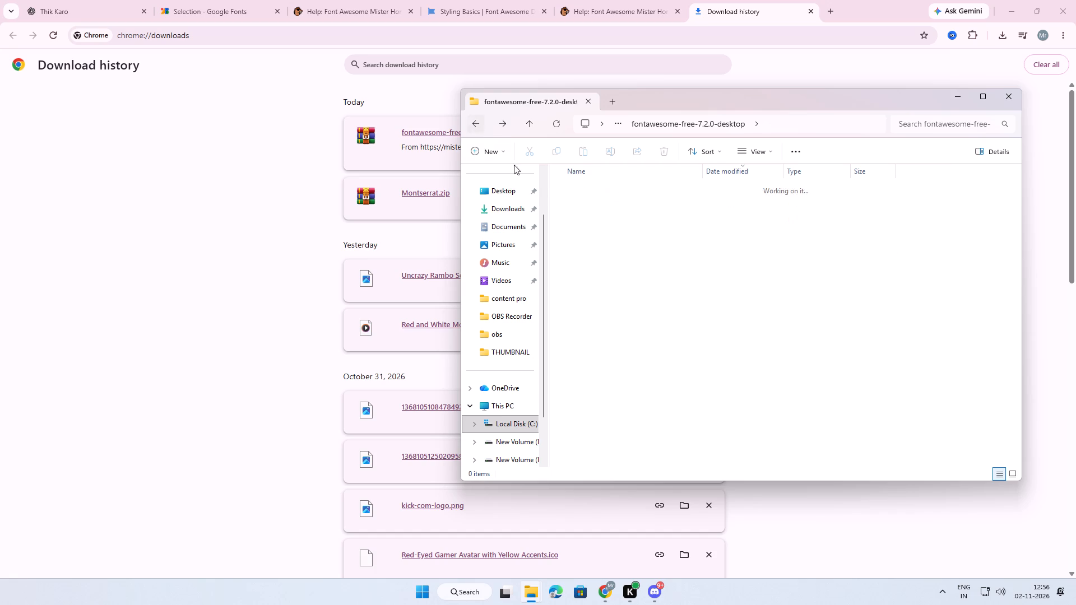
double_click(626, 264)
double_click(627, 207)
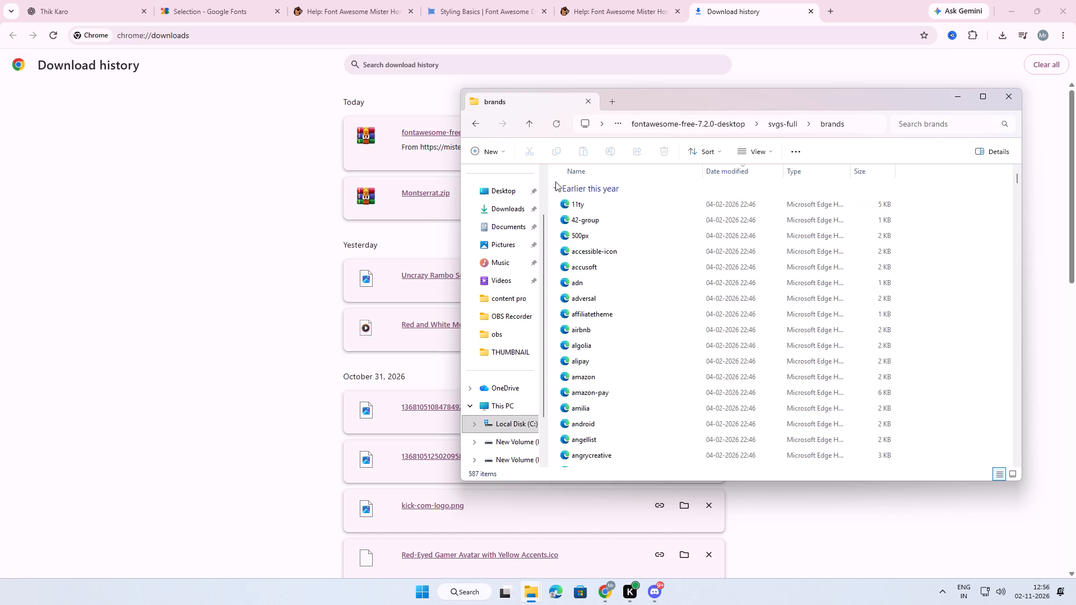
left_click(473, 126)
double_click(608, 239)
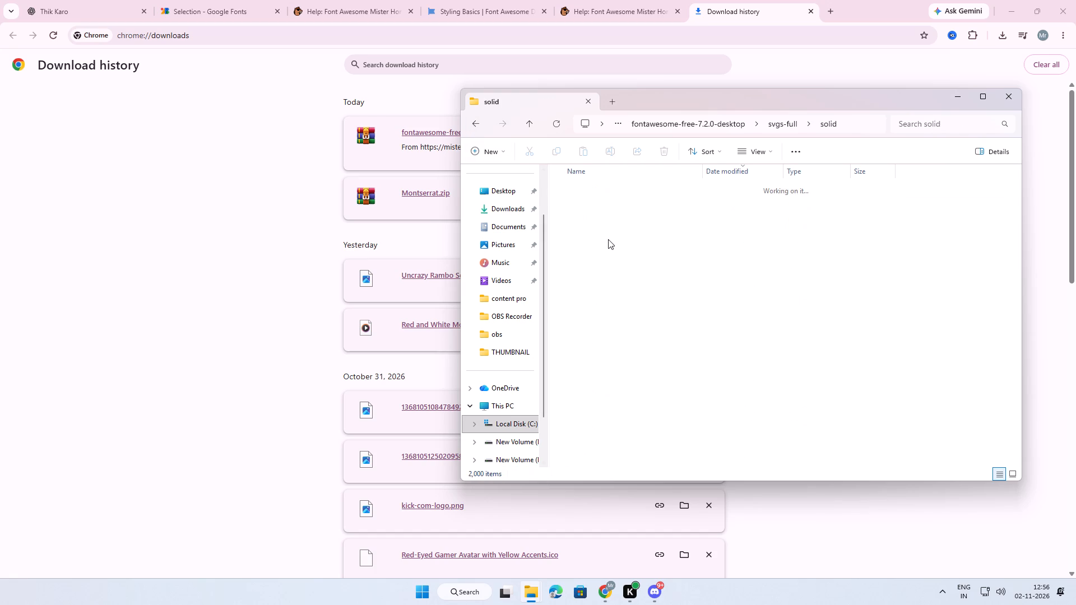
double_click(479, 125)
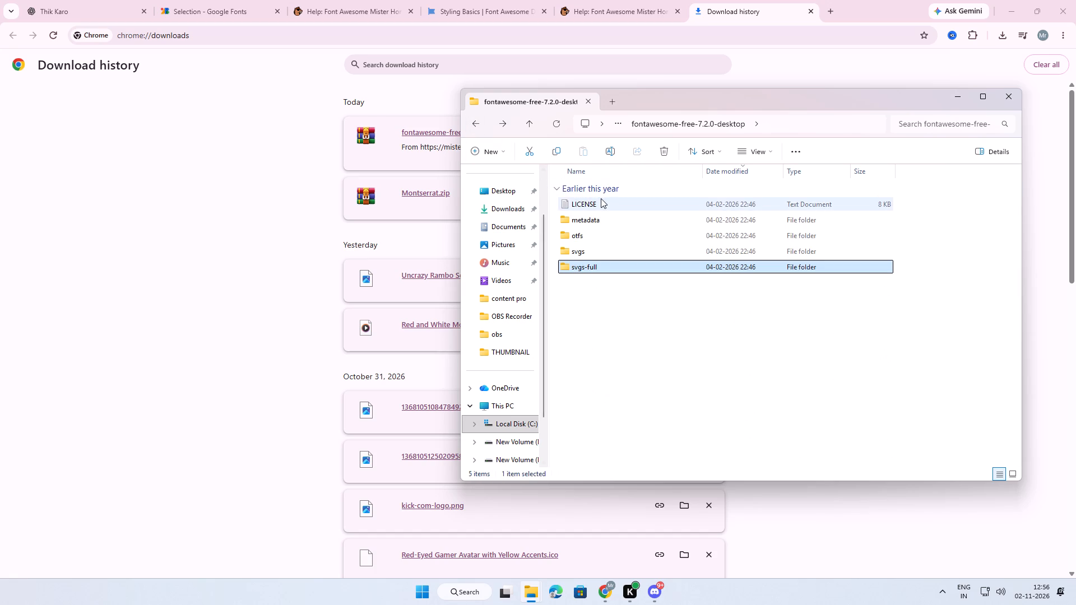
double_click(601, 198)
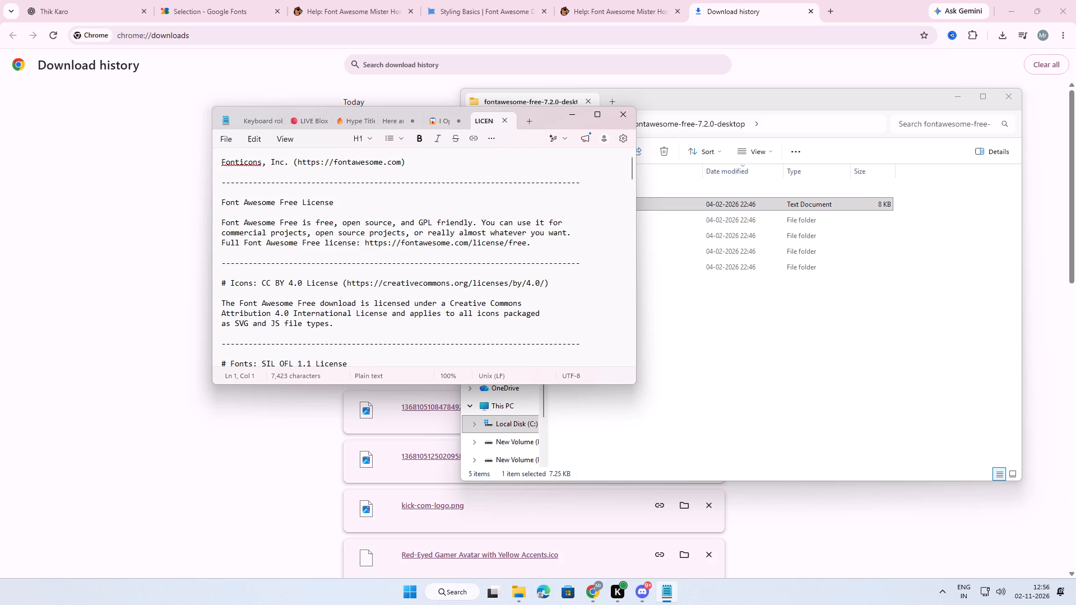
scroll(476, 258, "down", 5)
scroll(532, 301, "down", 1)
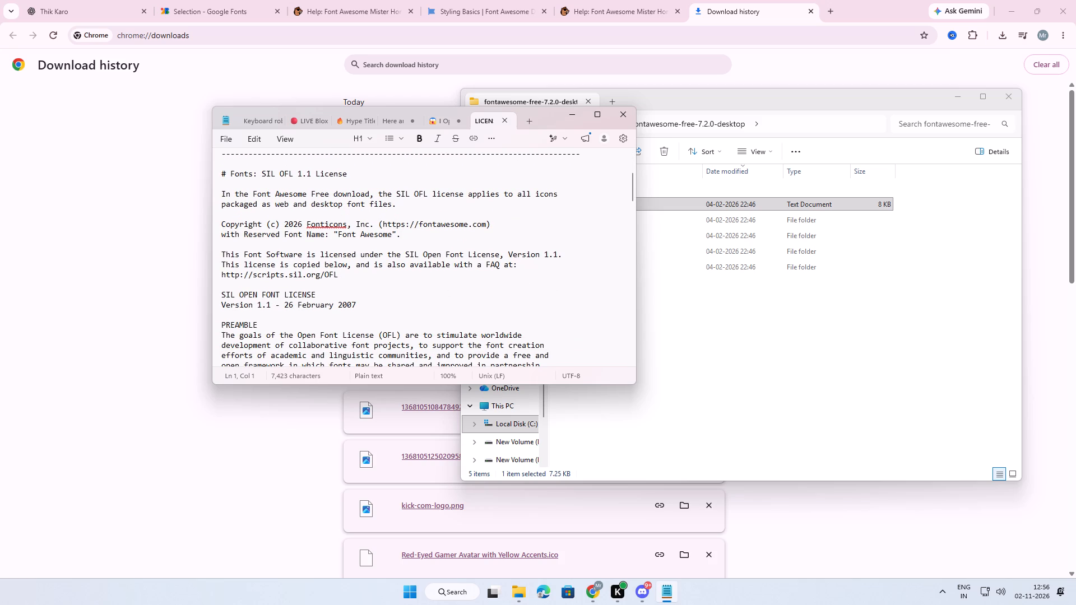
left_click(624, 120)
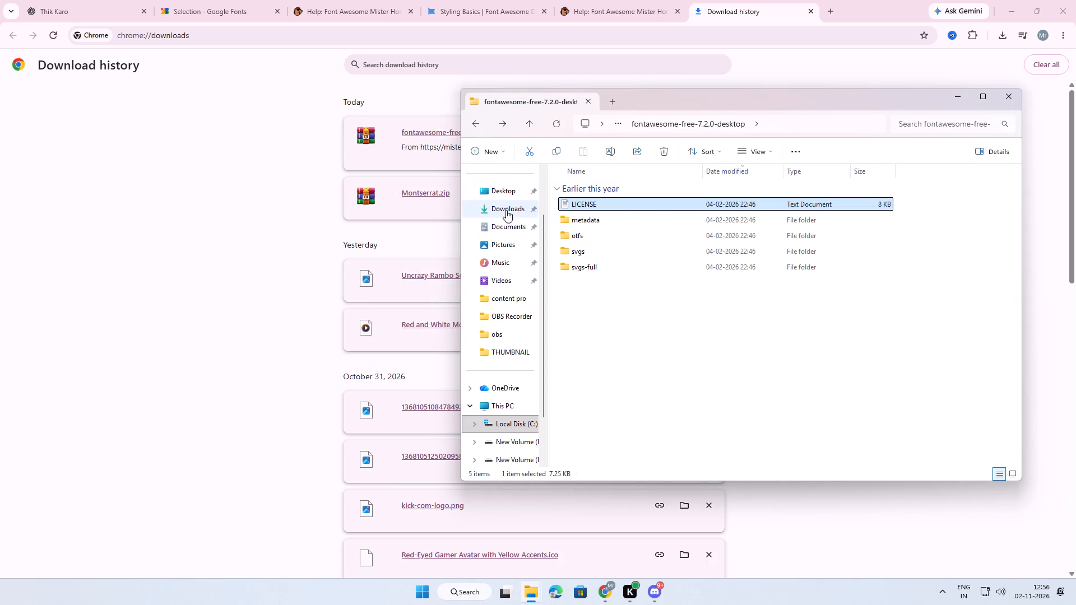
Return to Downloads and inspect the Montserrat archive and the svgs-full folder inside the fontawesome-free-7.2.0-desktop archive.
left_click(475, 122)
left_click(470, 119)
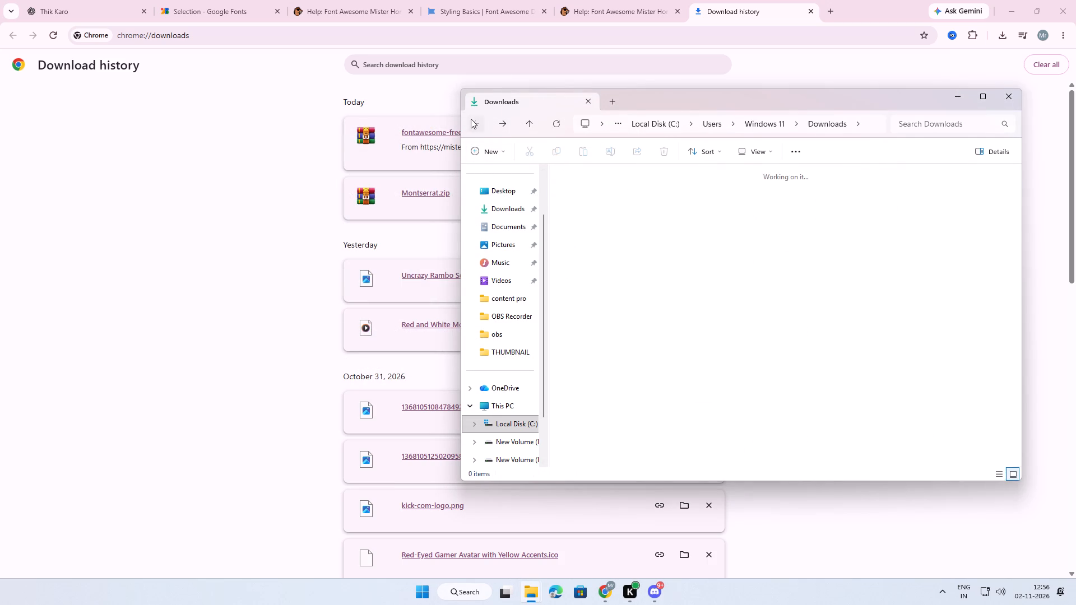
double_click(907, 226)
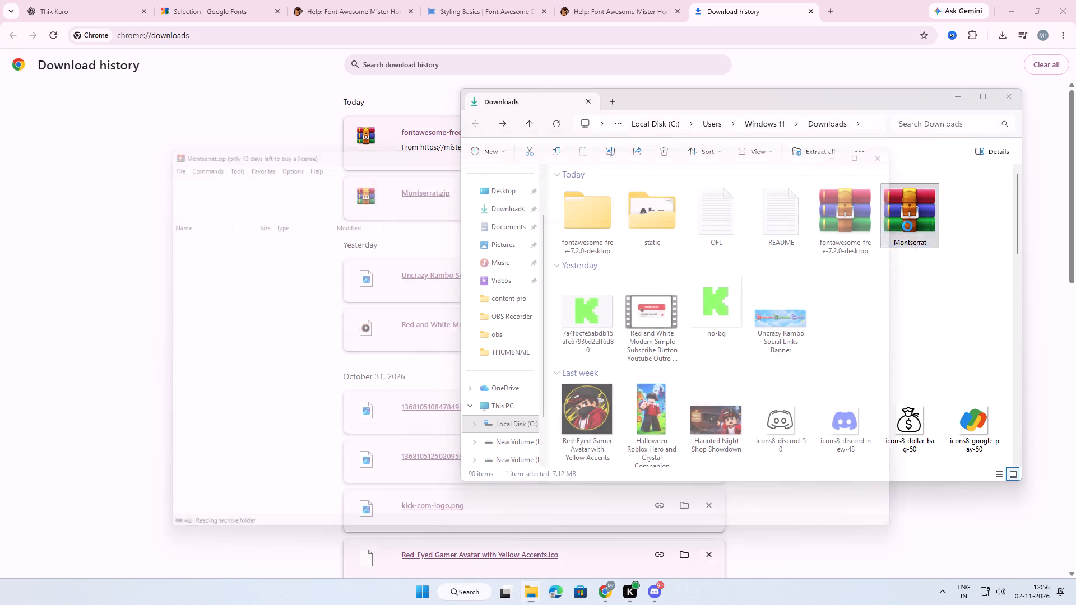
left_click(914, 147)
double_click(863, 203)
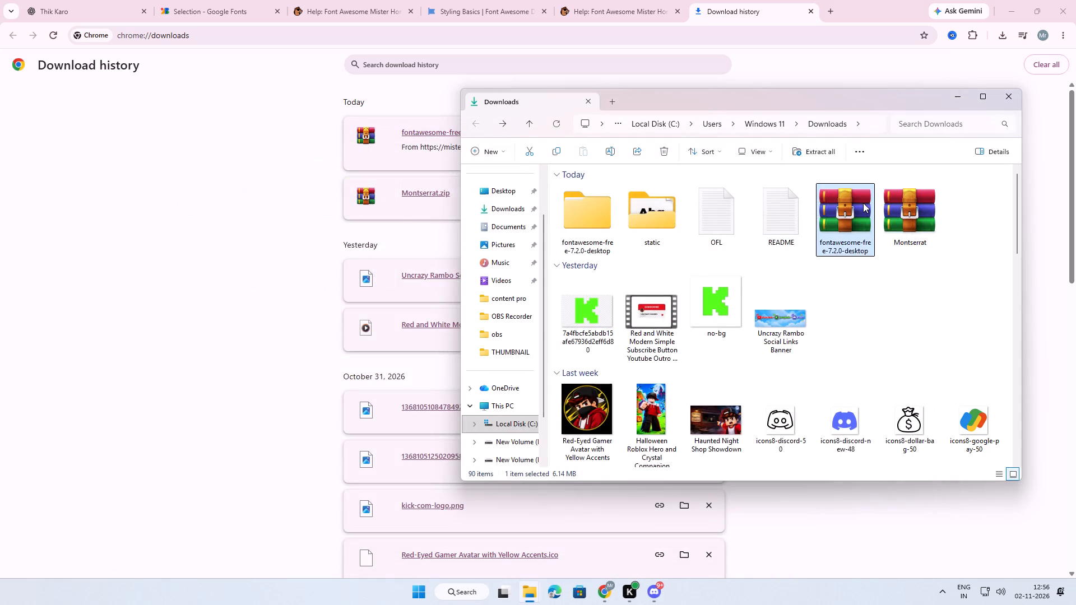
double_click(217, 239)
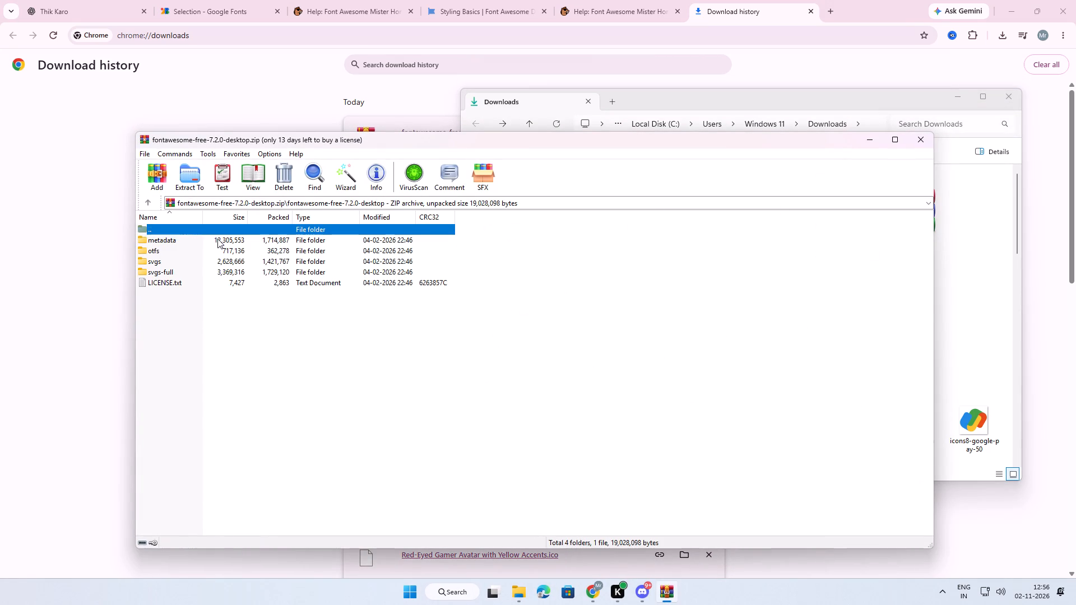
double_click(208, 271)
double_click(272, 251)
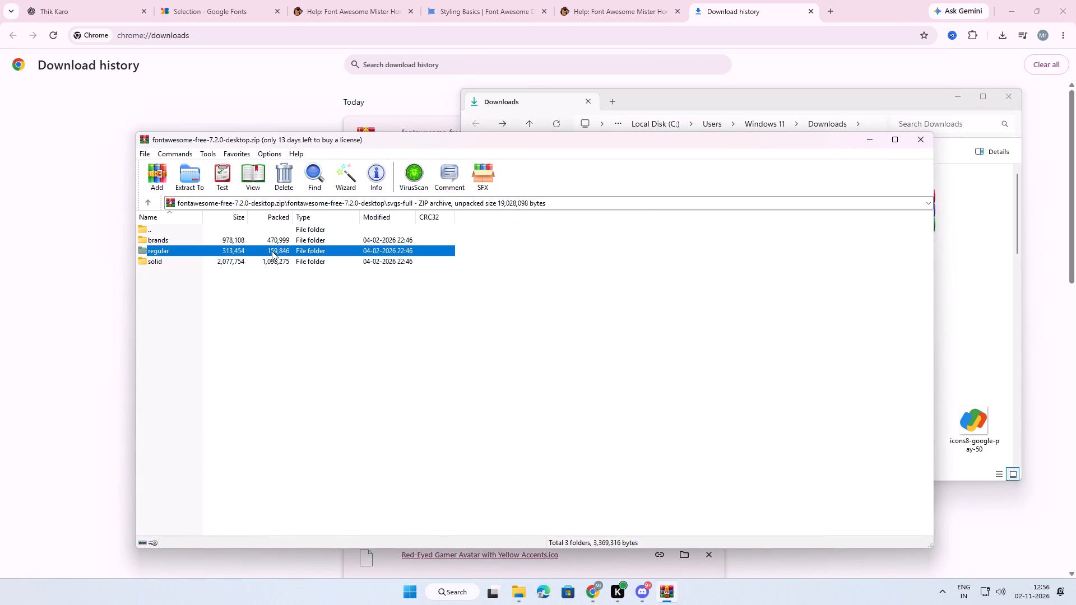
left_click(916, 143)
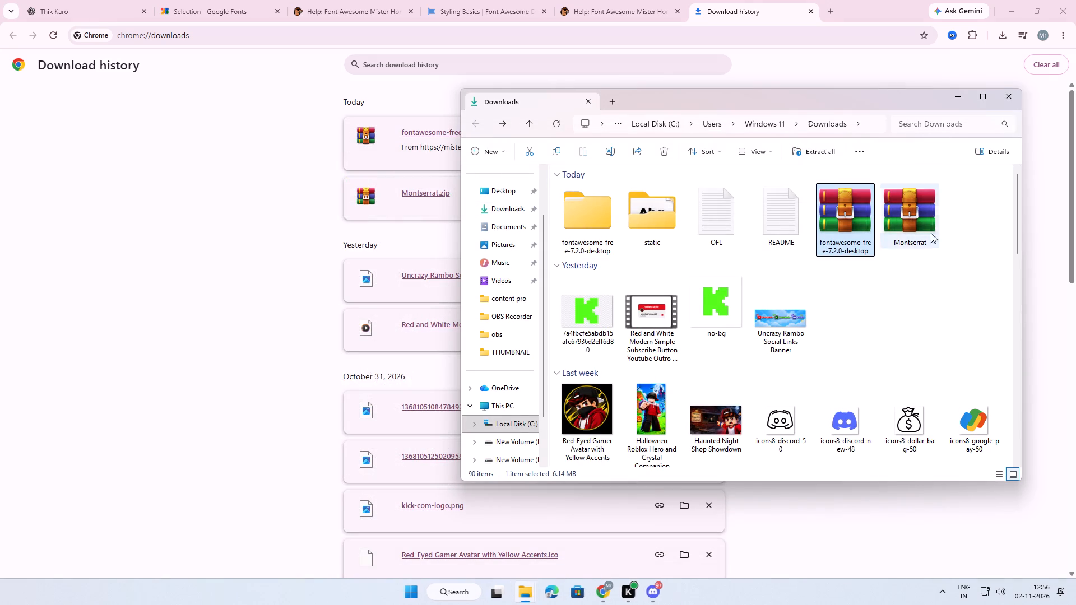
left_click(963, 99)
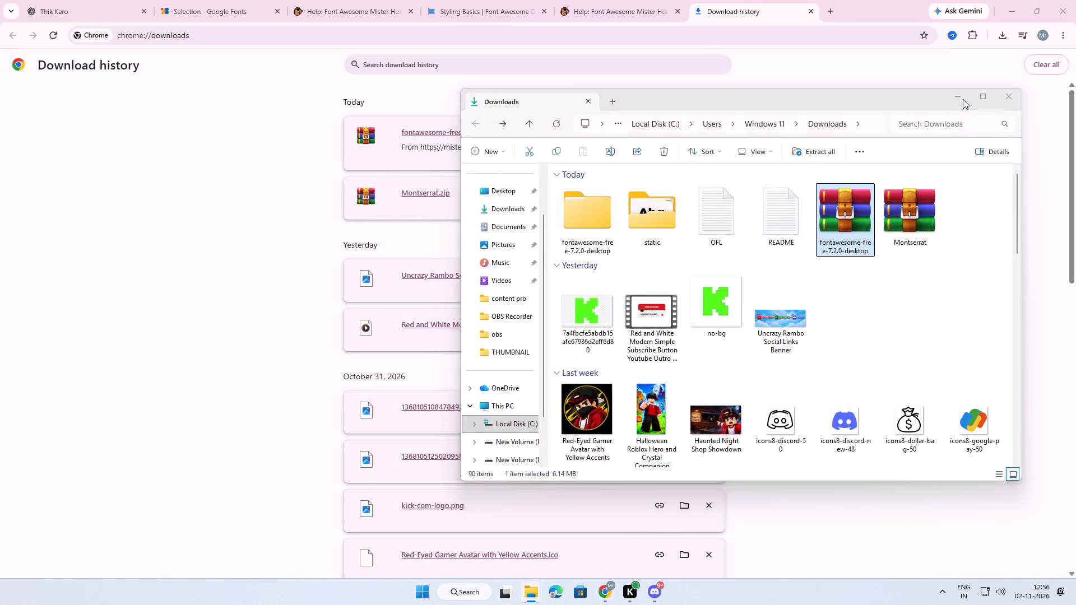
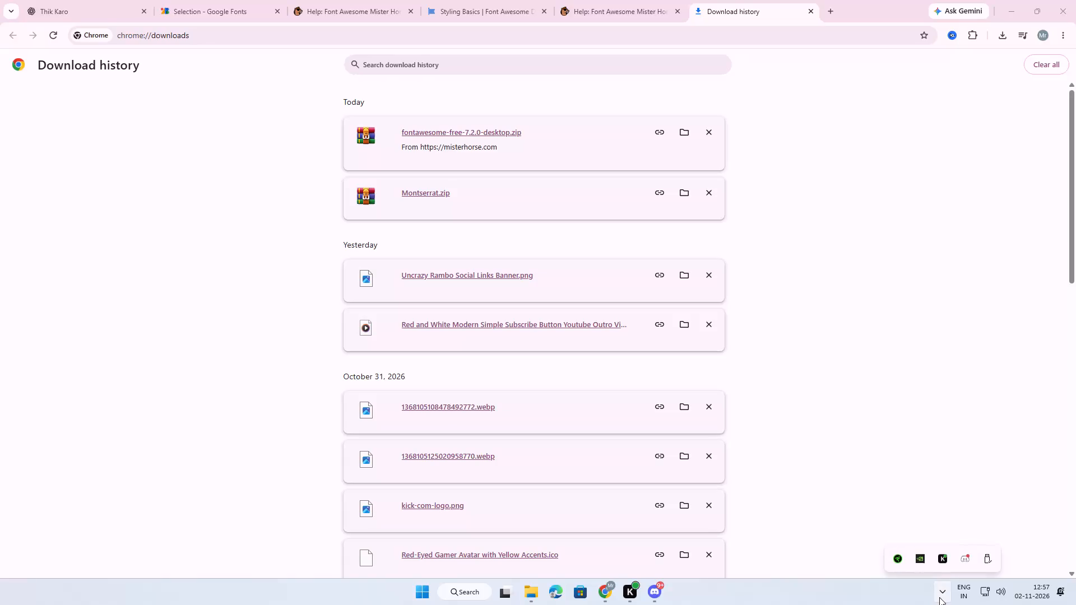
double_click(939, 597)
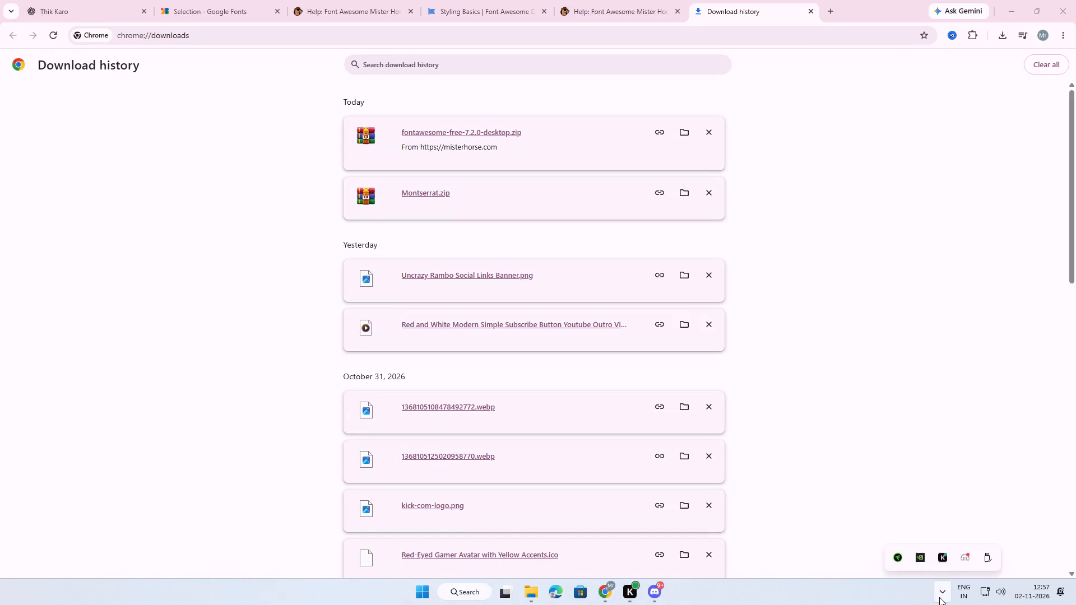
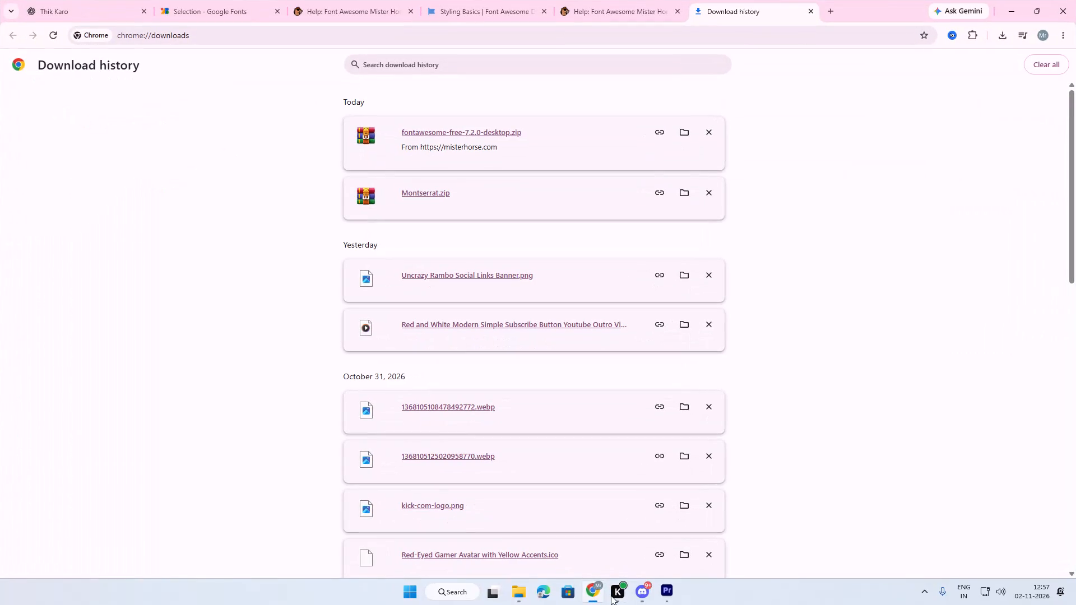
Read through the Mister Horse Font Awesome guide on installing the fonts, copying a glyph and changing the icon font.
left_click(630, 0)
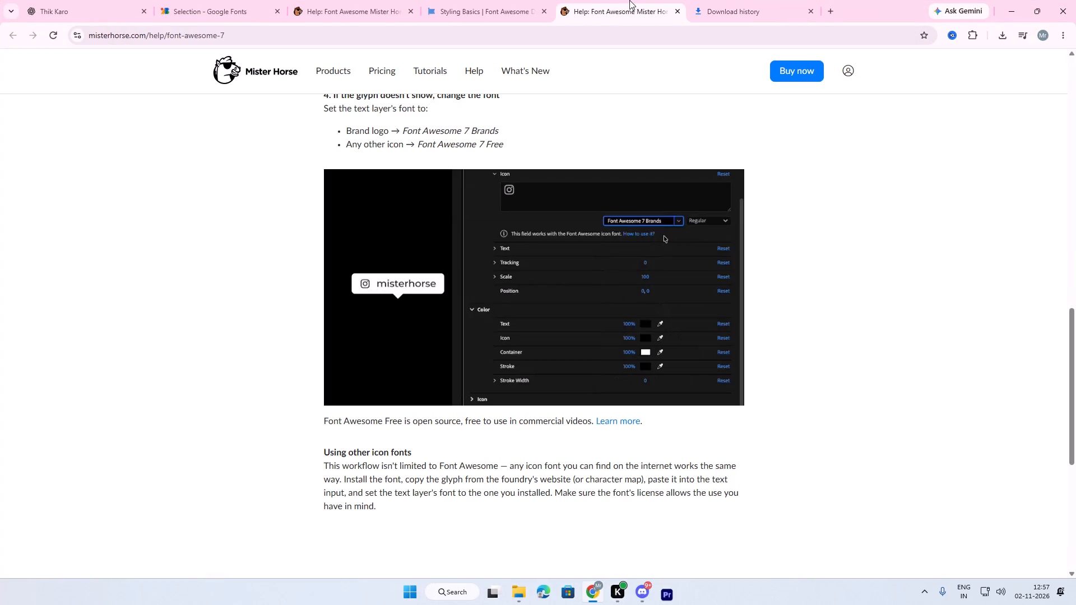
scroll(534, 323, "up", 9)
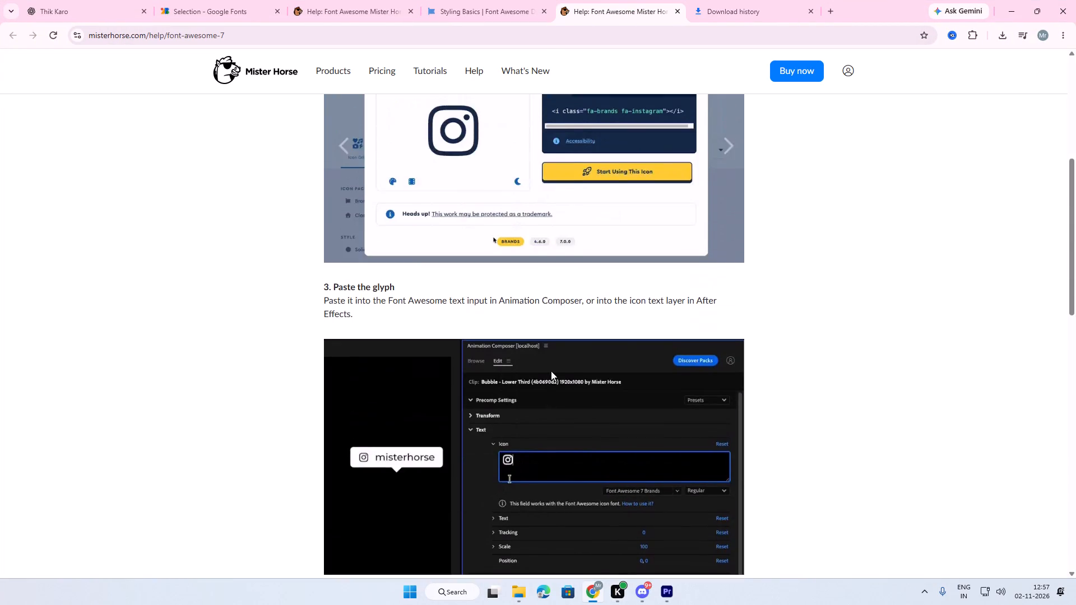
scroll(551, 371, "up", 8)
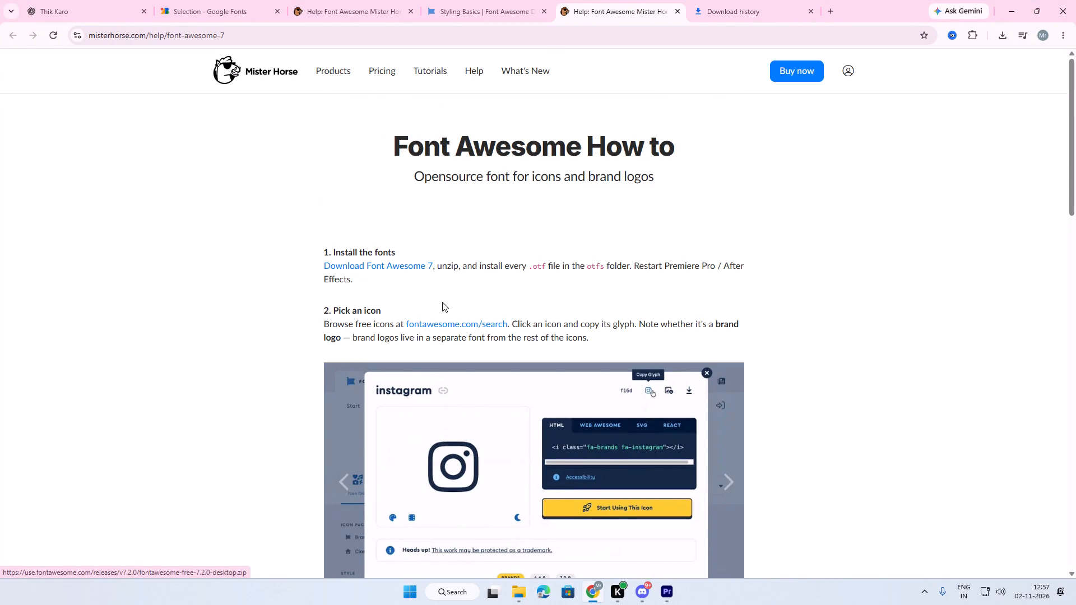
scroll(428, 368, "down", 2)
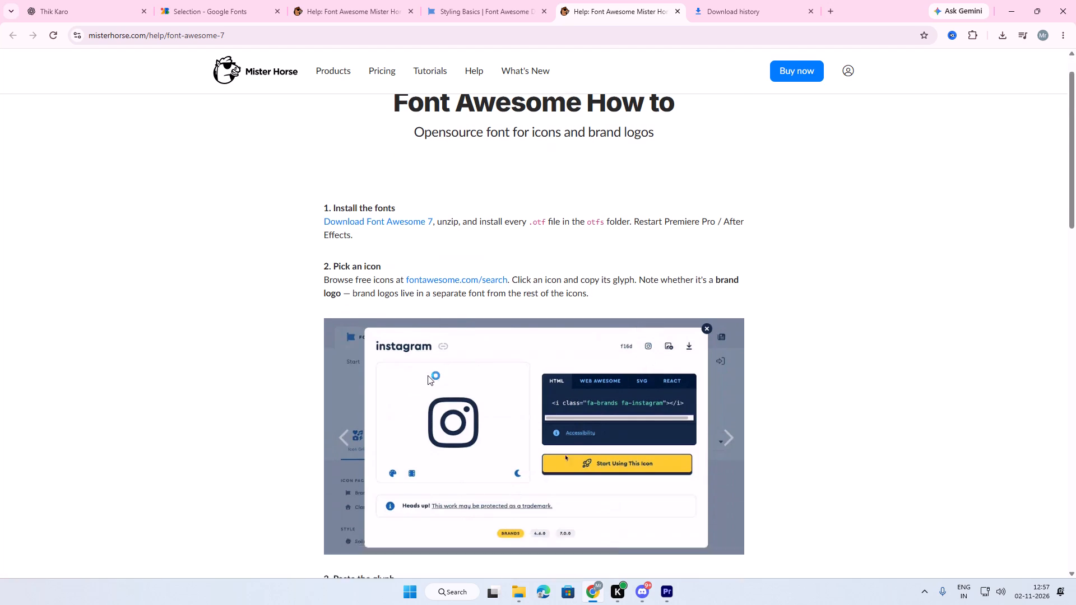
scroll(428, 375, "down", 6)
scroll(472, 395, "down", 2)
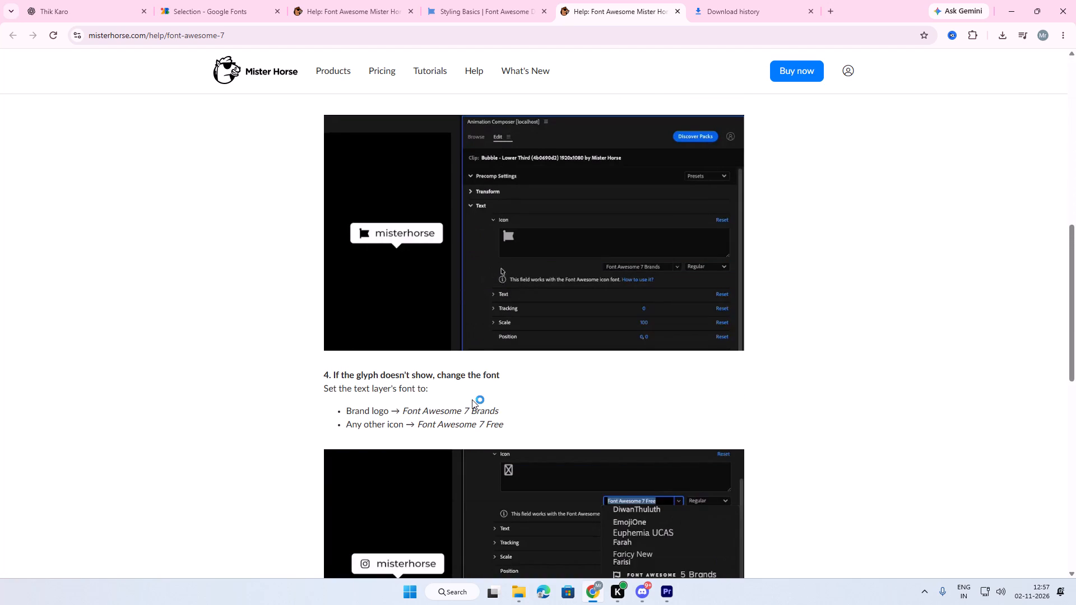
scroll(472, 395, "down", 7)
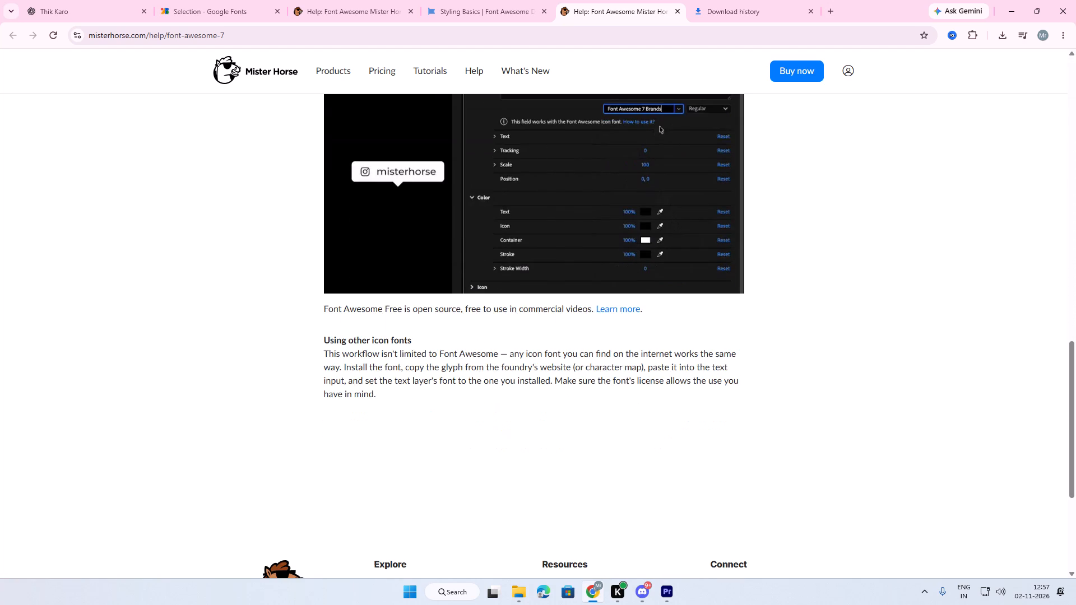
scroll(569, 343, "down", 6)
scroll(508, 396, "down", 2)
scroll(476, 403, "up", 3)
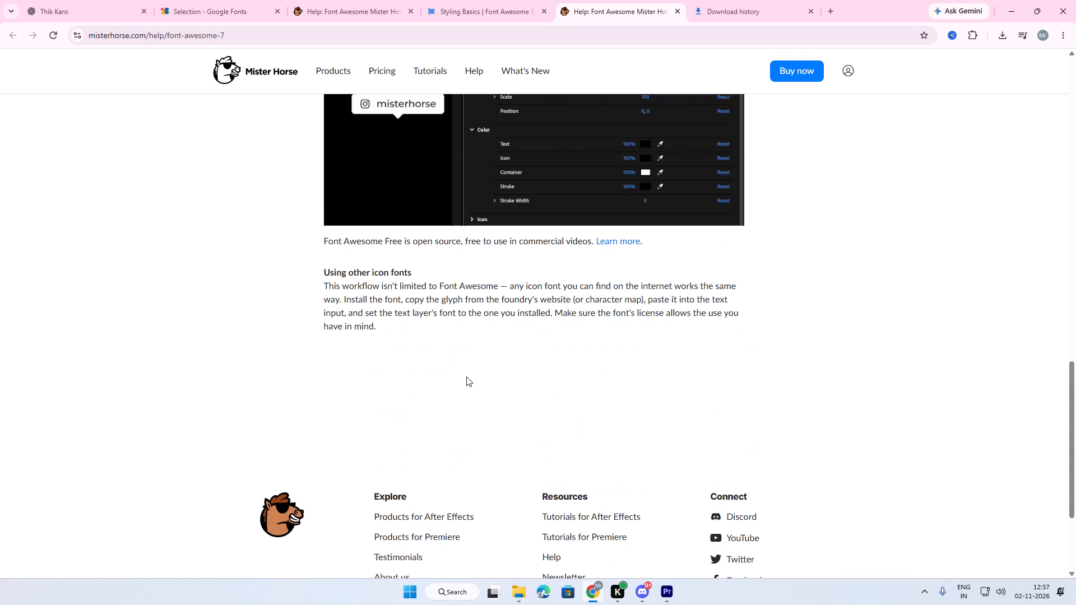
Look through the Font Awesome Styling Basics documentation page for guidance on using the icons.
left_click(447, 0)
scroll(192, 353, "down", 1)
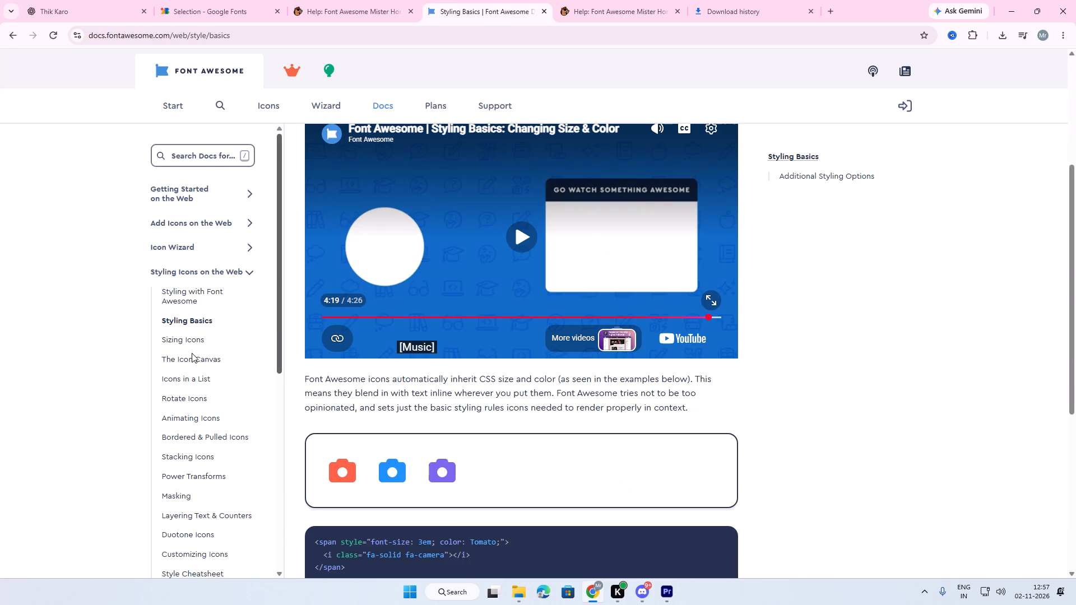
scroll(192, 353, "down", 1)
scroll(335, 388, "down", 5)
scroll(465, 411, "down", 3)
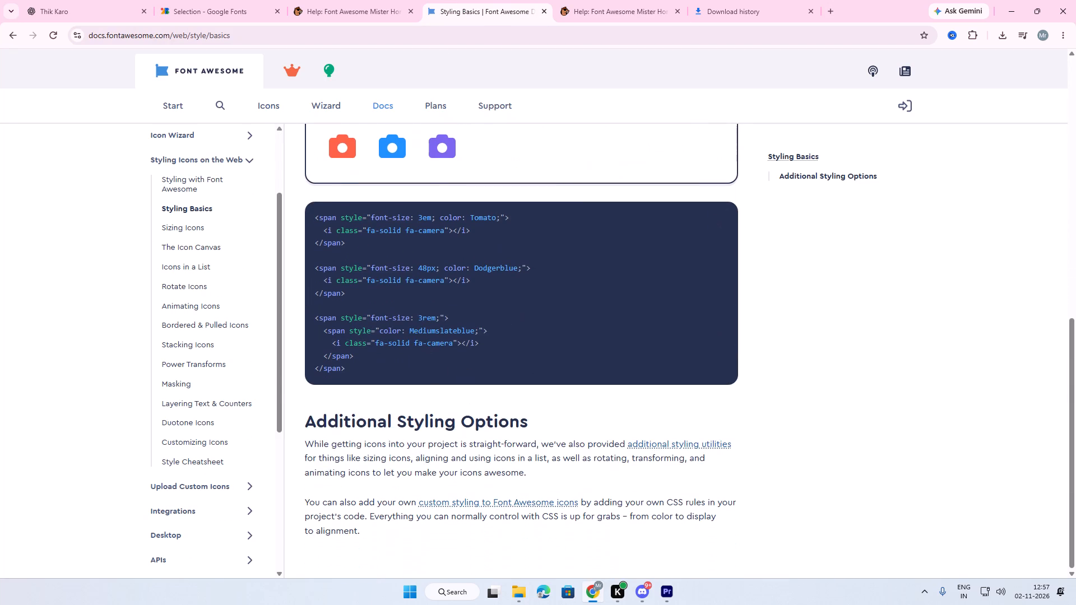
scroll(454, 446, "down", 4)
scroll(479, 448, "up", 7)
scroll(592, 450, "up", 7)
Browse the Font Awesome Icons page with its icon packs, and open the Start page.
left_click(281, 110)
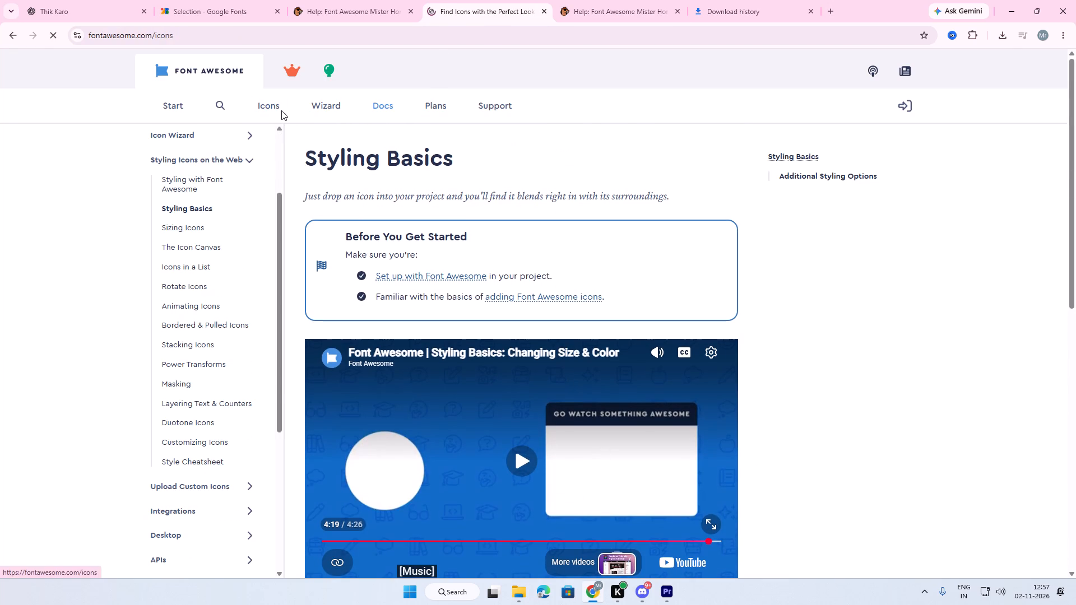
scroll(661, 356, "down", 4)
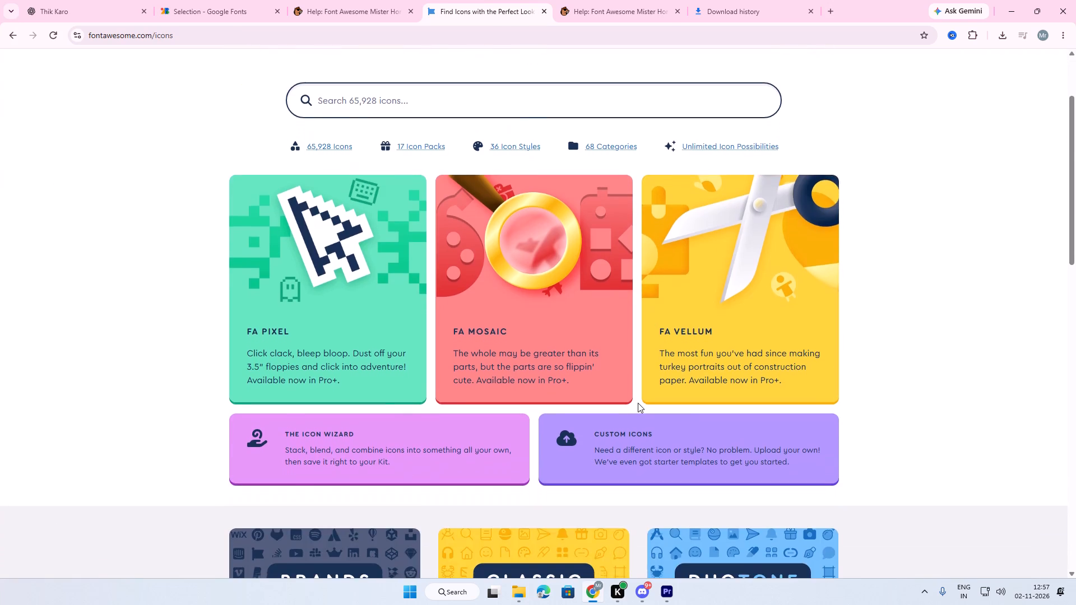
scroll(638, 403, "down", 10)
scroll(563, 415, "up", 2)
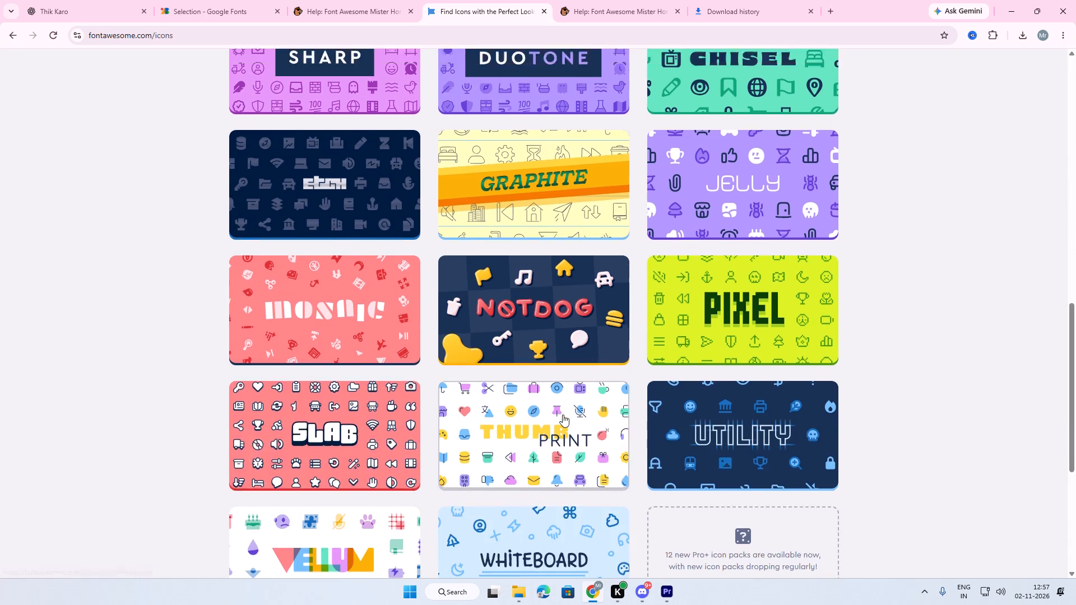
scroll(563, 415, "up", 4)
scroll(470, 406, "up", 3)
scroll(400, 389, "up", 5)
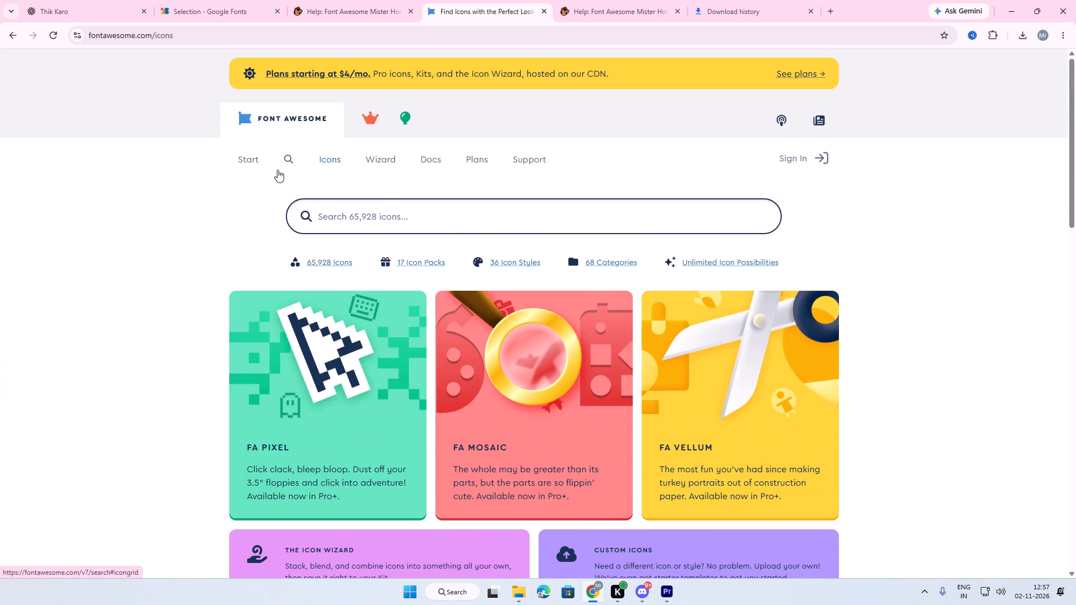
left_click(251, 162)
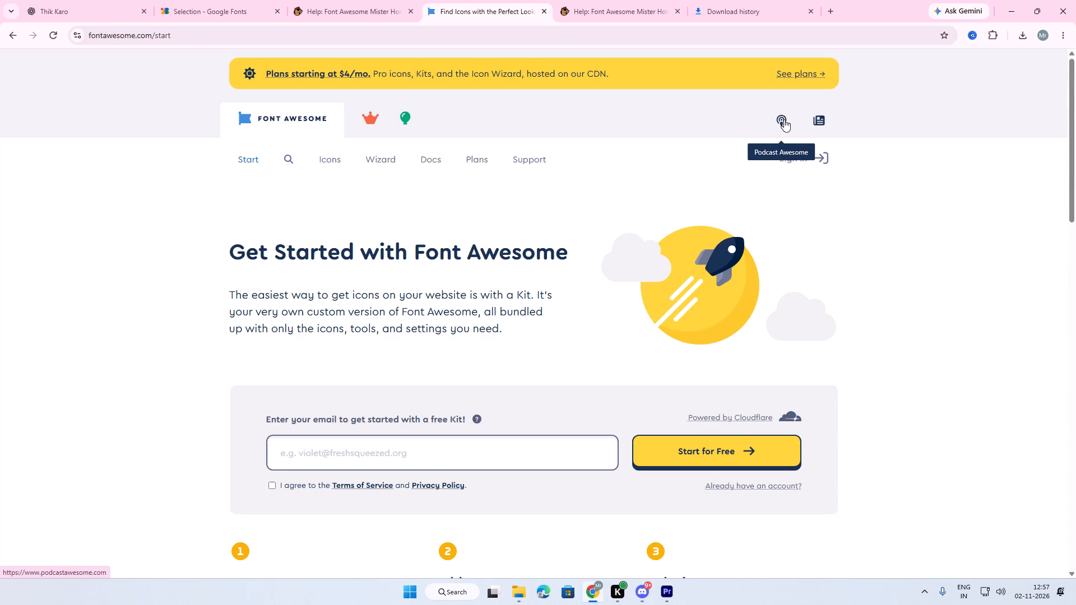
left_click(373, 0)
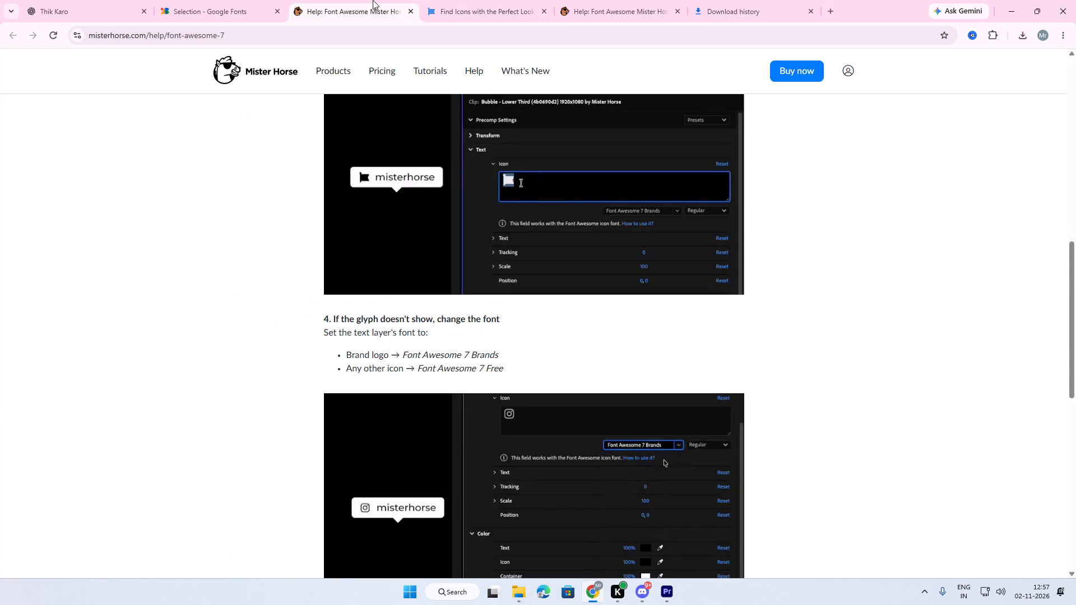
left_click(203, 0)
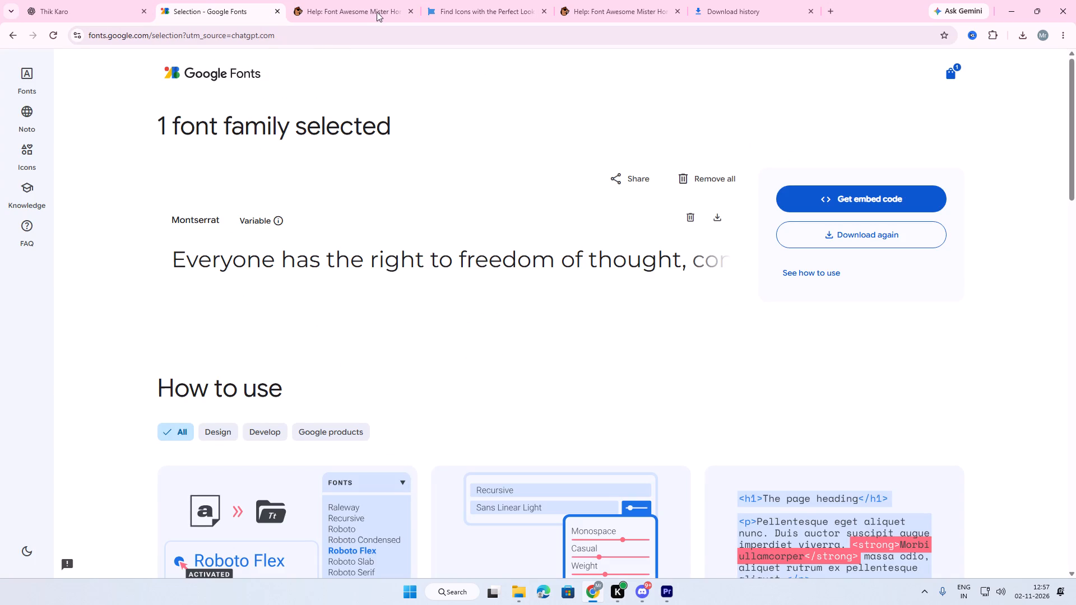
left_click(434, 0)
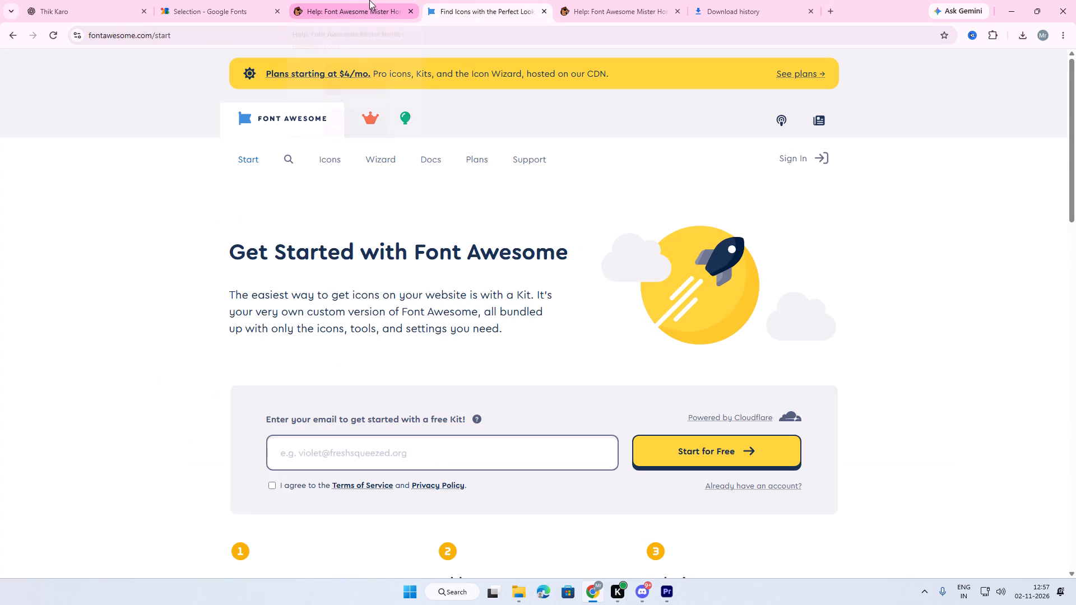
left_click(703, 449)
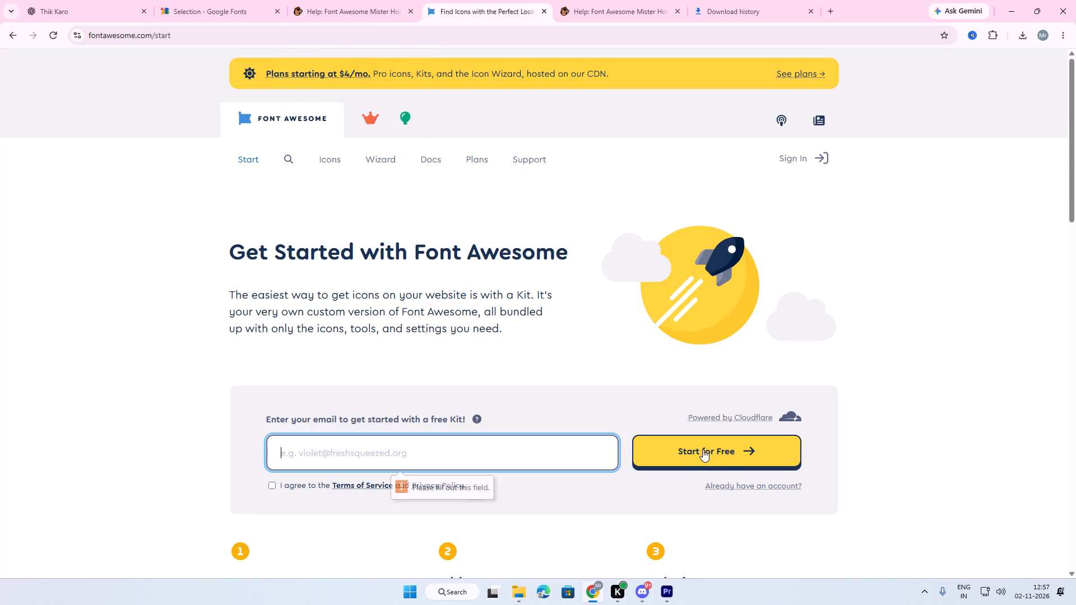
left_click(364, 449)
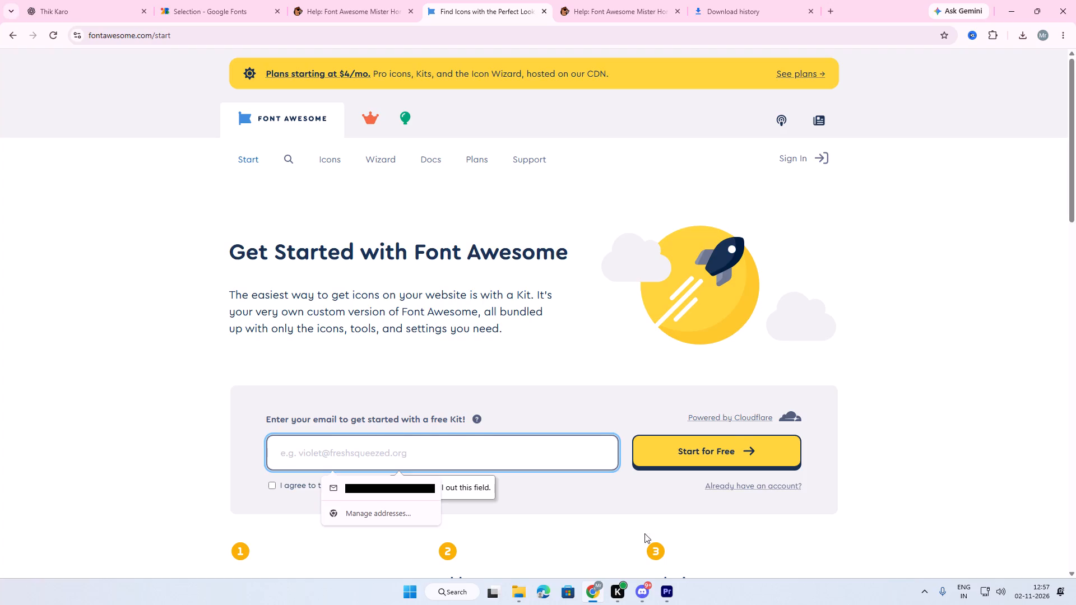
Switch to Premiere, reopen the recent Untitled project and dismiss the Animation Composer updates notice.
left_click(661, 590)
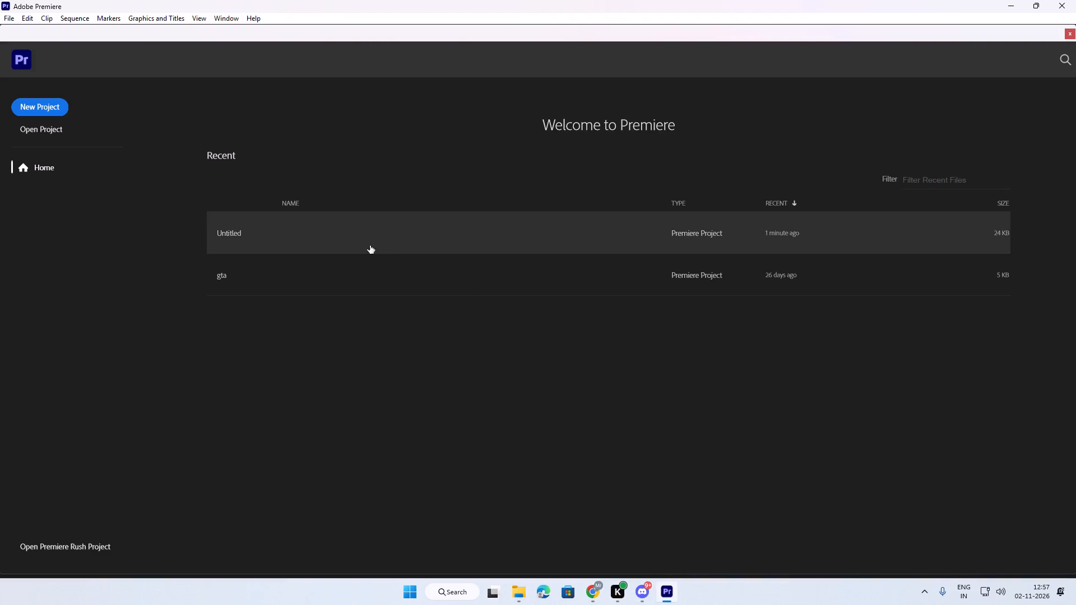
left_click(442, 243)
left_click(504, 238)
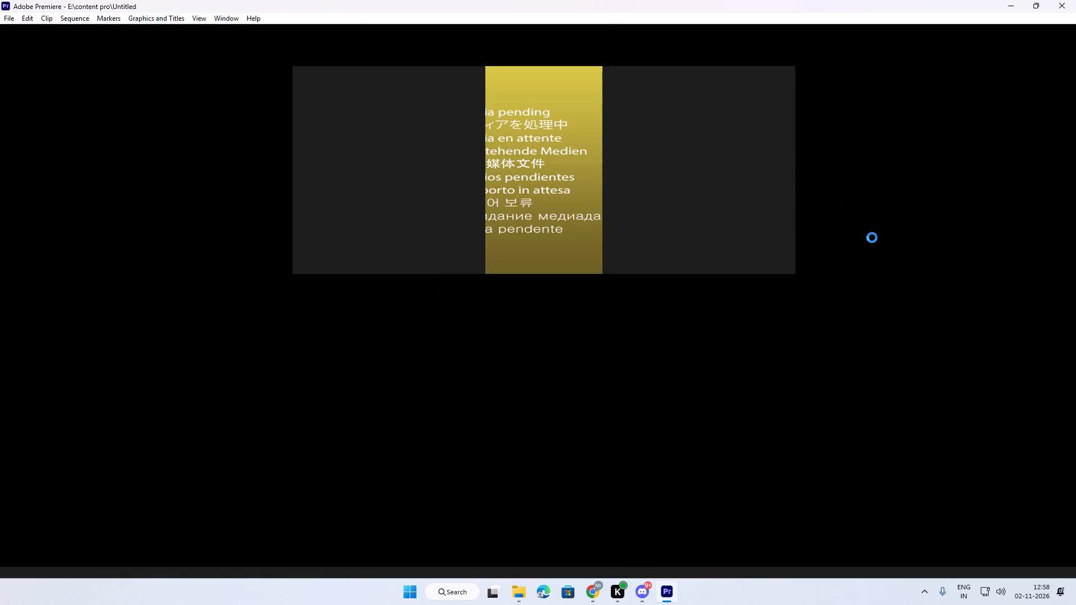
left_click(922, 587)
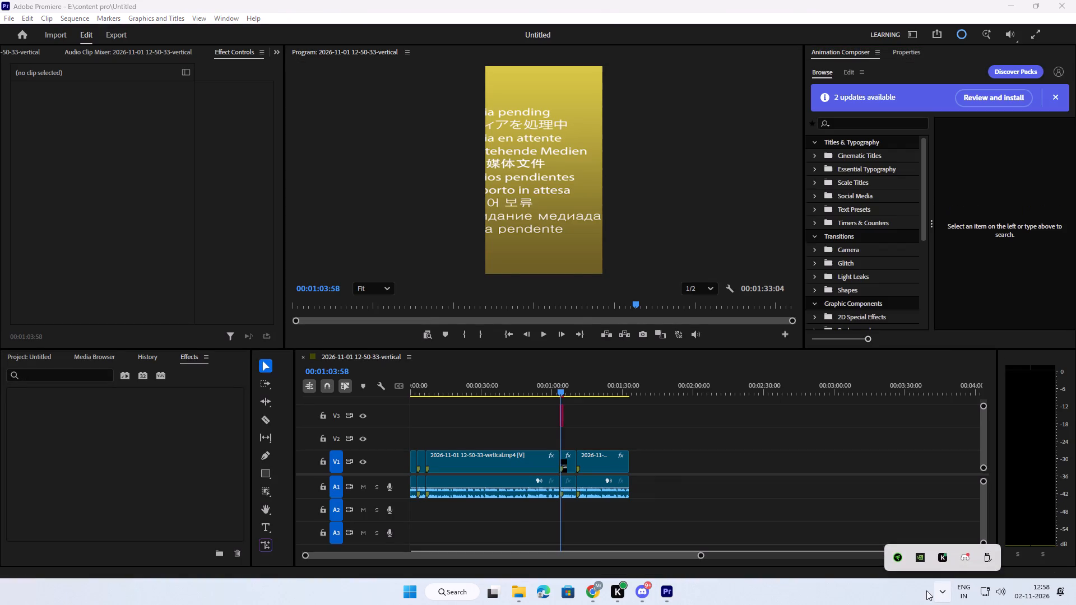
left_click(945, 592)
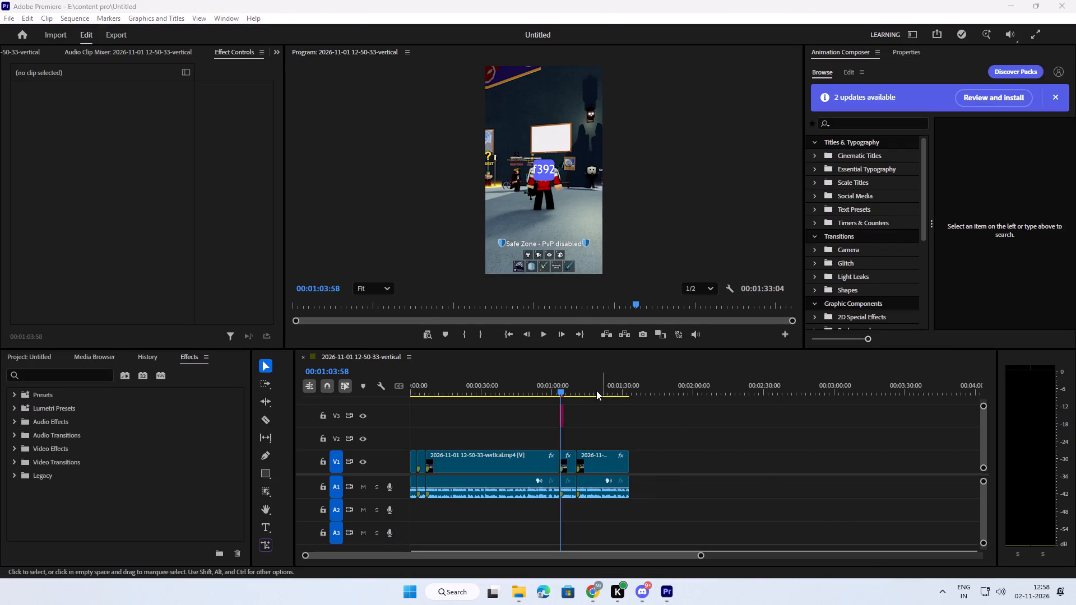
left_click(1061, 102)
Show the Logos presets of the Social Media category in Animation Composer.
left_click(833, 166)
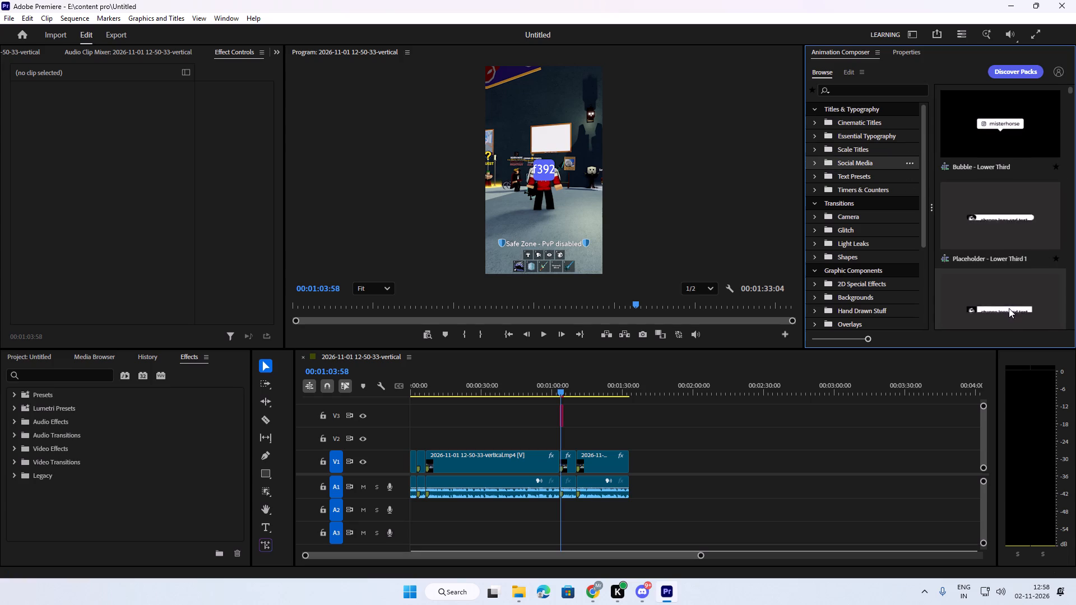
scroll(1008, 311, "down", 1)
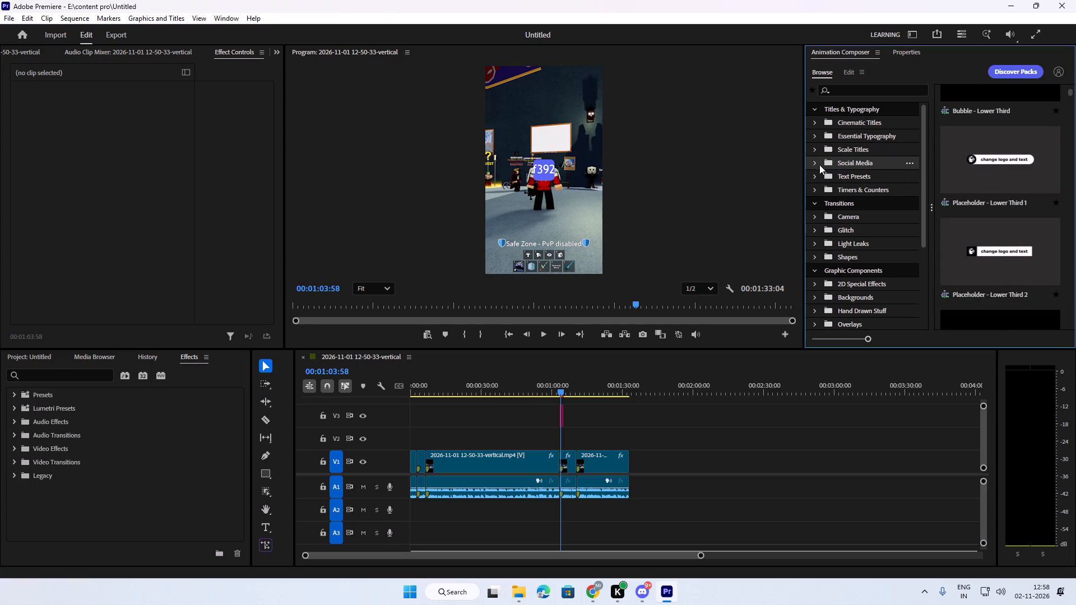
left_click(810, 164)
left_click(848, 232)
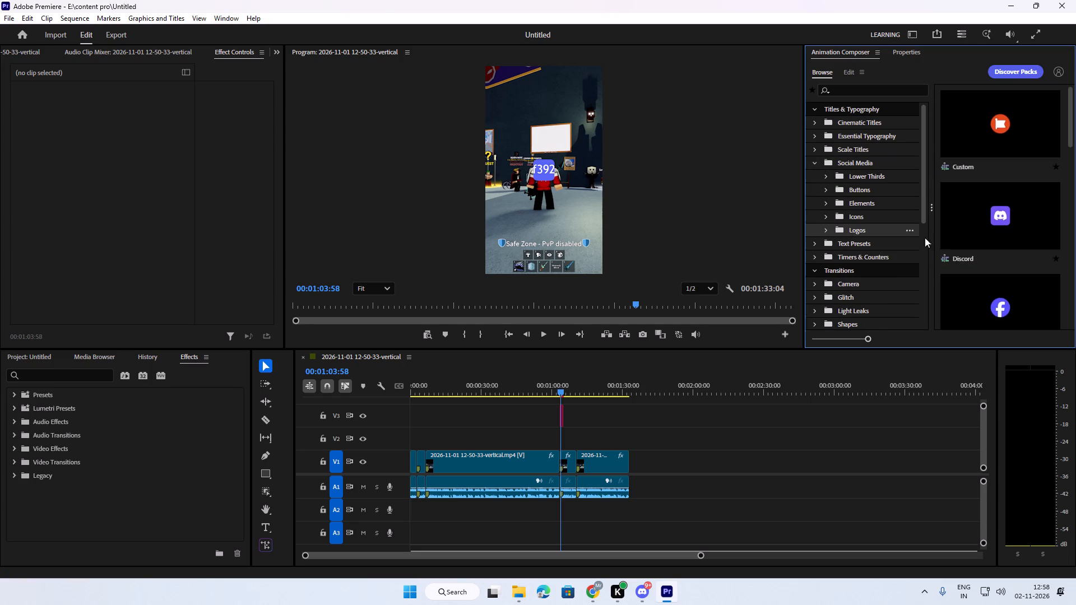
Delete the existing Discord logo graphic from track V3 at 00:01:03:58.
left_click_drag(544, 403, 582, 422)
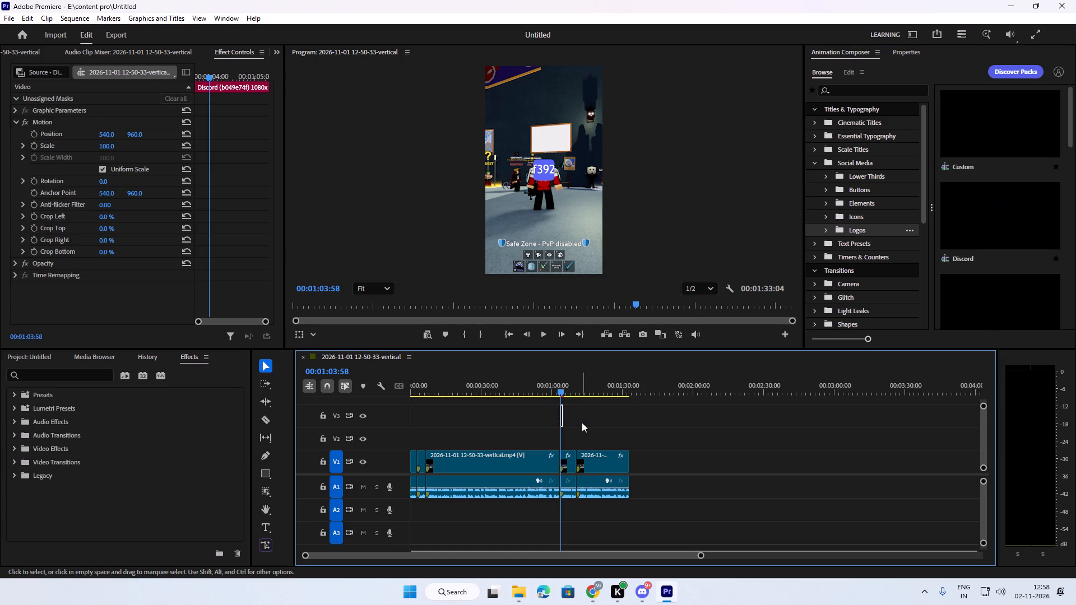
key("BackSpace")
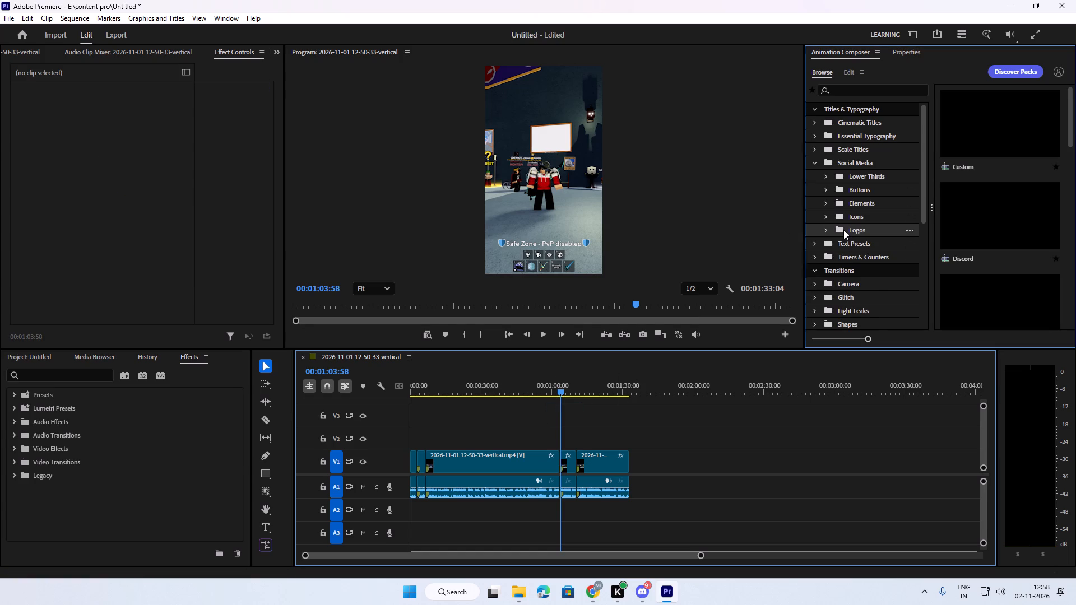
Place the Discord preset from the Social Media Logos on track V3 at the playhead, 00:01:03:58.
left_click(843, 230)
left_click(822, 230)
left_click(868, 227)
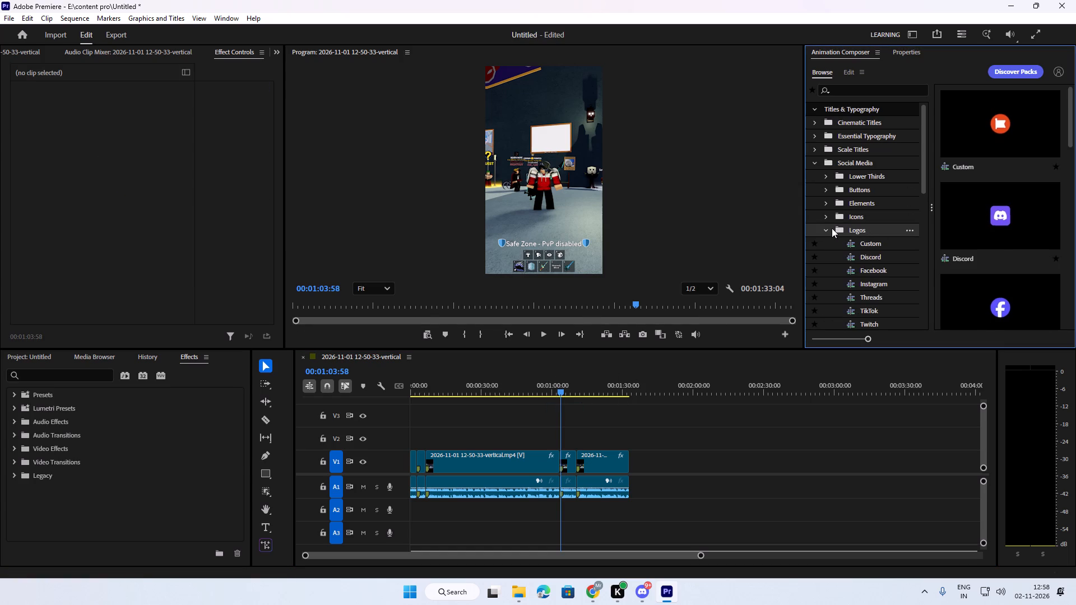
left_click_drag(1018, 227, 562, 429)
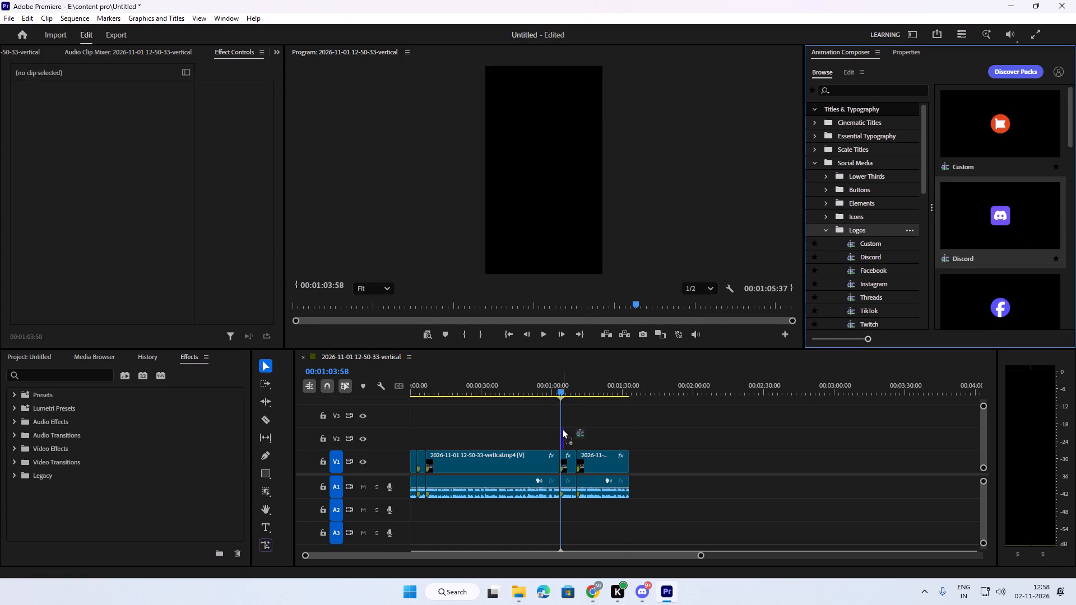
left_click_drag(562, 429, 567, 417)
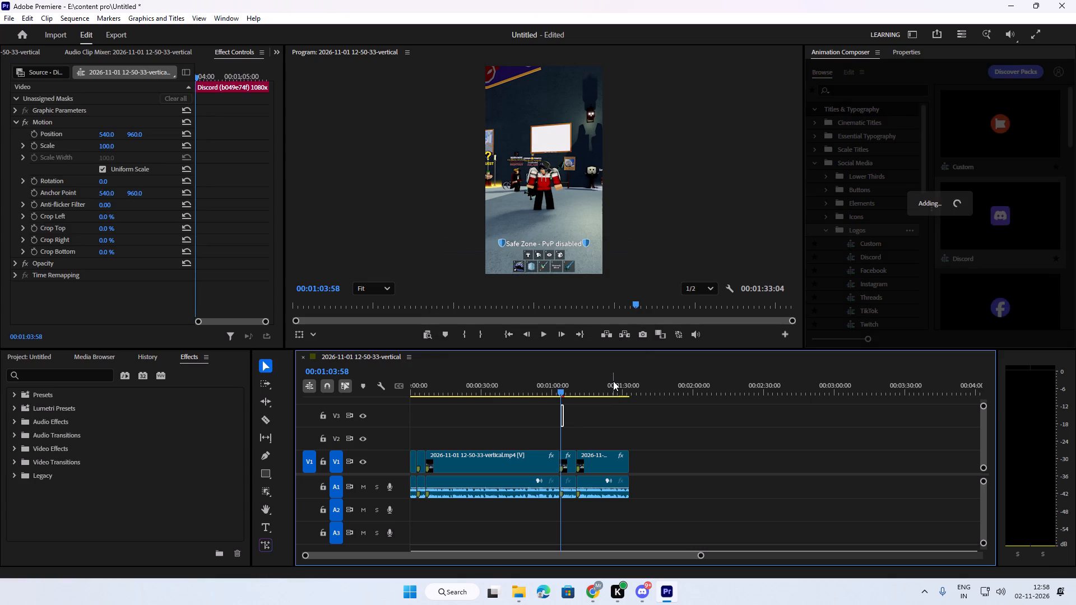
Play back the new Discord logo animation on V3 to check how its icon renders, and return the playhead to its start.
key("space")
key("space")
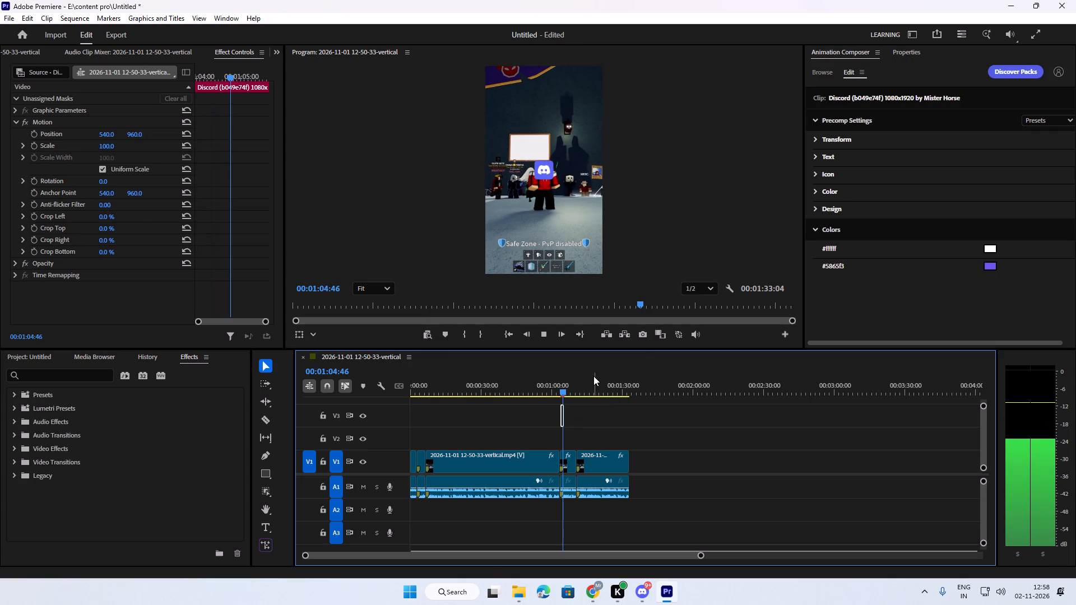
left_click(561, 385)
key("space")
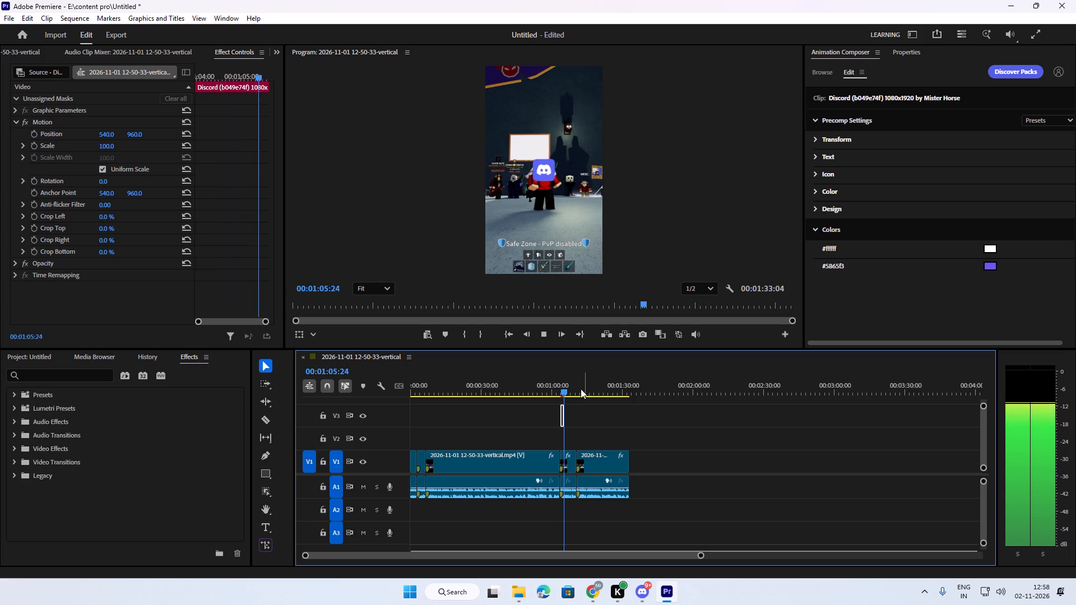
left_click_drag(571, 383, 561, 387)
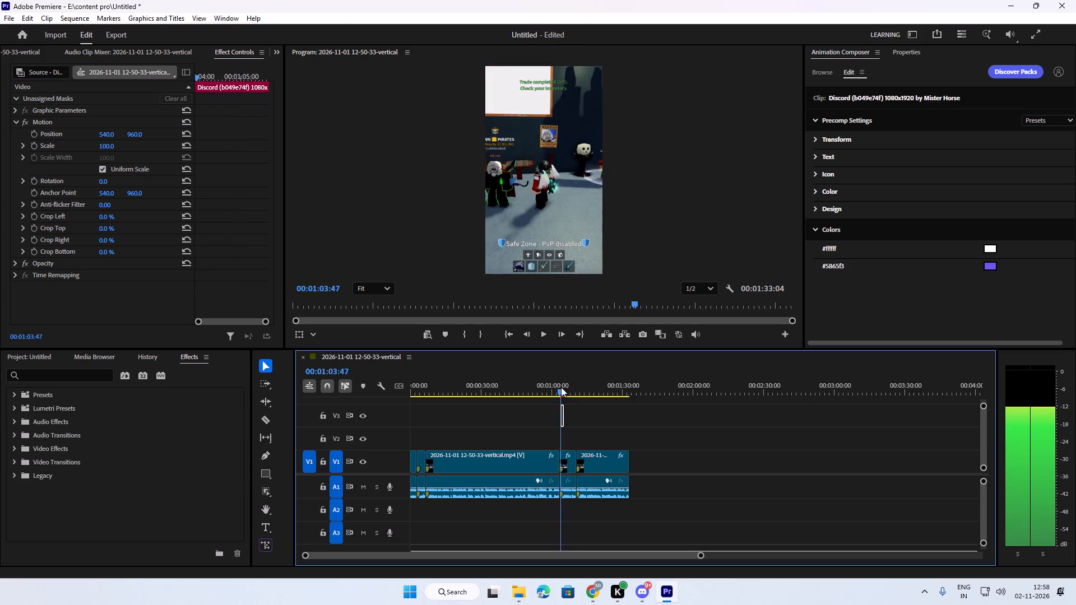
Play the sequence from 00:01:02:49 through the Discord logo on V3 to check the animation's timing.
left_click_drag(561, 387, 560, 388)
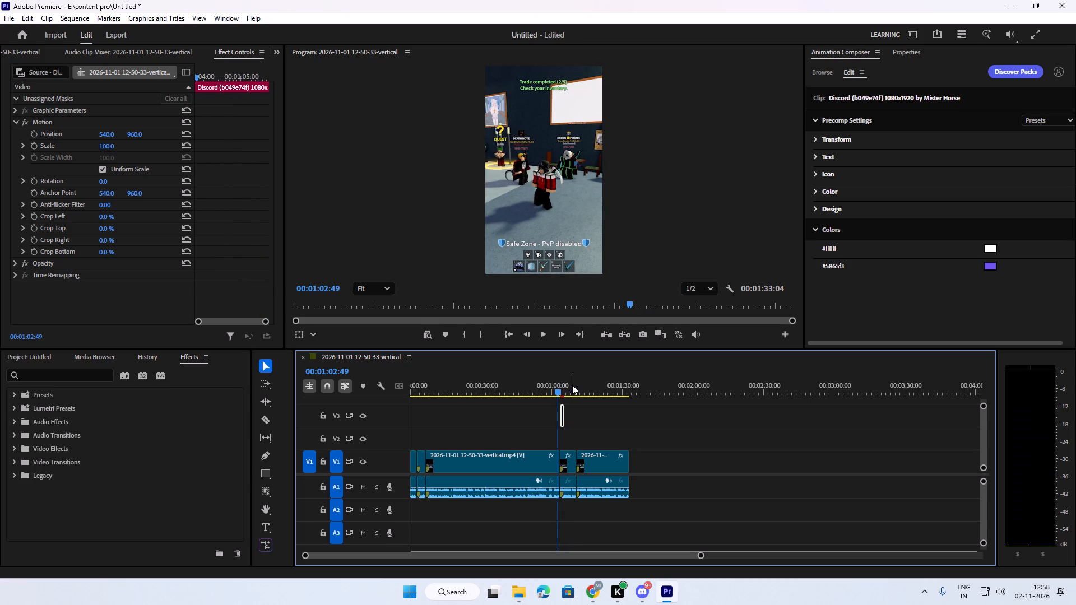
left_click_drag(699, 557, 632, 553)
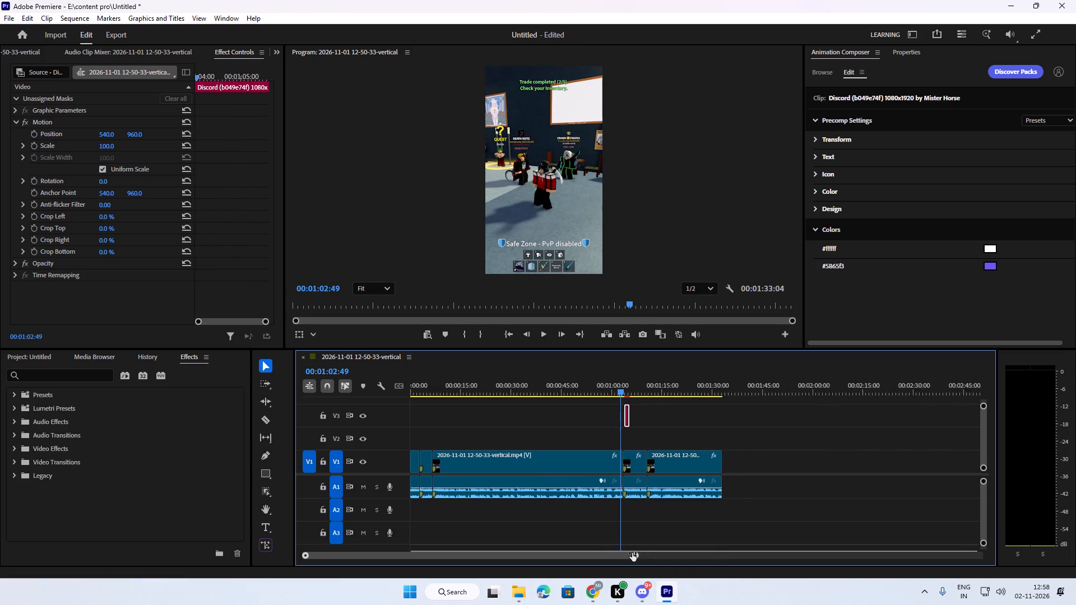
left_click_drag(632, 553, 615, 552)
left_click(613, 552)
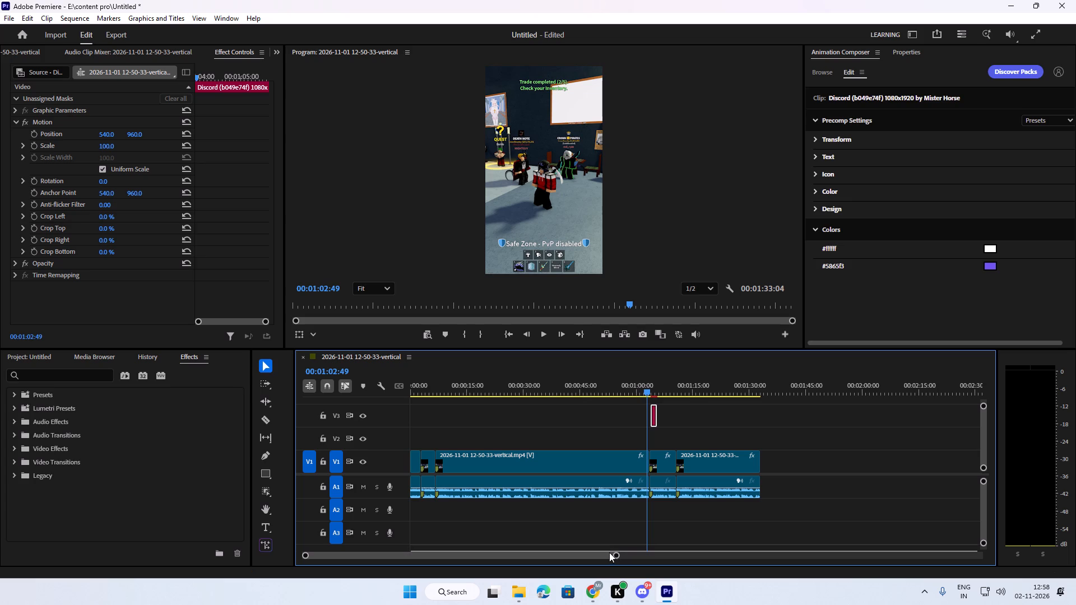
left_click_drag(616, 553, 611, 547)
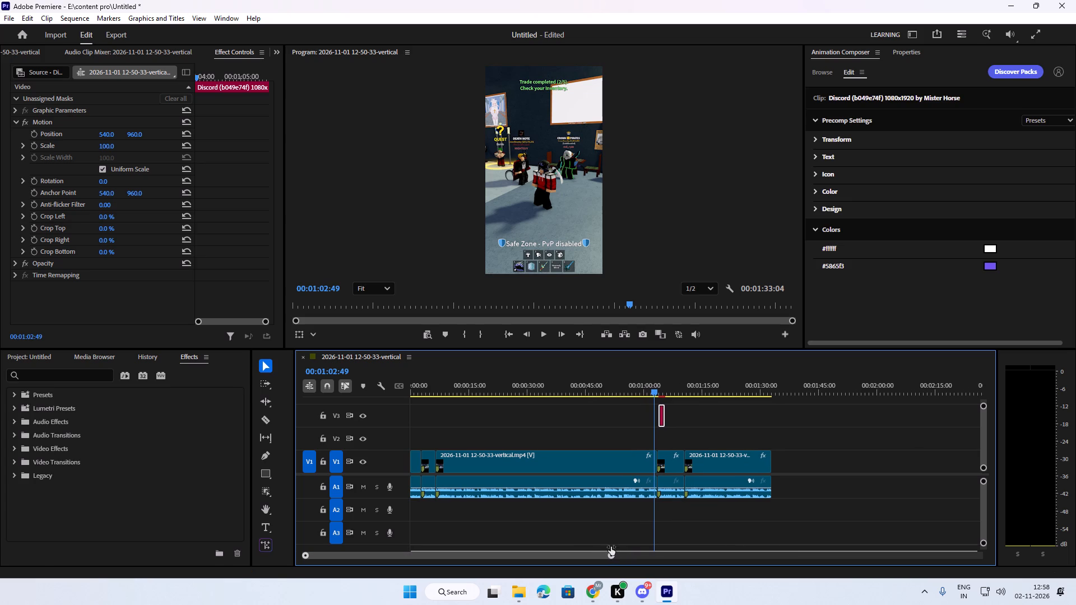
left_click_drag(611, 547, 610, 546)
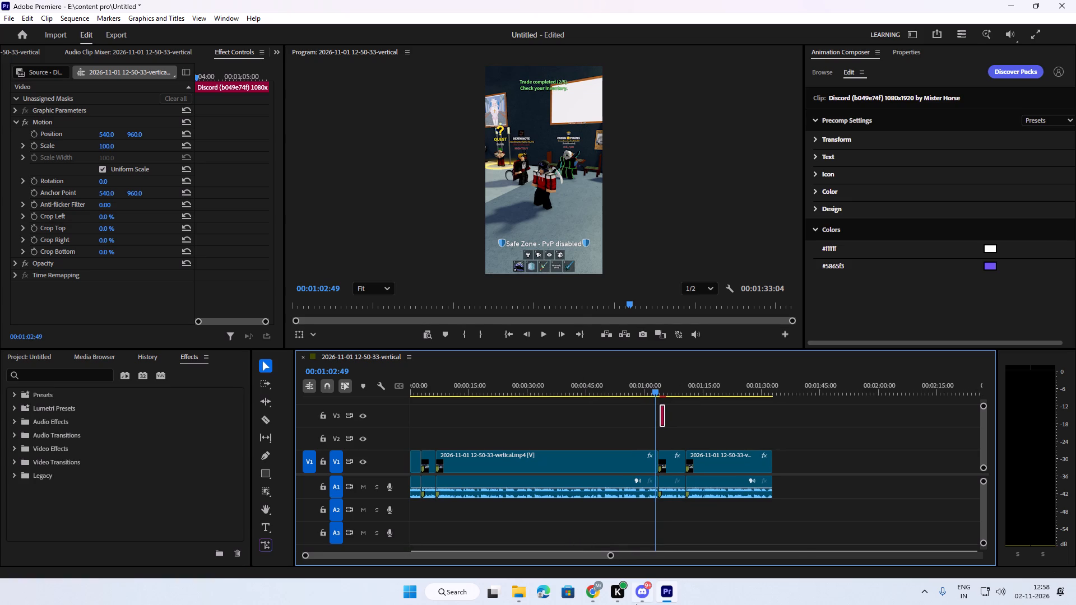
key("space")
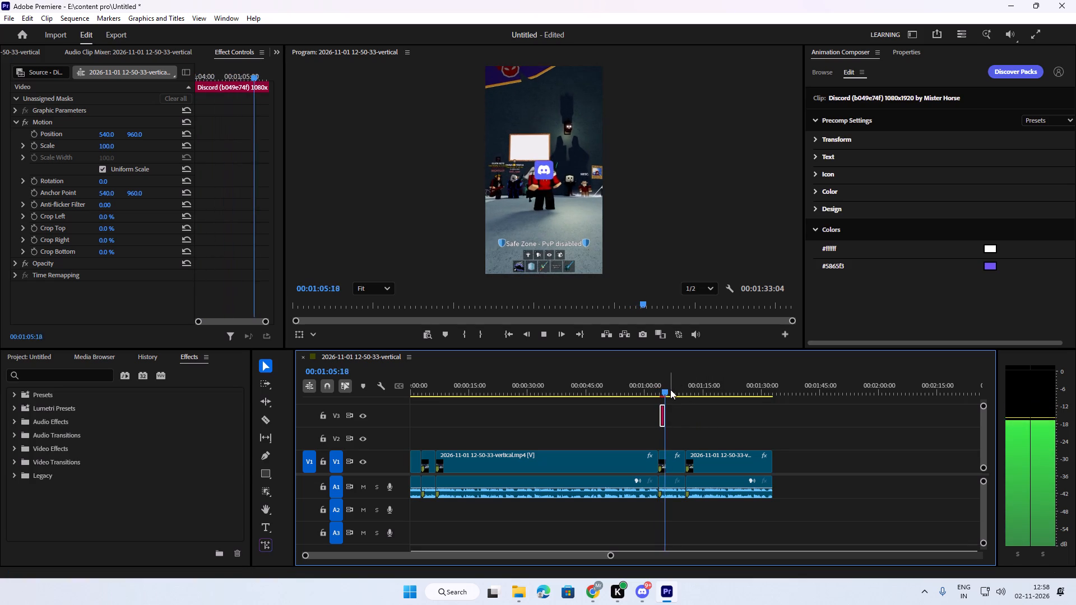
key("space")
Move the Discord logo graphic along track V3 to start at about 00:01:06:16.
left_click_drag(678, 389, 678, 389)
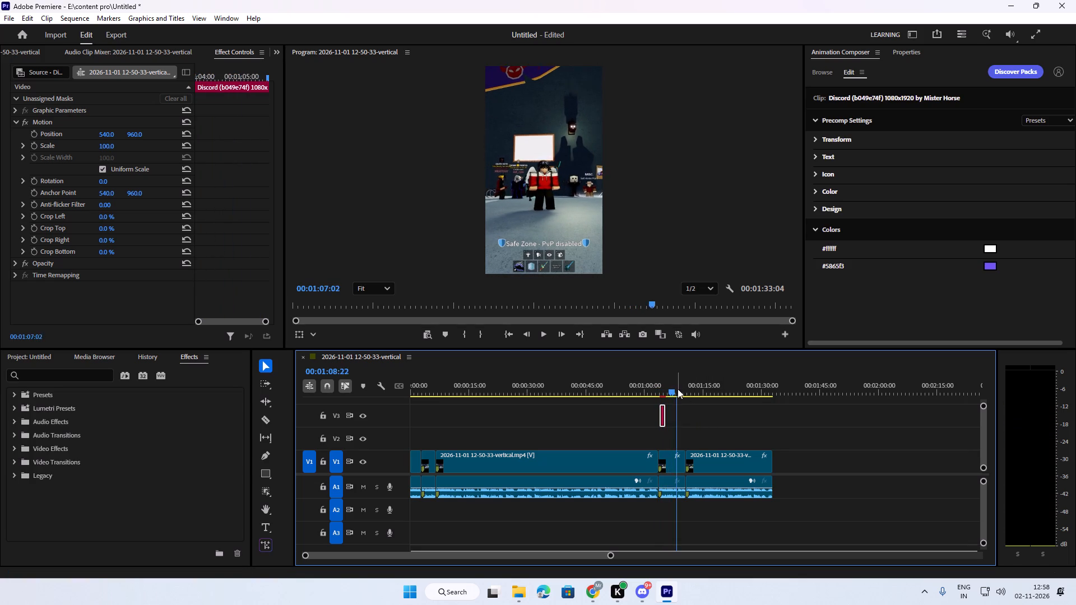
left_click_drag(678, 389, 672, 389)
left_click_drag(612, 553, 515, 539)
key("space")
left_click_drag(721, 392, 697, 392)
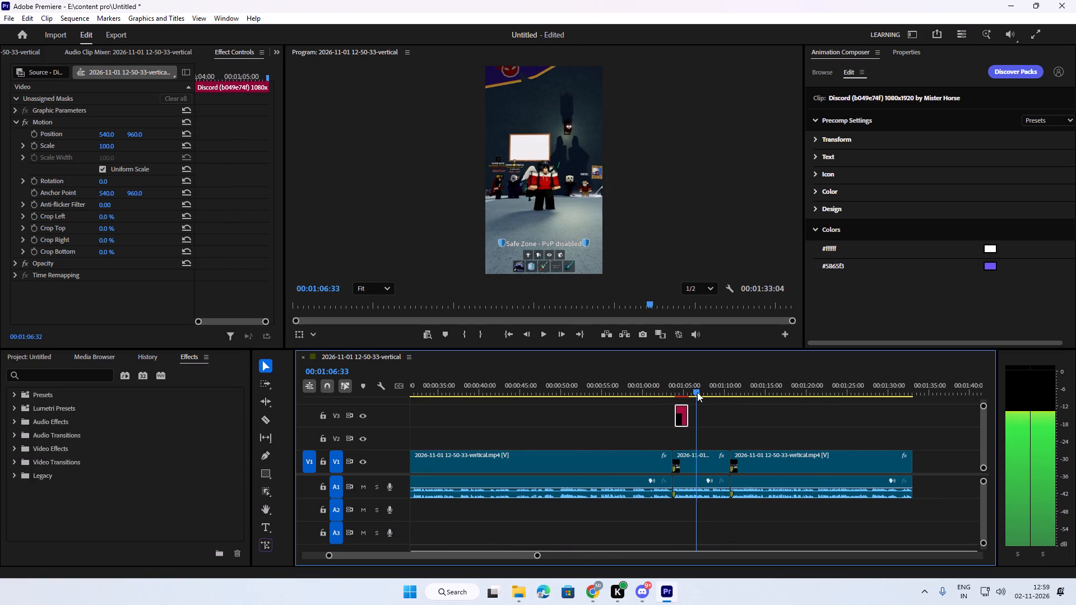
left_click_drag(697, 392, 695, 392)
left_click(679, 413)
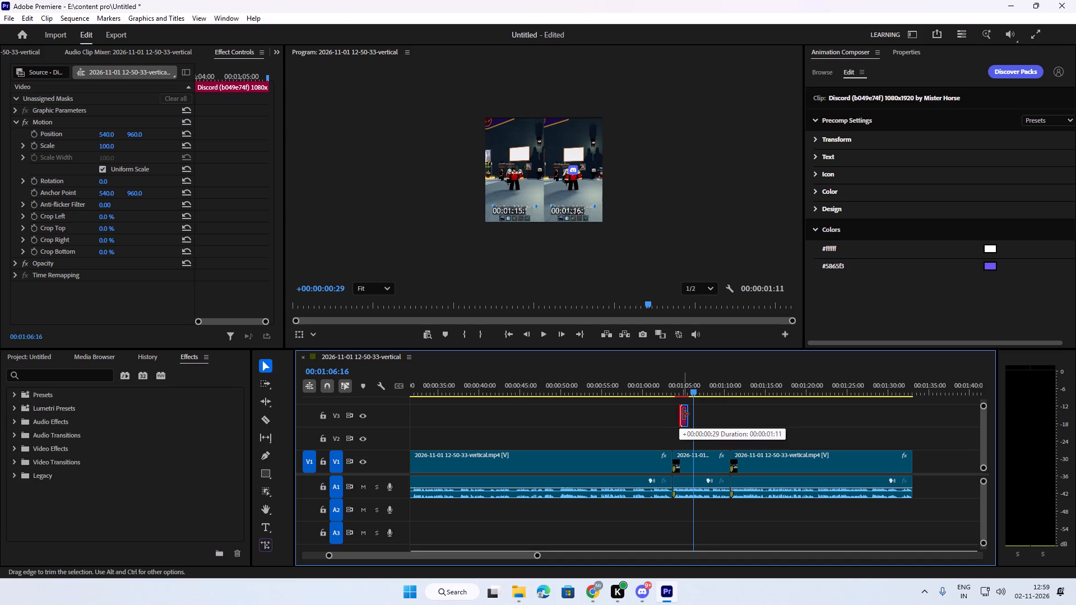
left_click_drag(679, 418, 698, 419)
Play back the moved Discord logo on V3 from about 00:01:06:09 to check its new timing.
key("space")
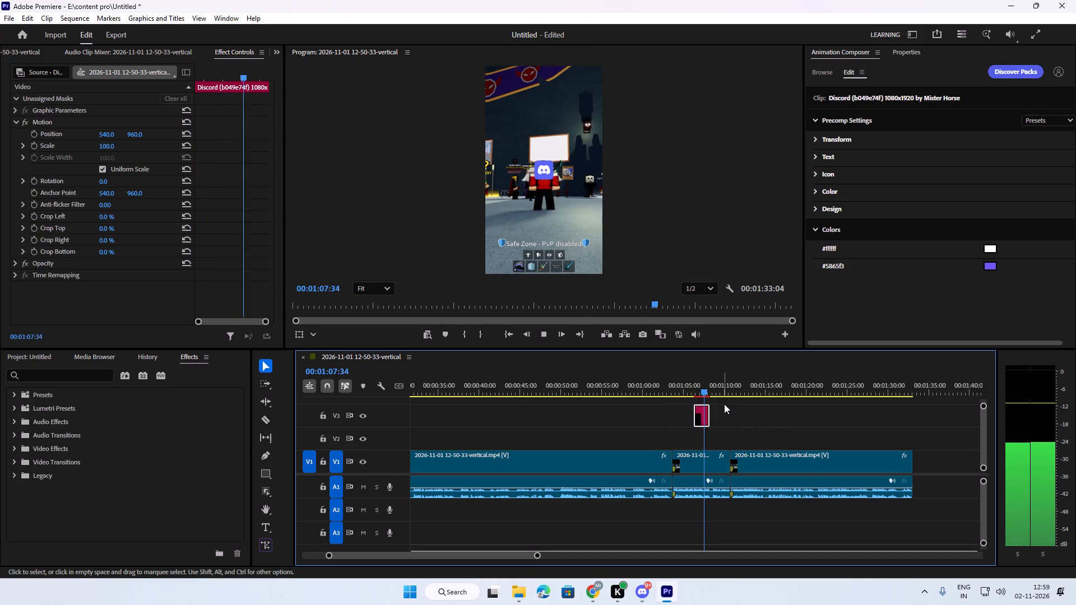
left_click_drag(727, 387, 698, 386)
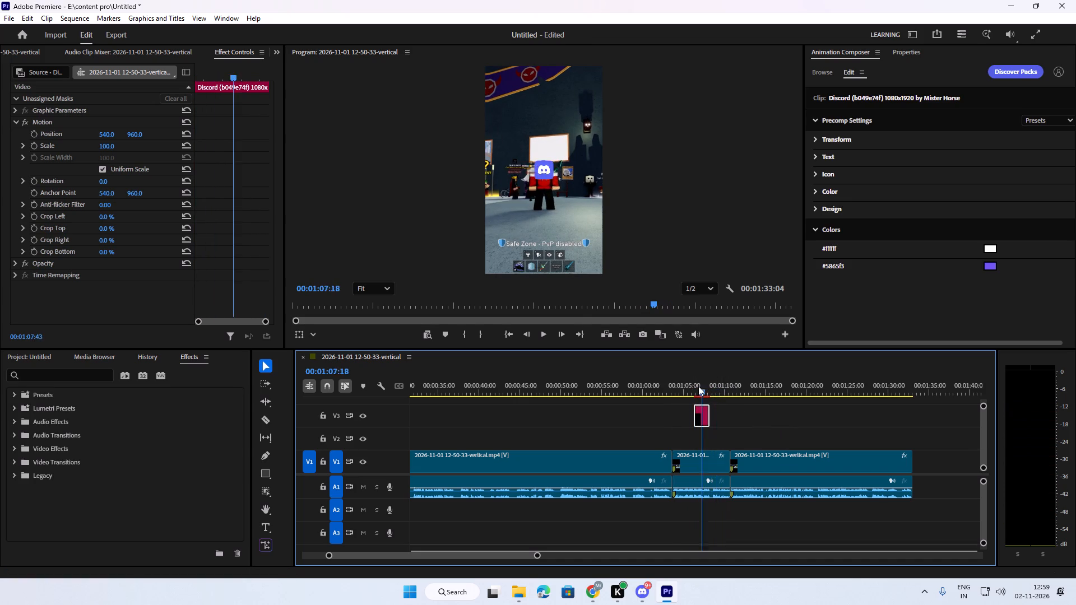
left_click_drag(698, 386, 693, 385)
key("space")
key("space")
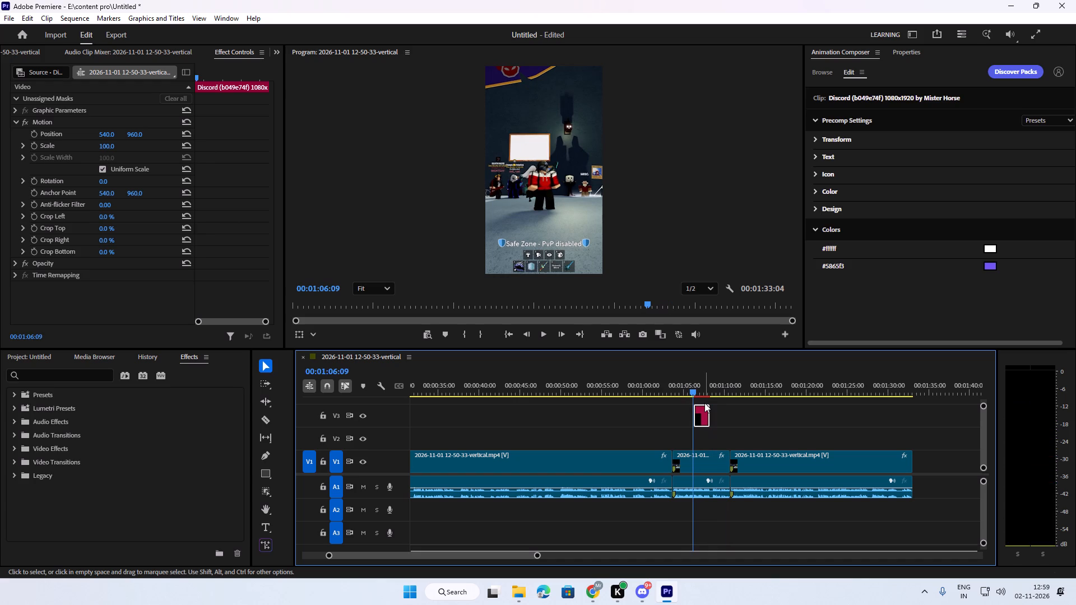
key("space")
key("space")
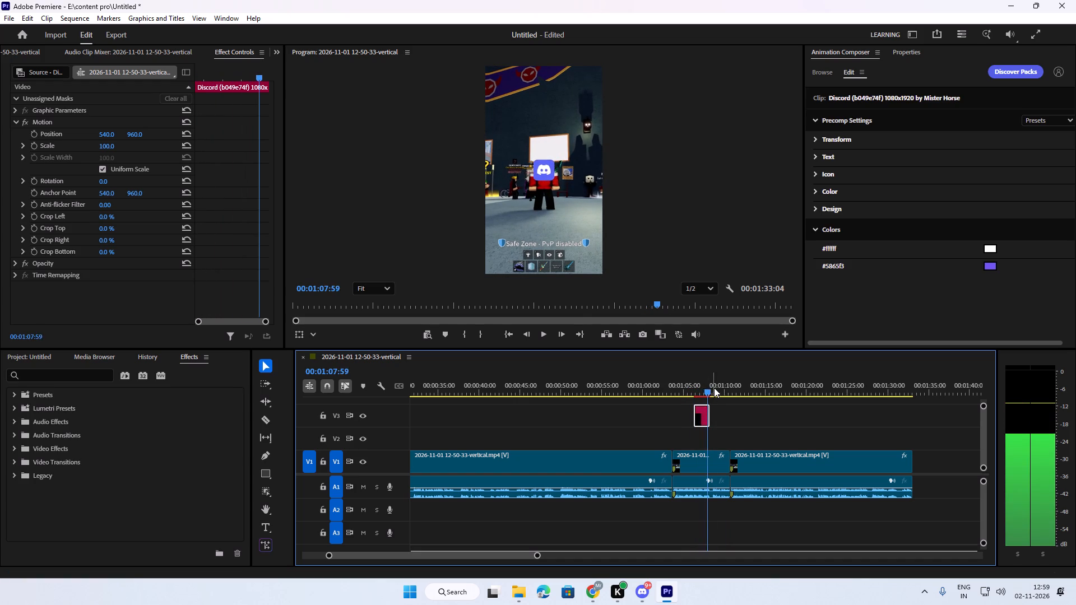
left_click(713, 388)
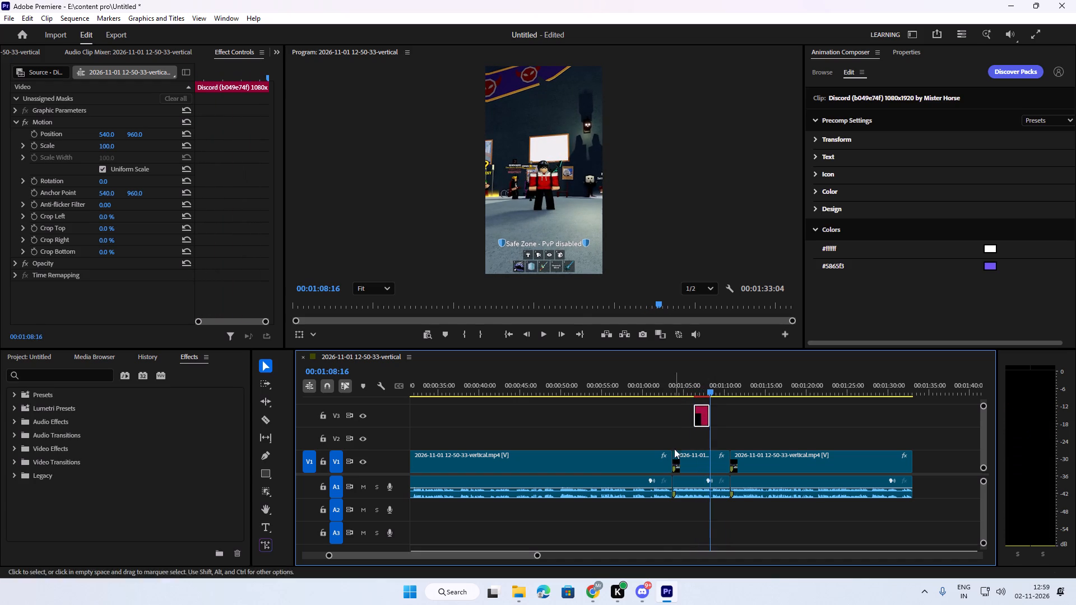
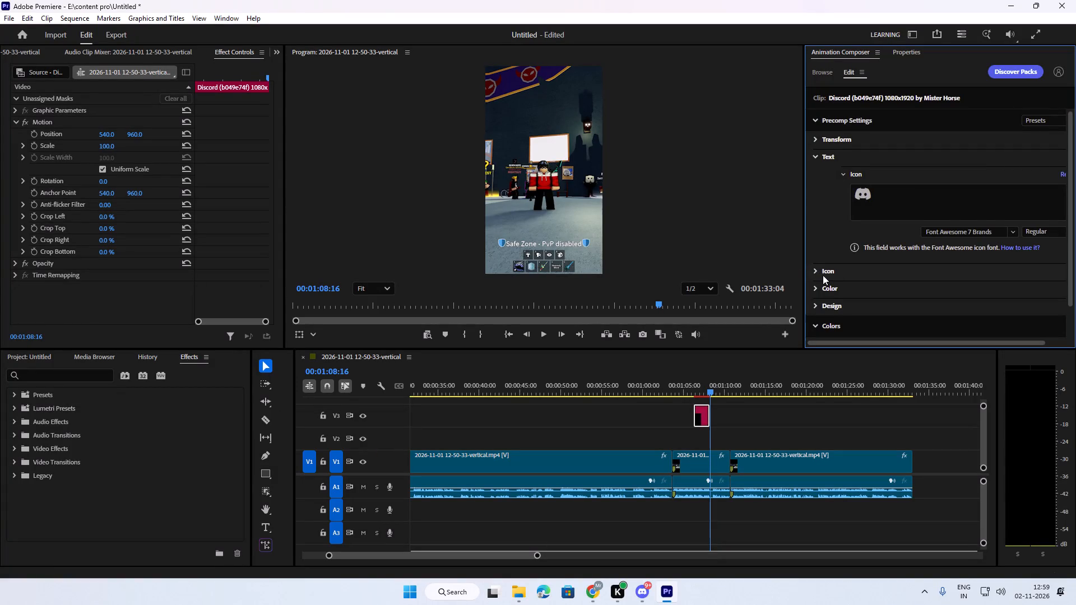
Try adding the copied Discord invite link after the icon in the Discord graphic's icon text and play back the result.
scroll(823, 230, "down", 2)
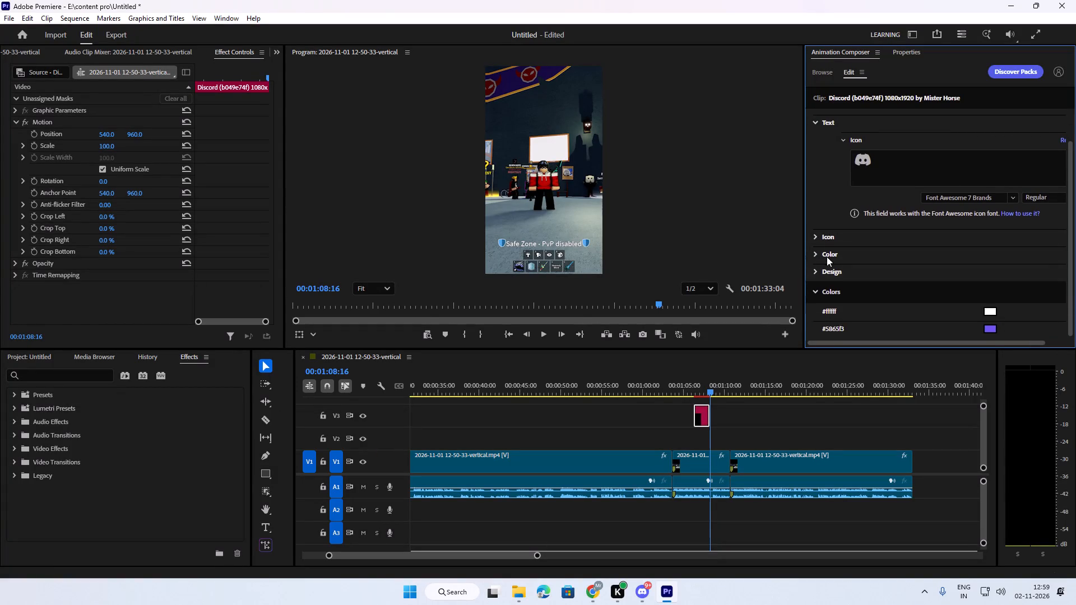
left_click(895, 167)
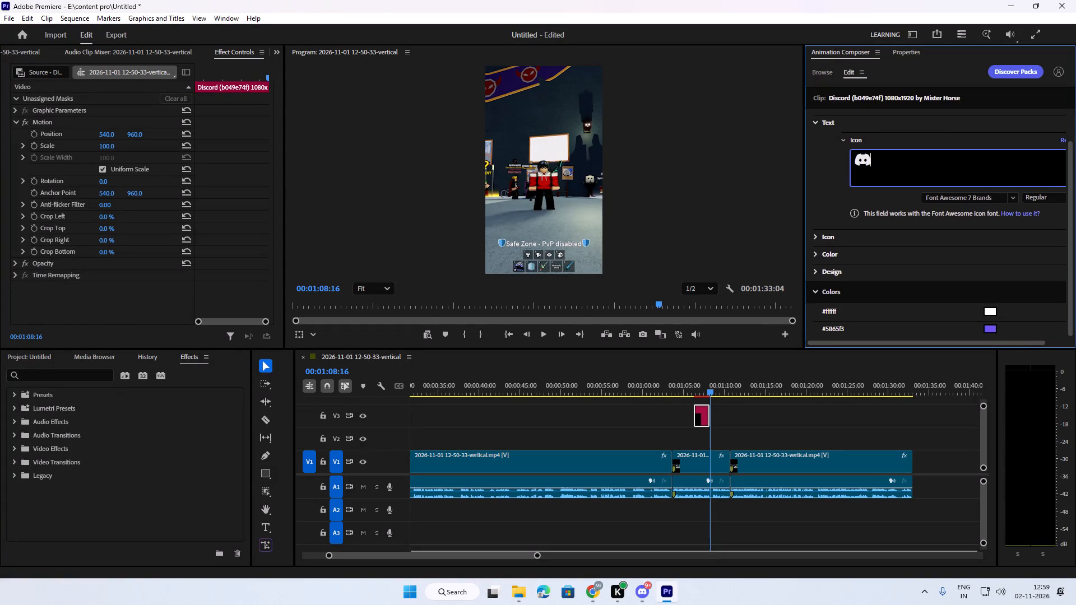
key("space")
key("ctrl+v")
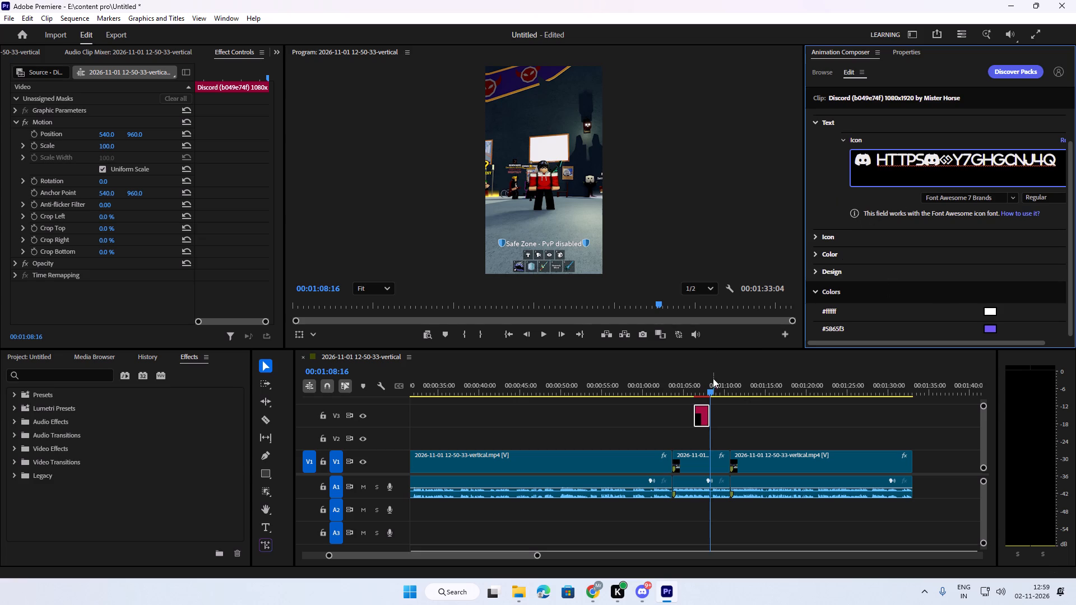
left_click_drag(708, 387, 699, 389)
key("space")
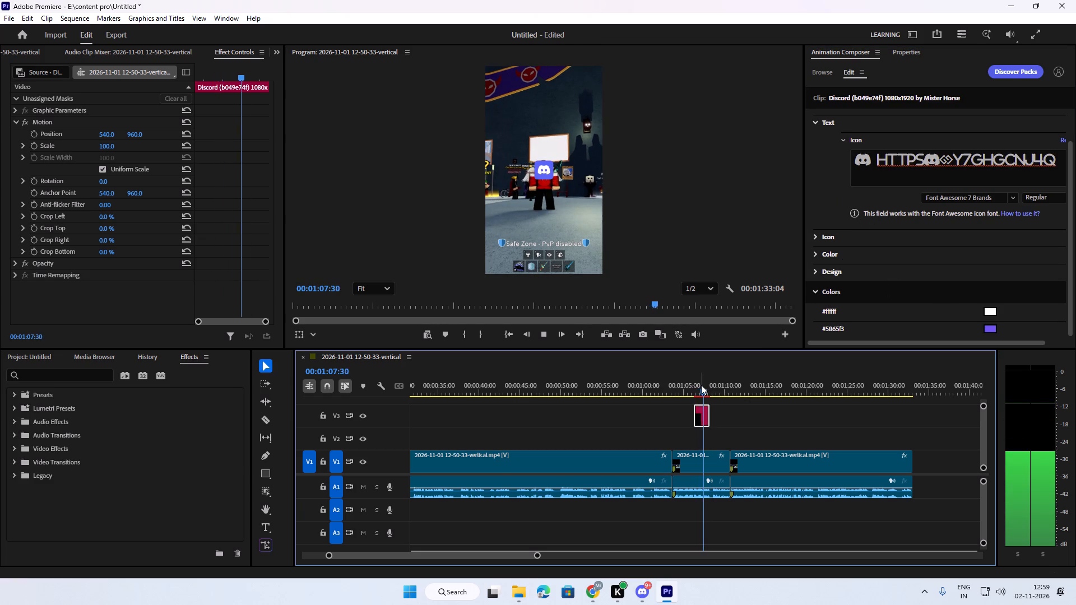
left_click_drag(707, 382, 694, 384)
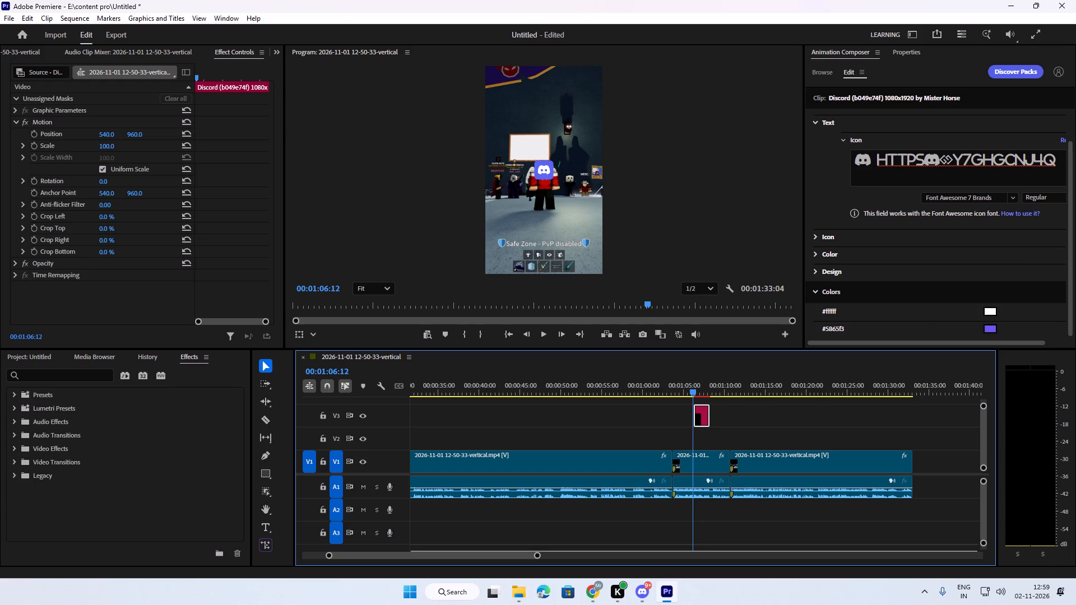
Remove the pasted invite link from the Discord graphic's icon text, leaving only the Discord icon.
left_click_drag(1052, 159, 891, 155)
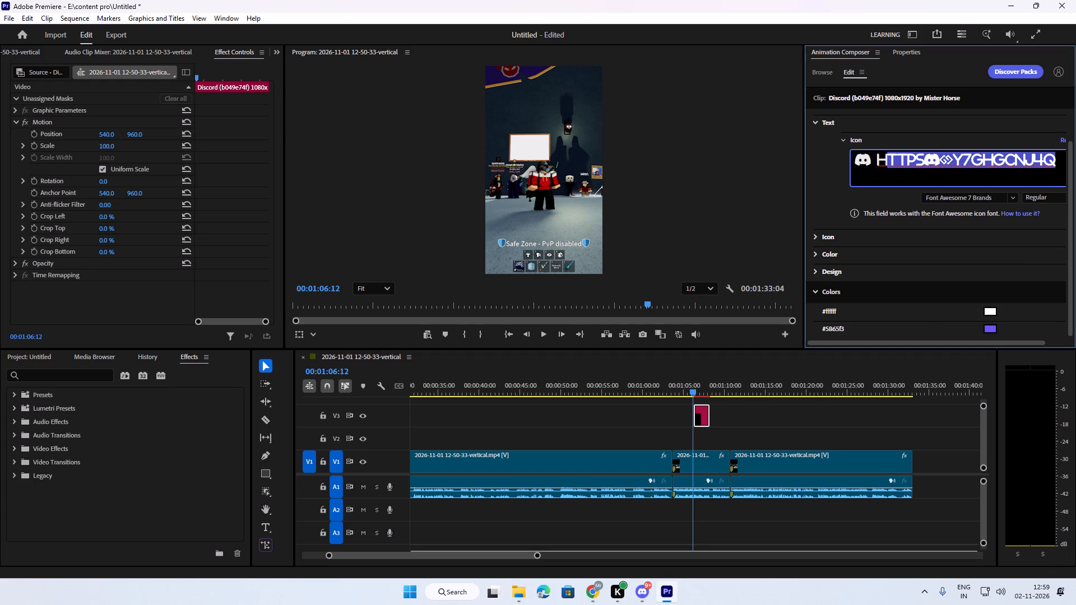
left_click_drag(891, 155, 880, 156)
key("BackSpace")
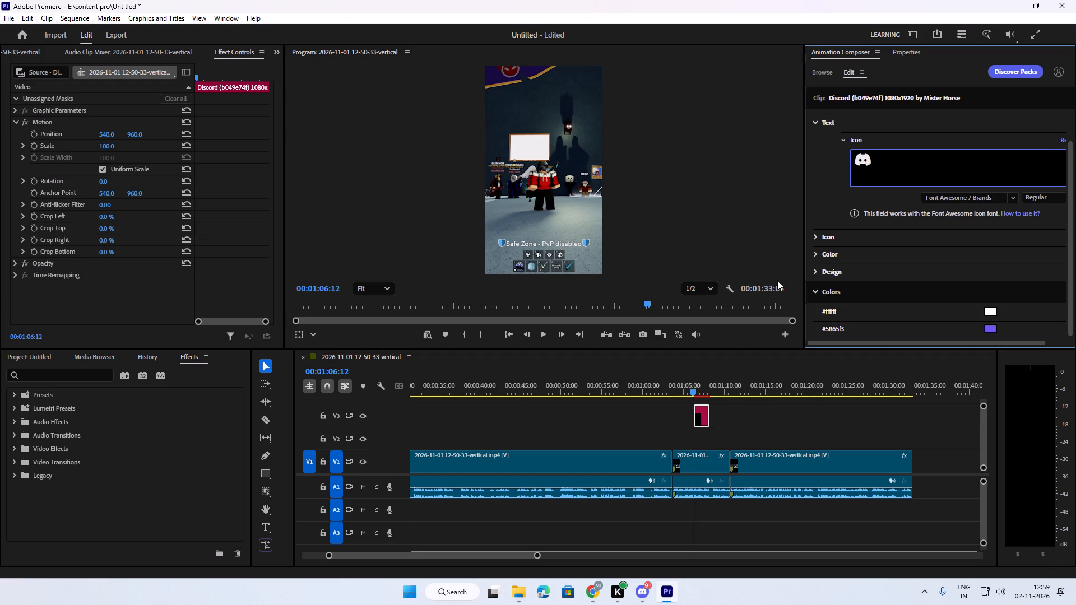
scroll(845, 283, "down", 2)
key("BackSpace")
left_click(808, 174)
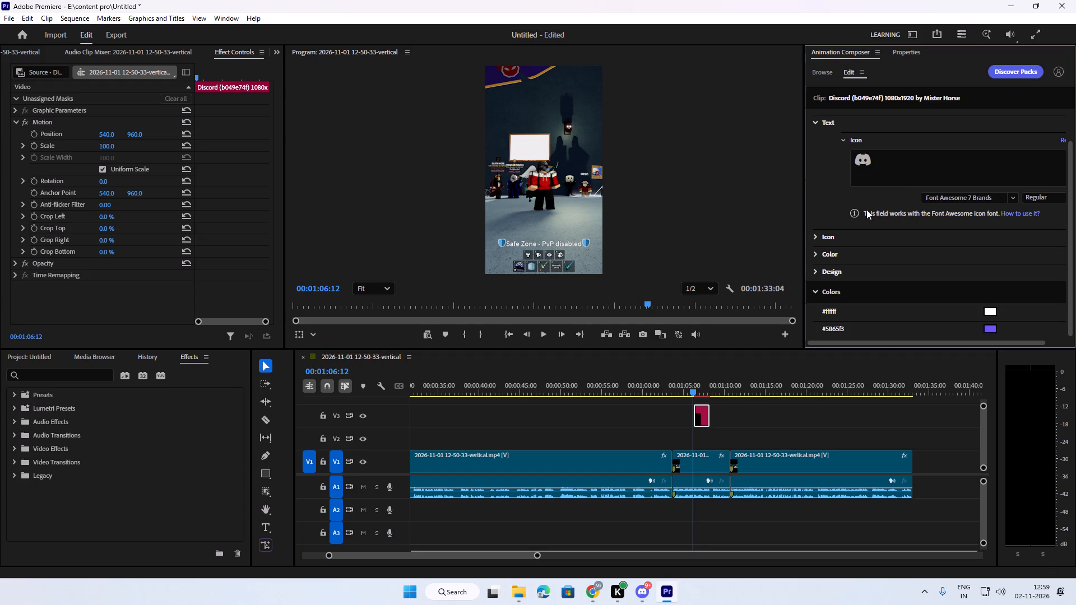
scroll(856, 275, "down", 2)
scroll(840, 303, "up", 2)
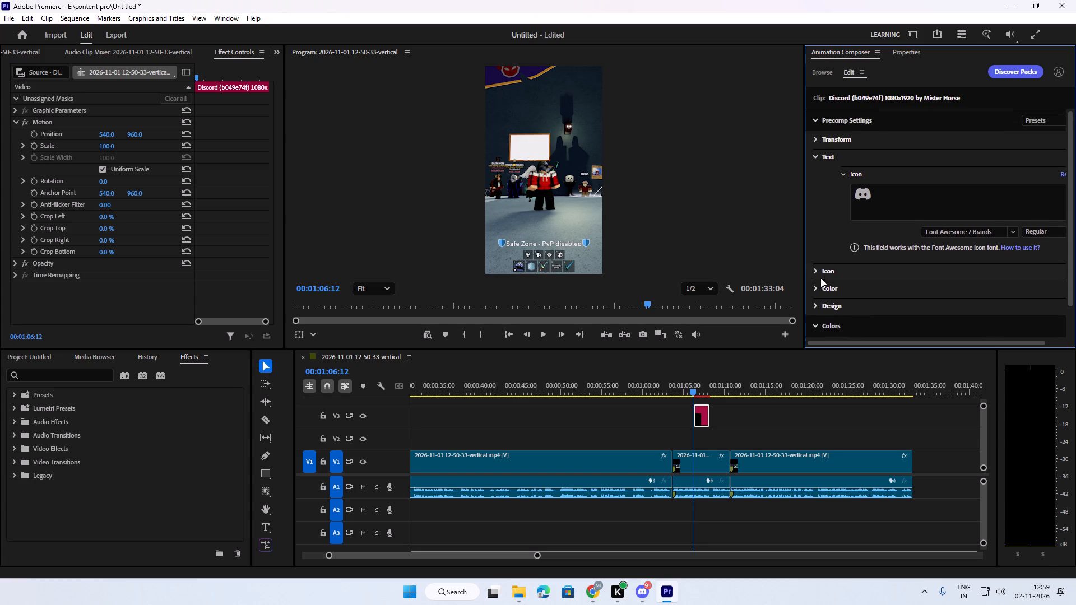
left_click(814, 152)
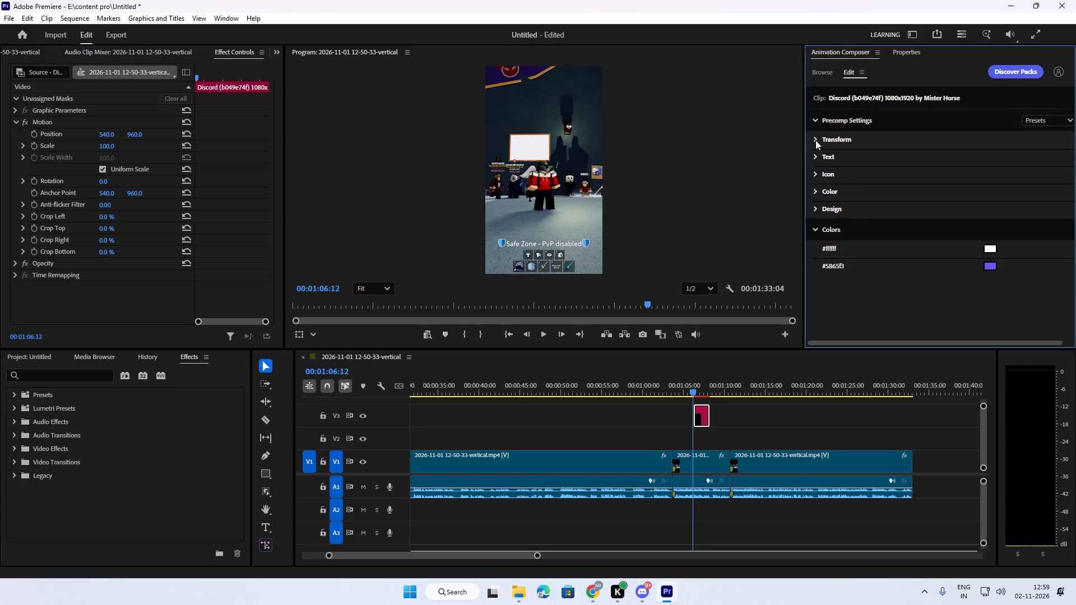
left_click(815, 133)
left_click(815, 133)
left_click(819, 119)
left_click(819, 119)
Play back the Discord logo on V3 from 00:01:05:52 to check how its icon animates.
left_click(694, 385)
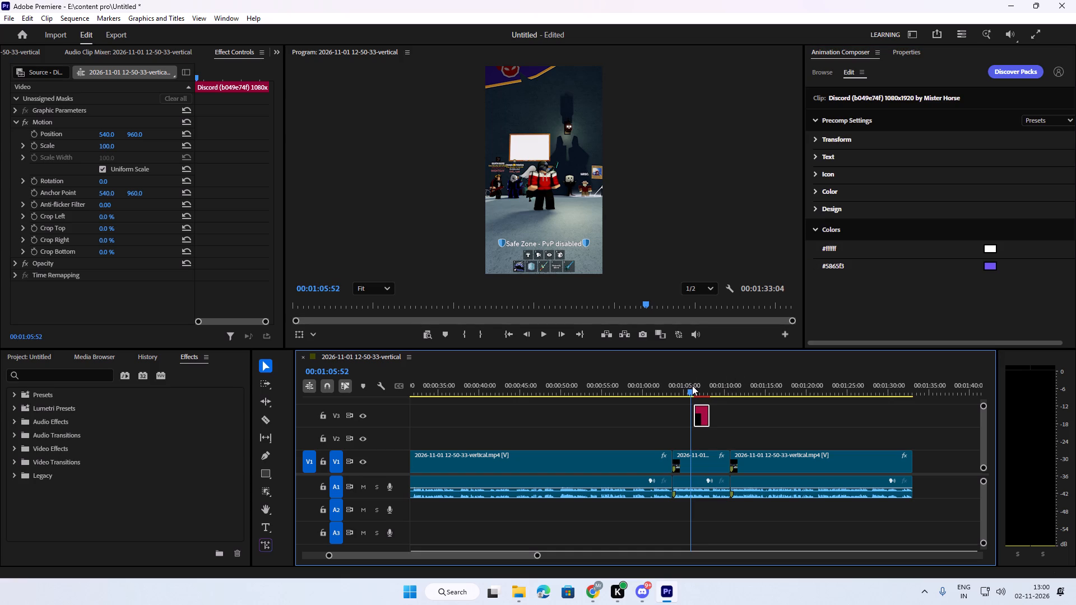
key("space")
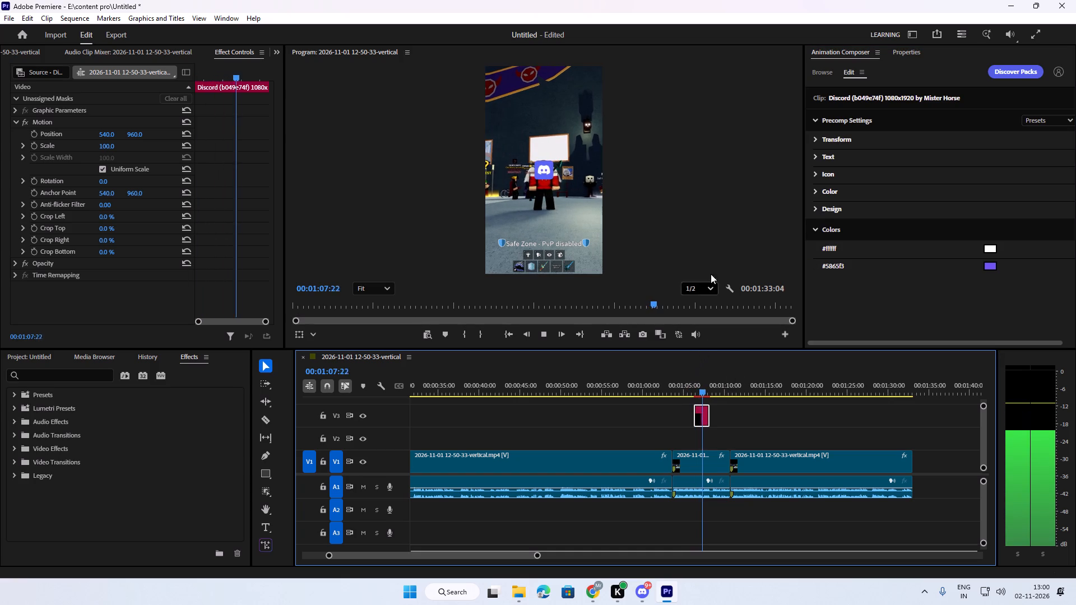
key("space")
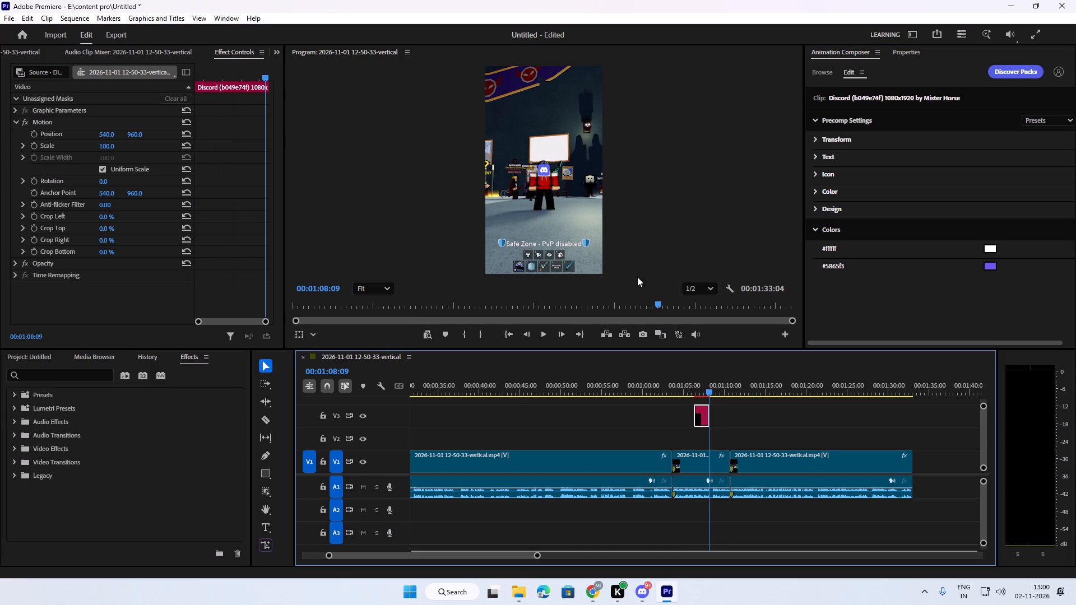
key("space")
Raise the Discord logo graphic above the character by setting its vertical position to 496, checking it at 00:01:06:53.
left_click_drag(718, 387, 701, 388)
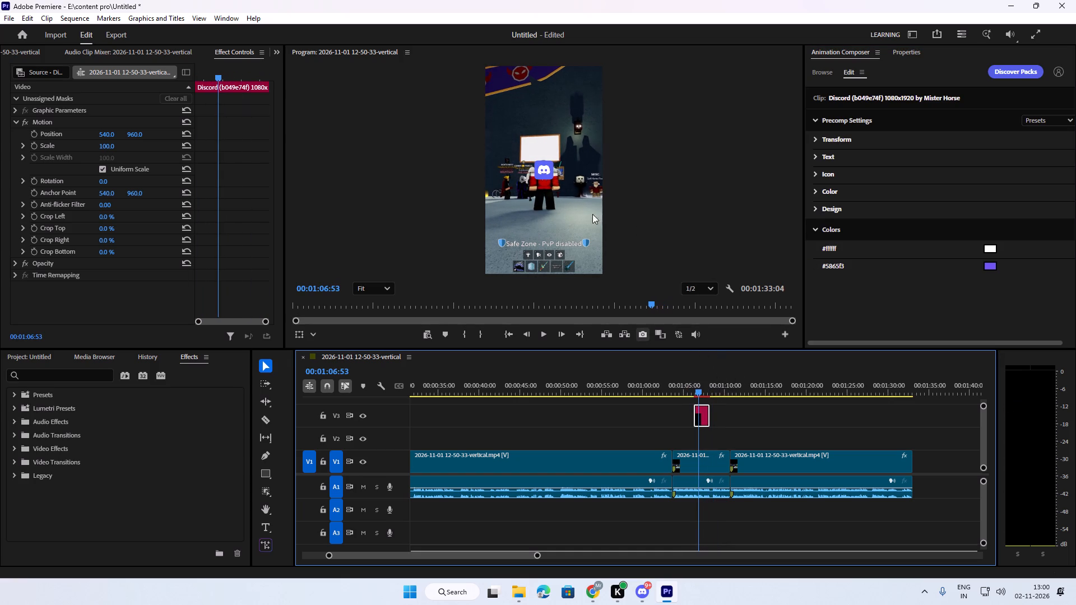
double_click(545, 172)
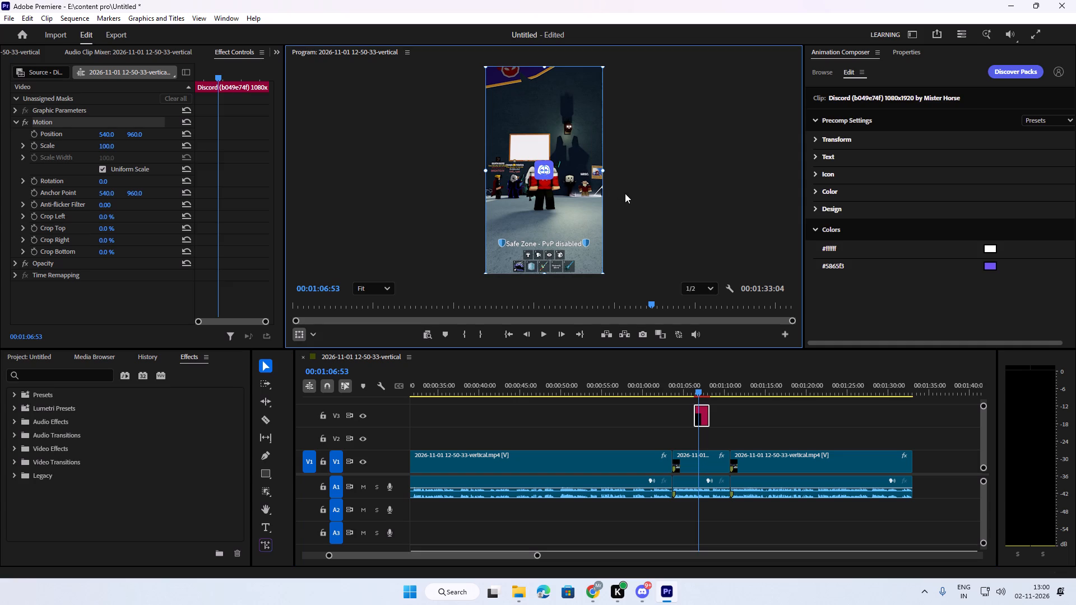
left_click(898, 54)
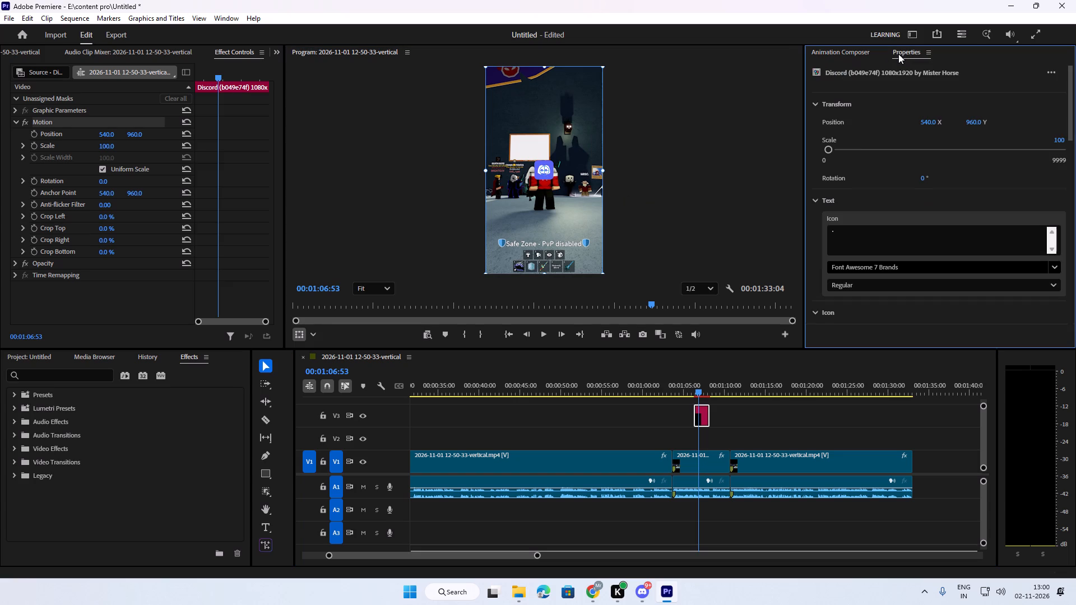
left_click(837, 59)
left_click(842, 54)
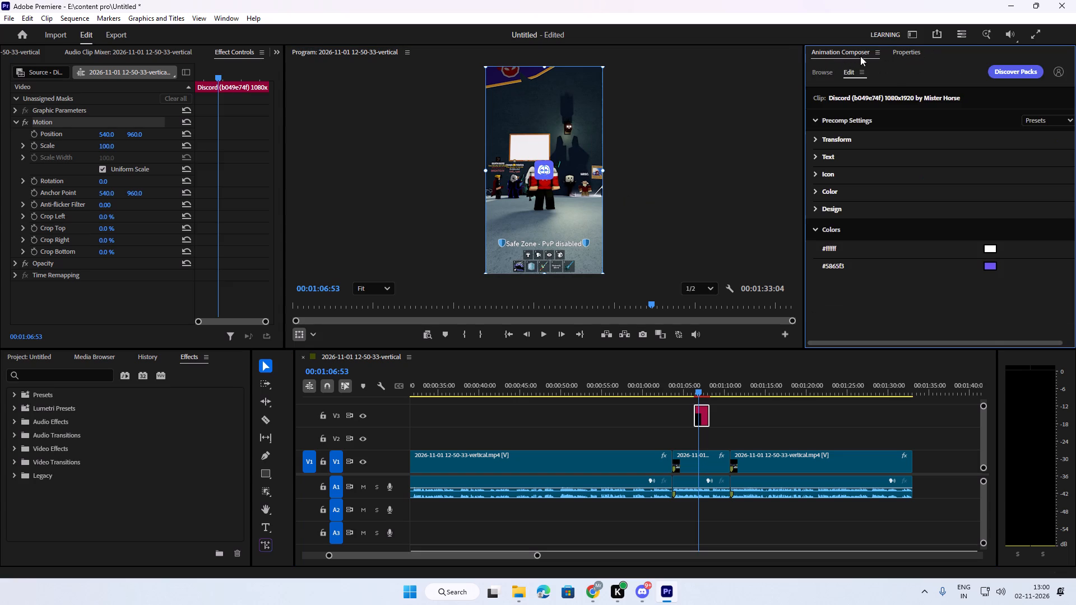
left_click(893, 53)
left_click_drag(1073, 115, 1073, 143)
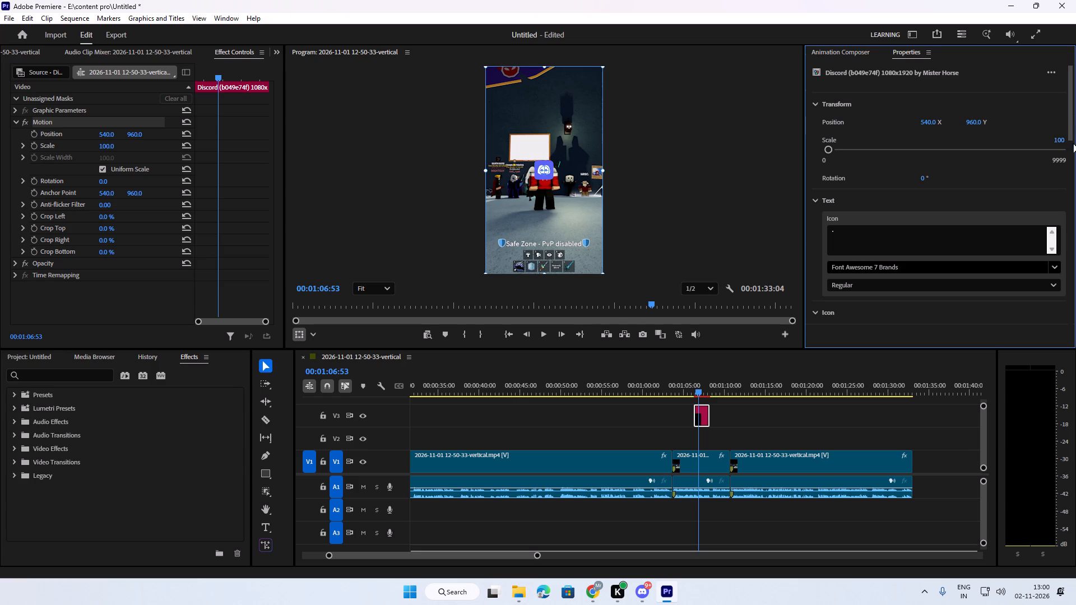
left_click_drag(1073, 143, 1070, 175)
left_click_drag(1072, 132, 1065, 281)
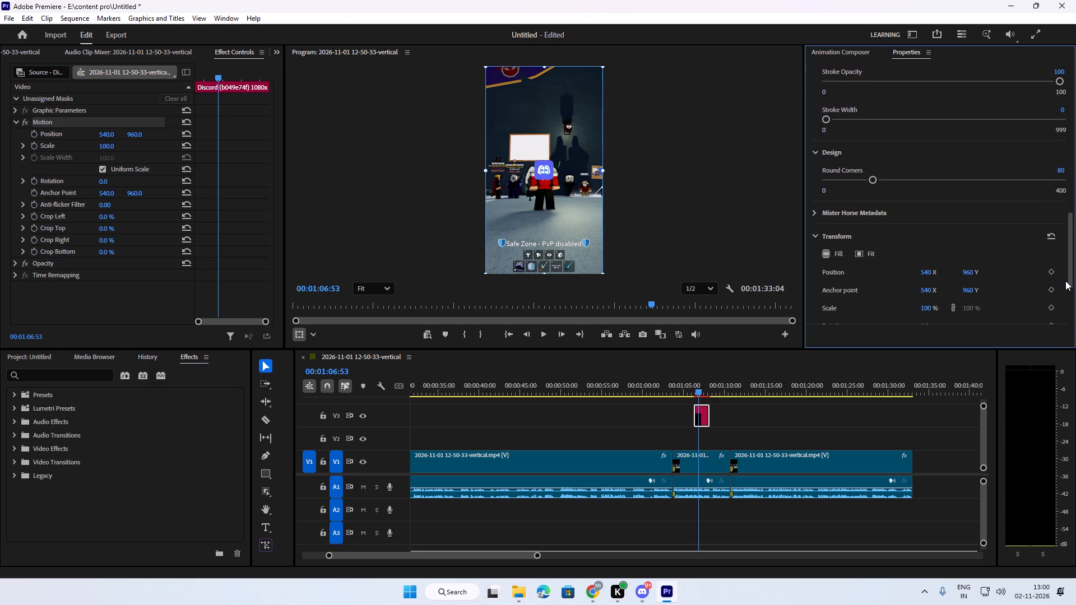
left_click_drag(1065, 281, 1064, 292)
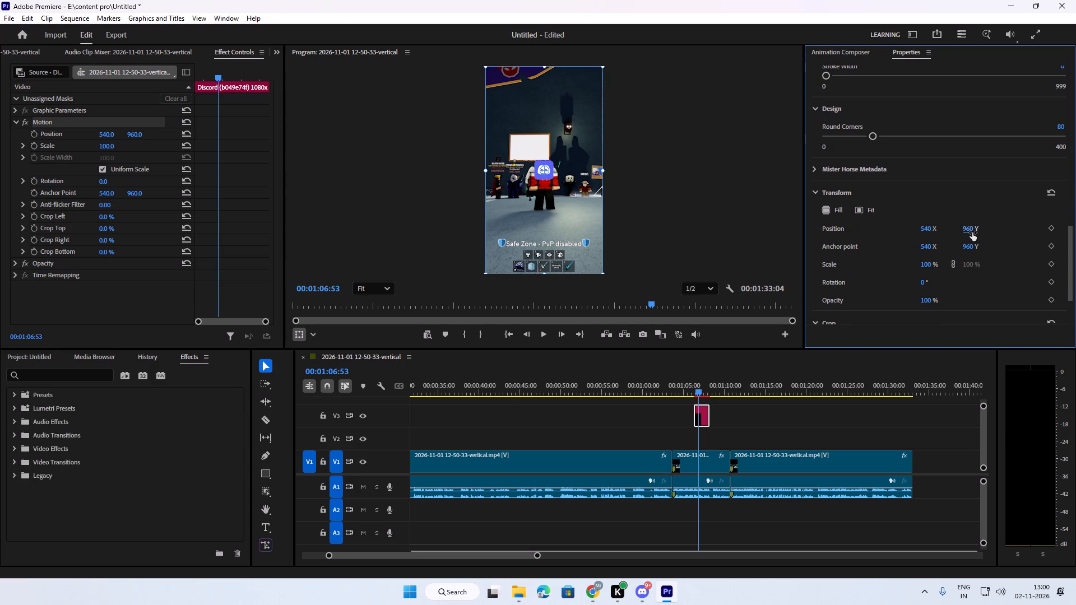
left_click_drag(966, 232, 813, 224)
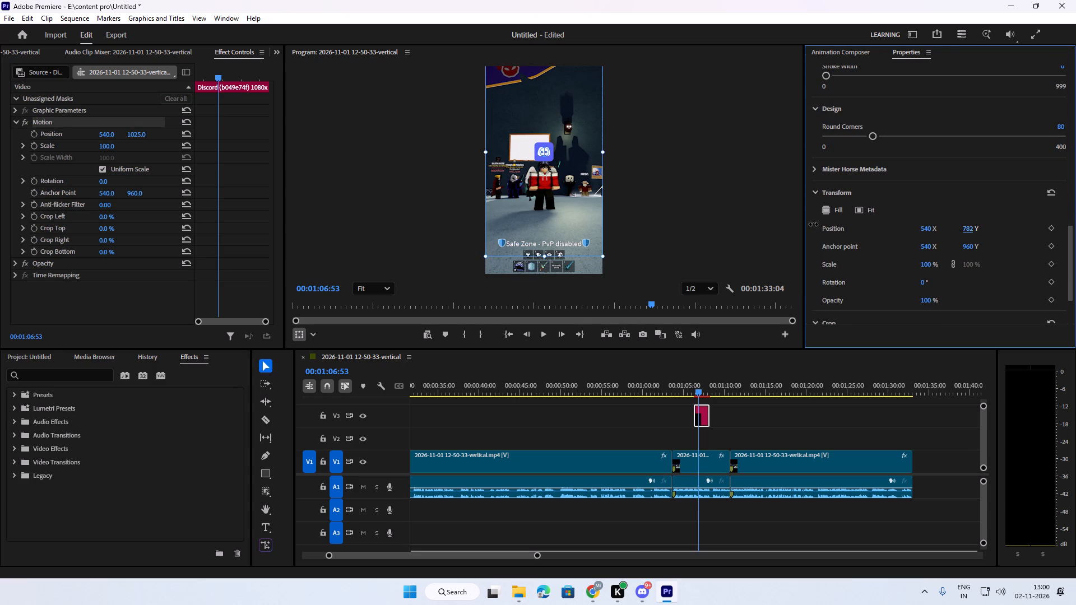
left_click_drag(813, 224, 696, 221)
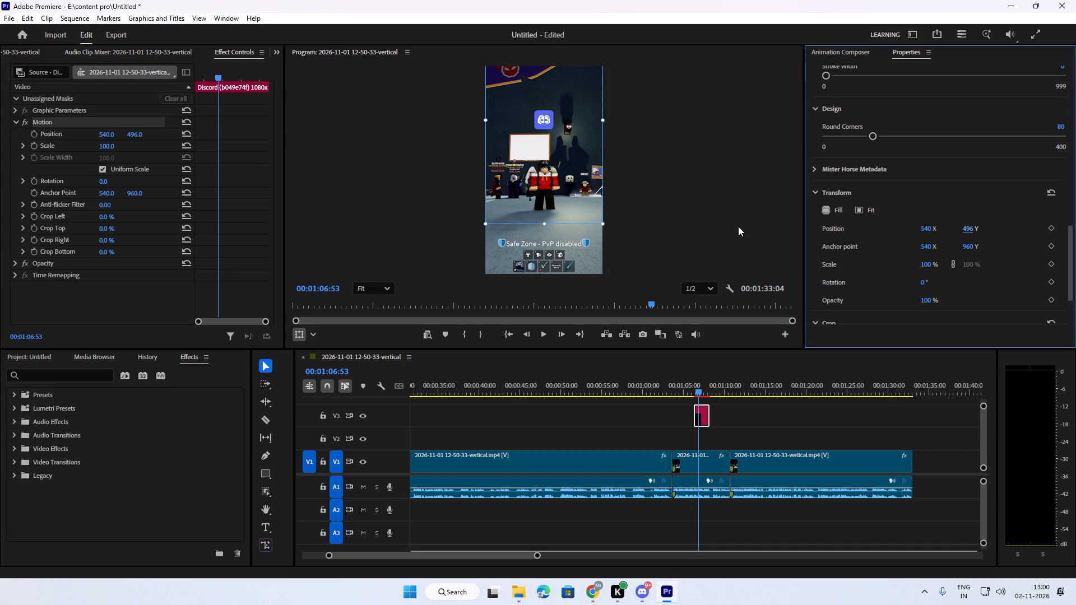
Play back the raised Discord logo on V3 and the footage after it to about 00:01:12:28.
key("space")
left_click_drag(703, 384, 687, 384)
left_click_drag(711, 386, 695, 390)
key("space")
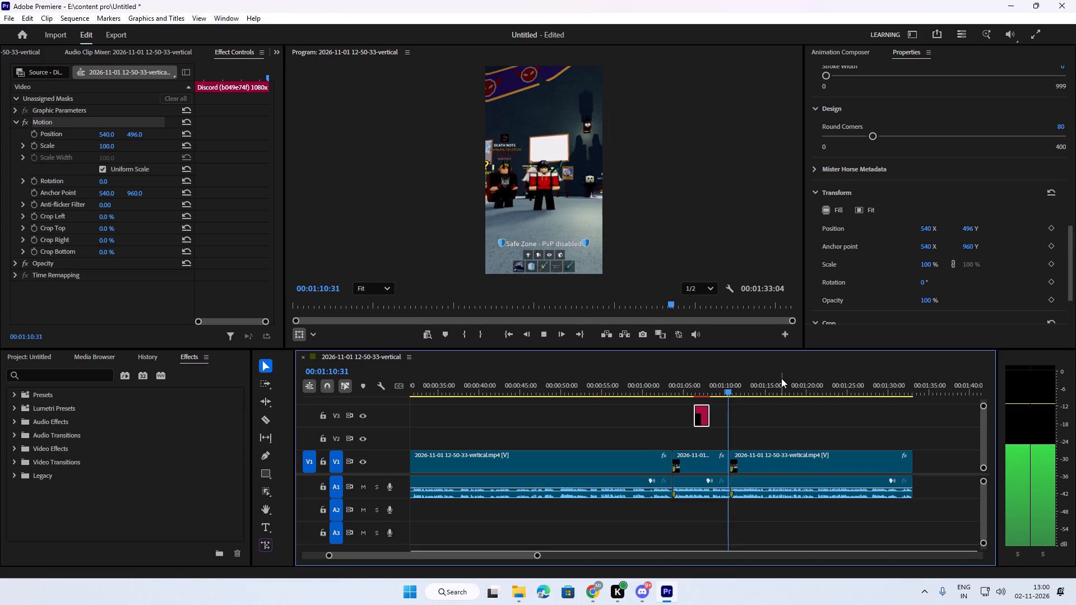
key("space")
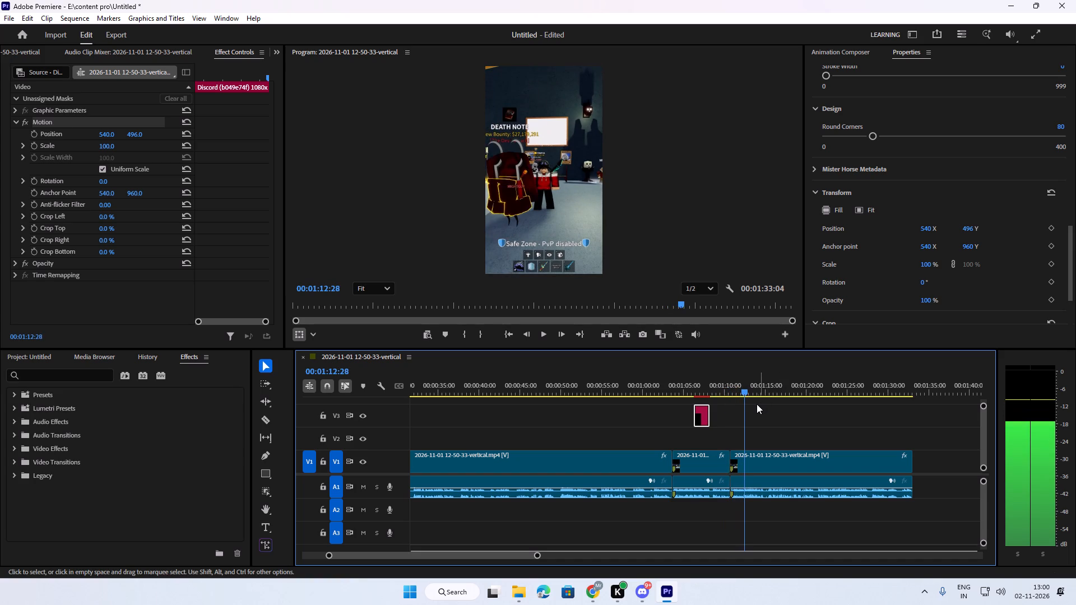
Review the footage from about 00:01:12:28 to past 00:01:17:25 and return the playhead to 00:01:15:32.
key("space")
key("space")
key("space")
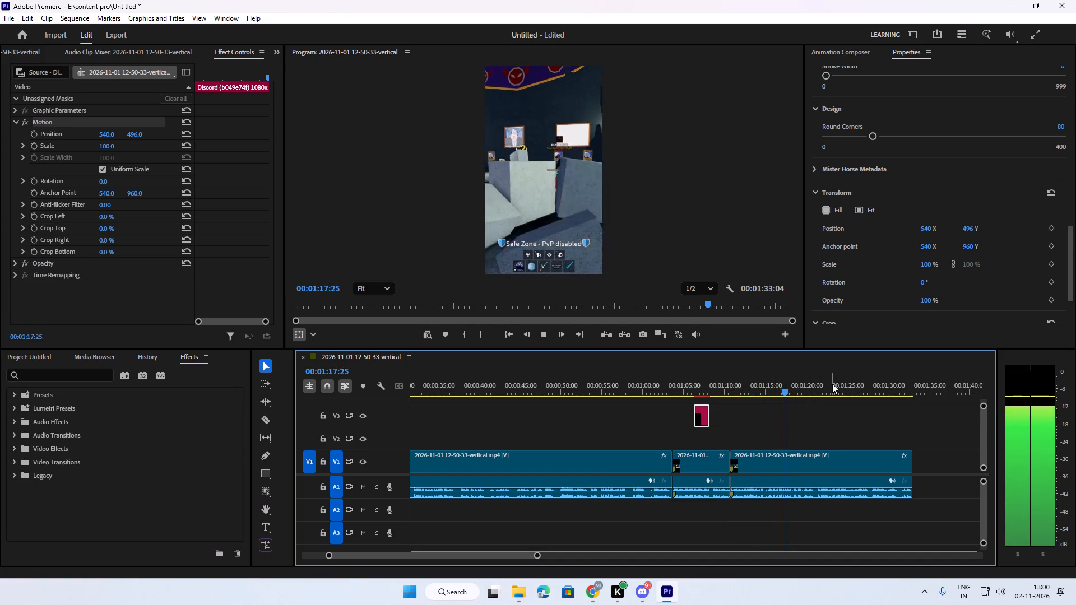
left_click_drag(801, 393, 790, 394)
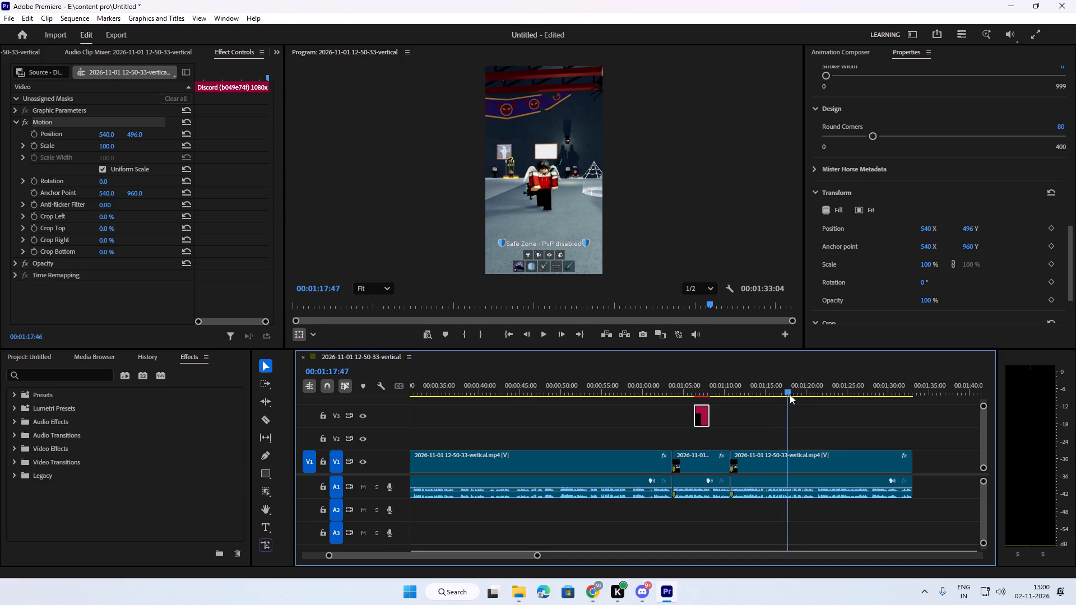
left_click_drag(790, 394, 772, 397)
Select the green K logo image no-bg.png among the project's media.
left_click(44, 362)
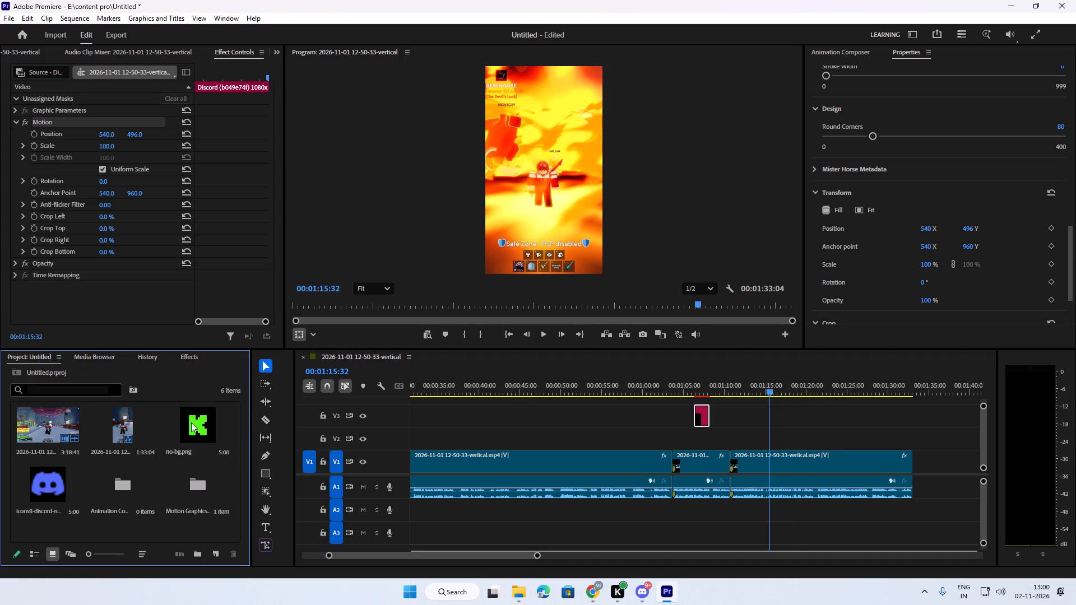
left_click(183, 427)
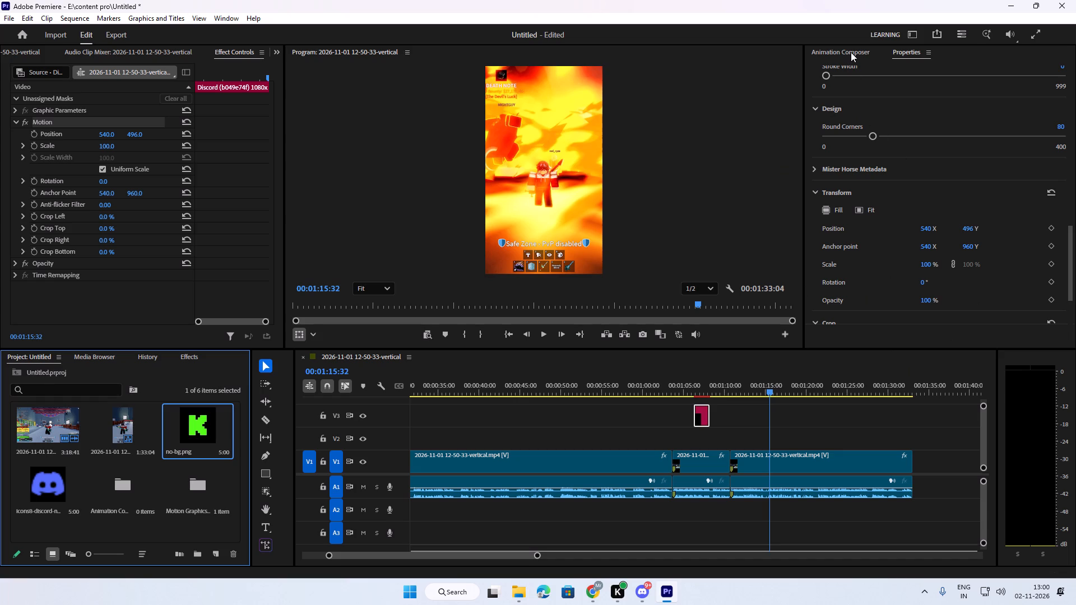
Play the footage from 00:01:15:32 past 00:01:22:09 and return the playhead to 00:01:21:25, where the character faces away.
key("space")
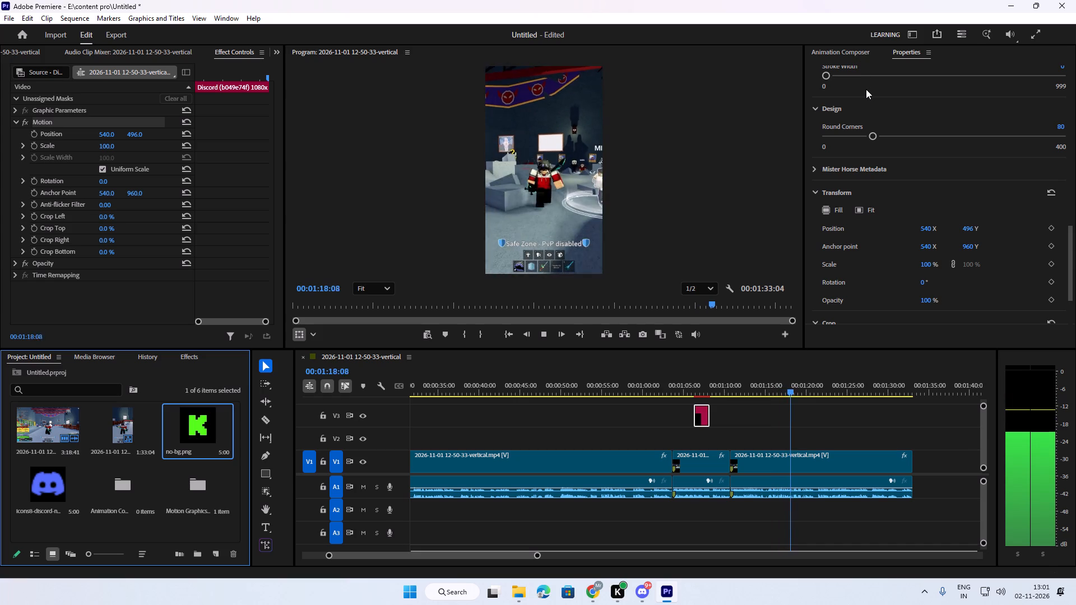
left_click(858, 47)
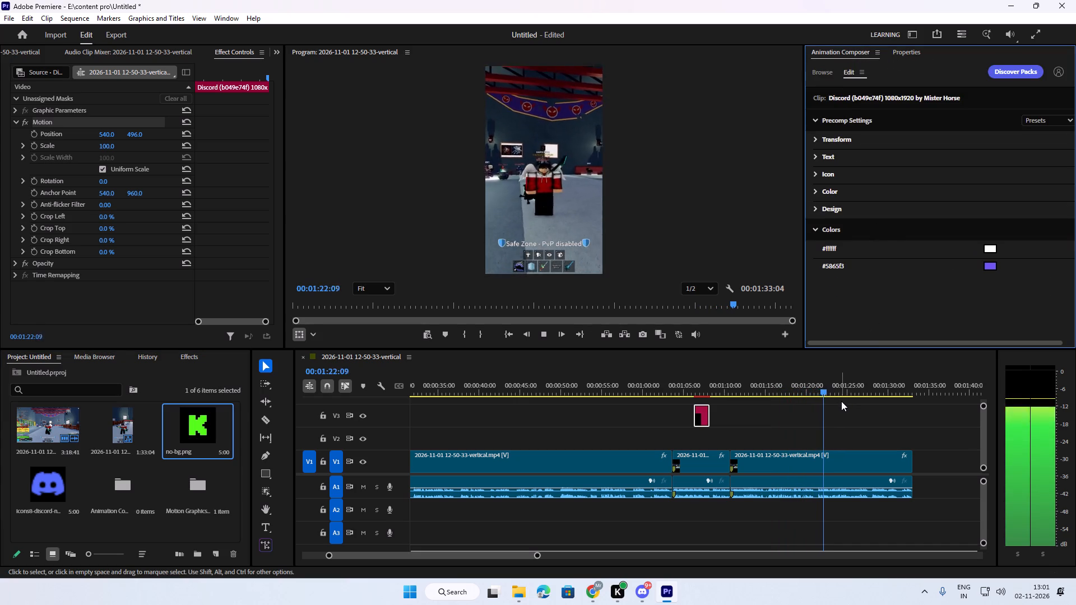
left_click_drag(832, 385, 818, 389)
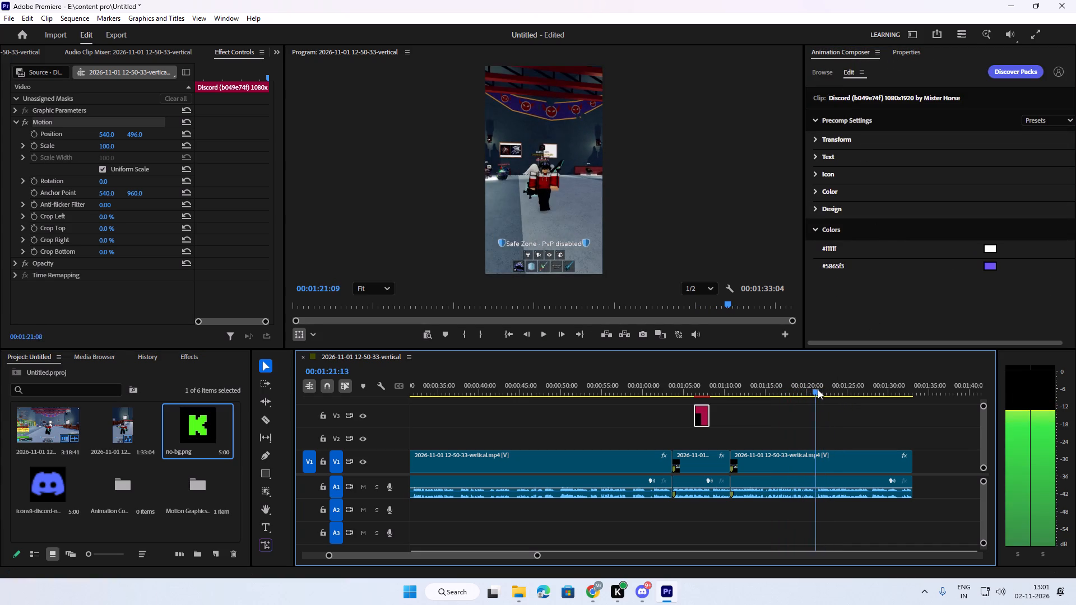
left_click_drag(818, 389, 819, 389)
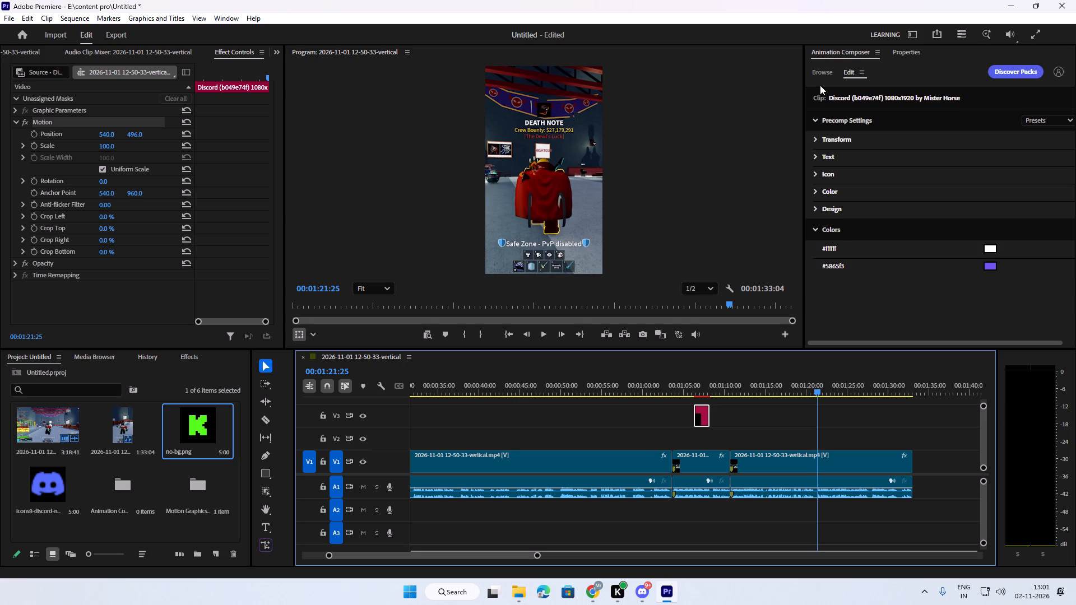
Browse Animation Composer's social media presets, covering the logos, the icons, and the universal and Discord lower thirds.
left_click(894, 51)
left_click(839, 52)
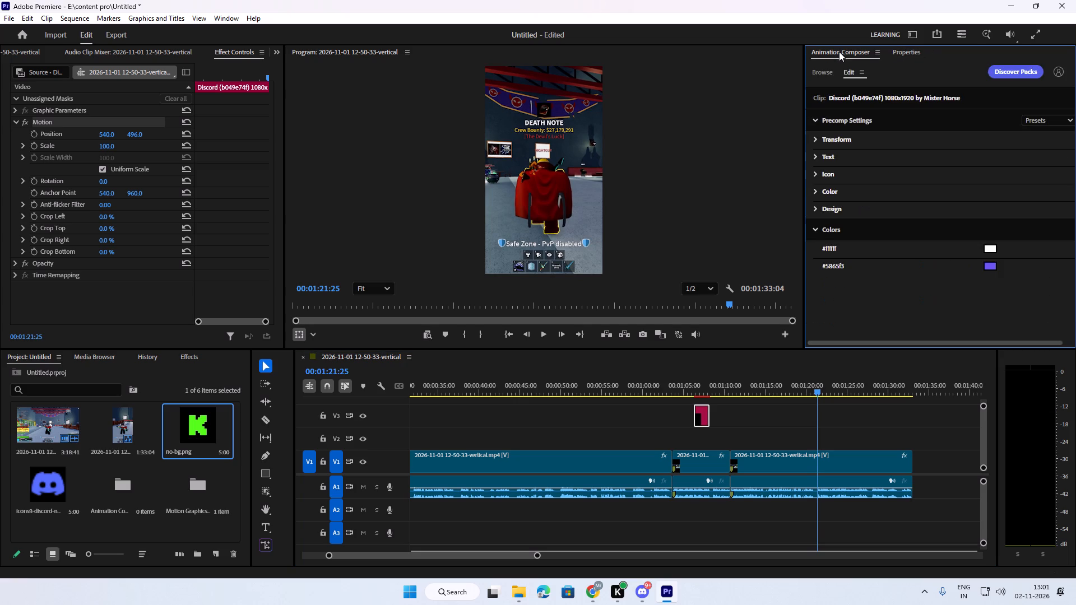
left_click(825, 68)
scroll(1002, 286, "down", 4)
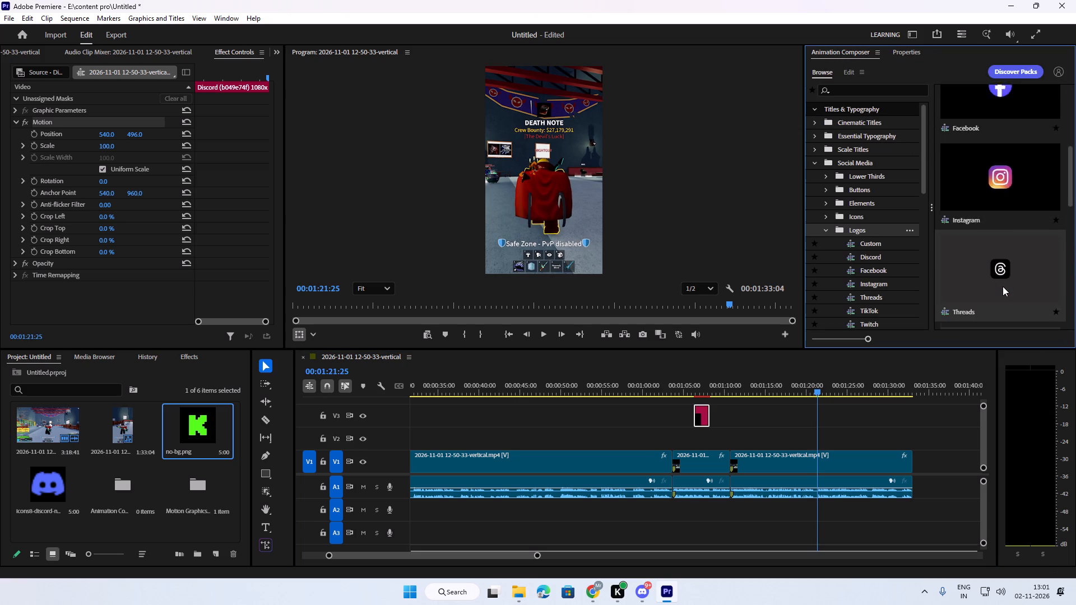
scroll(1003, 286, "down", 12)
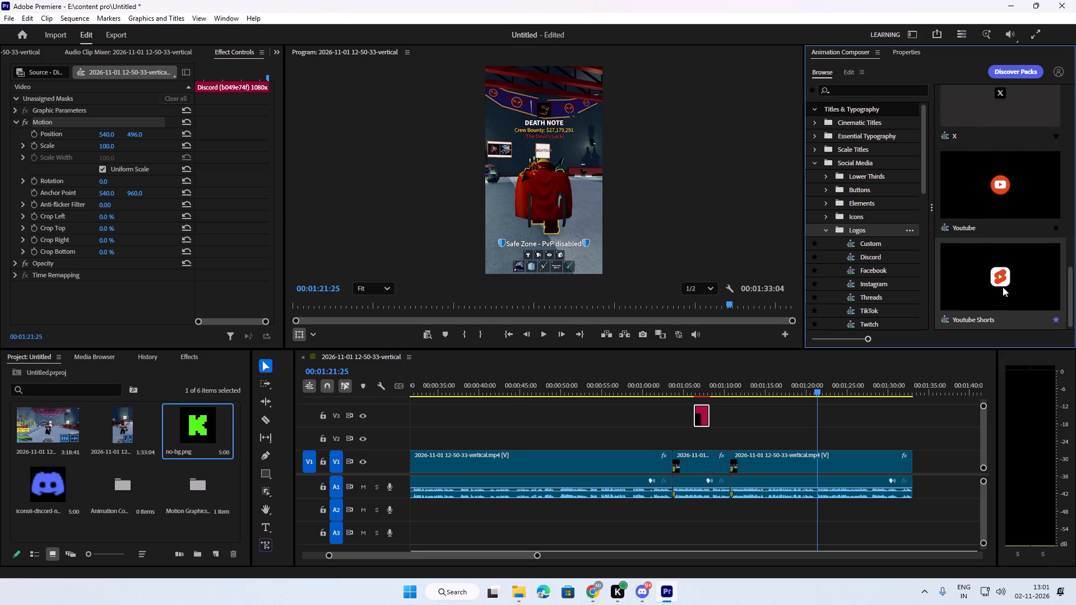
left_click(826, 231)
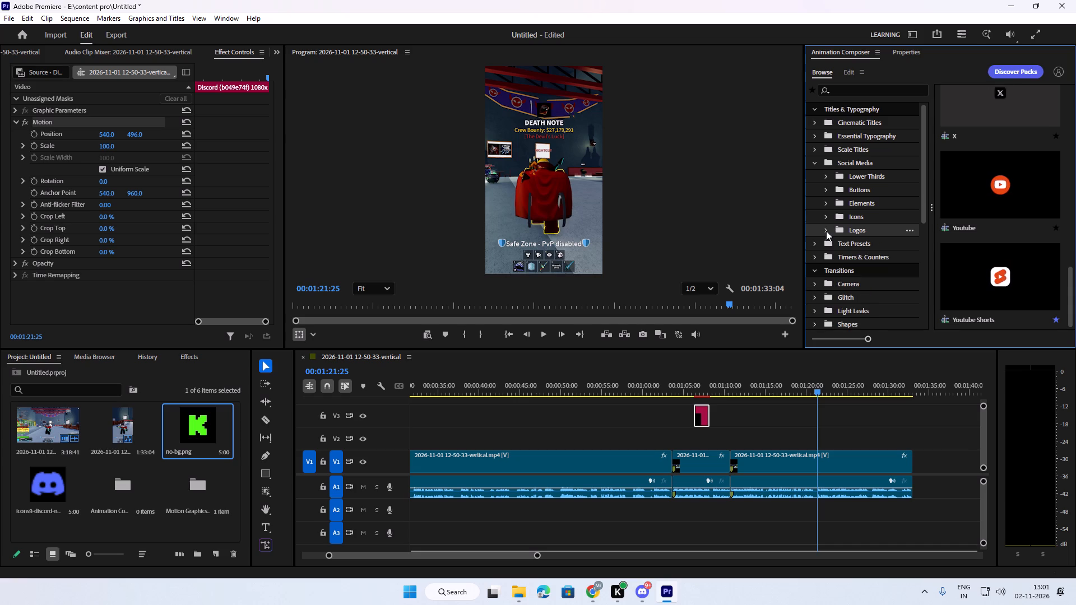
left_click(831, 213)
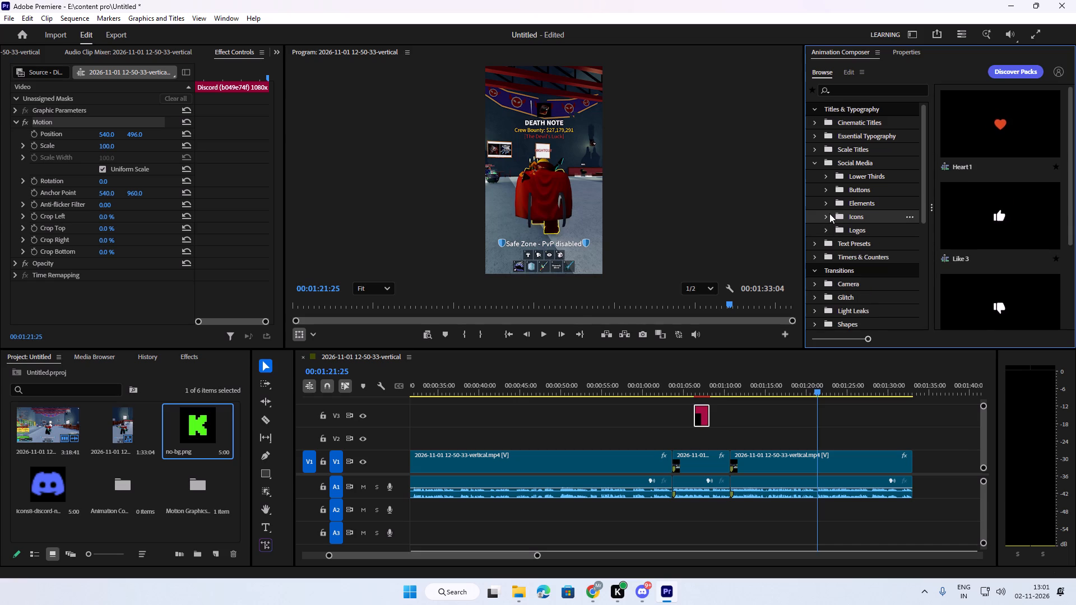
left_click(828, 213)
left_click(828, 213)
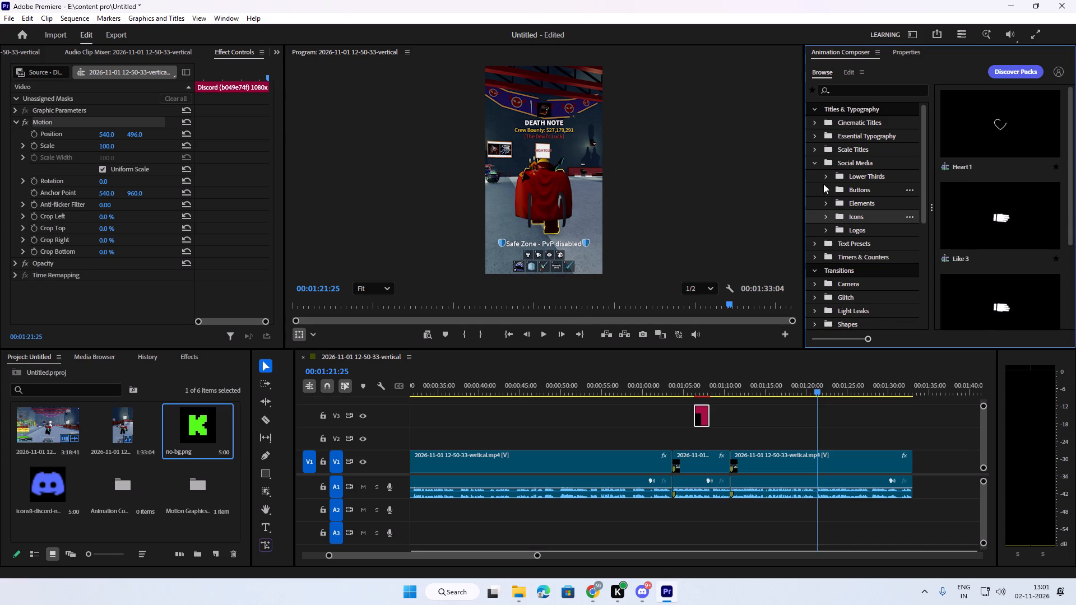
left_click(825, 178)
left_click(866, 189)
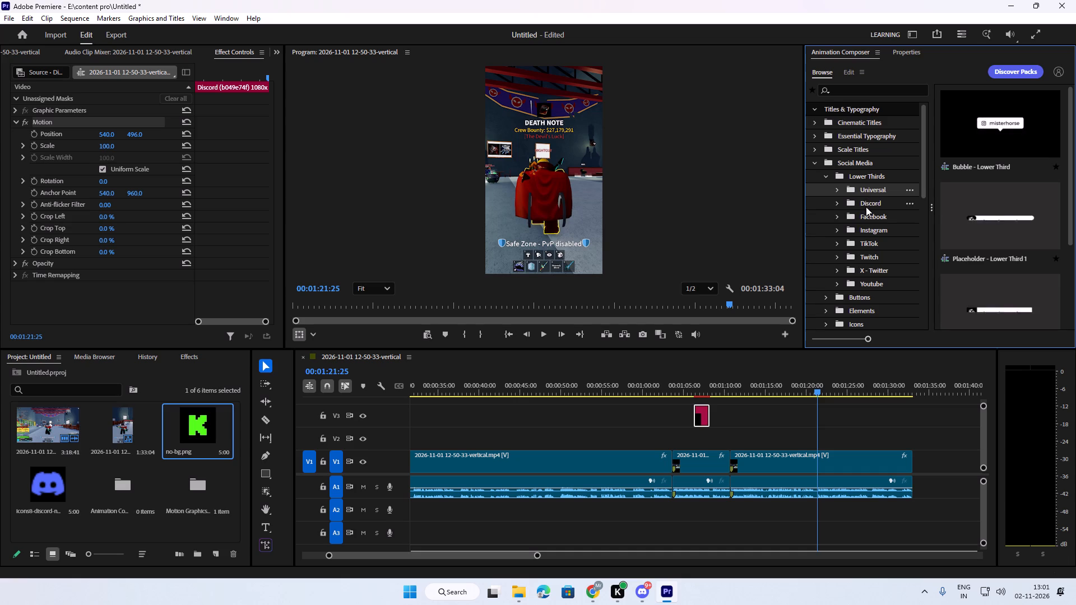
left_click(866, 207)
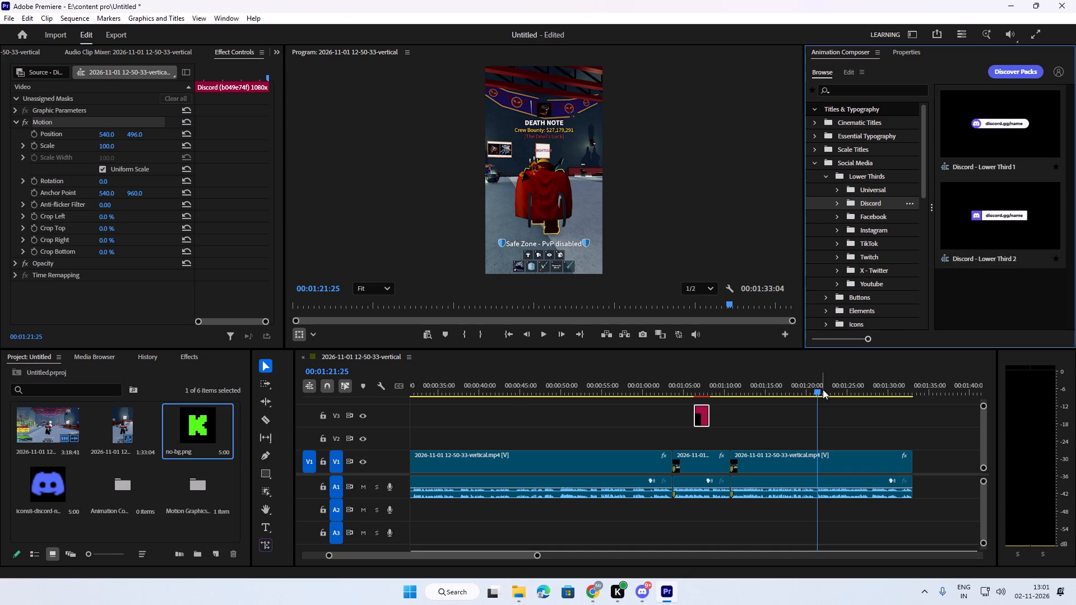
Delete the Discord logo graphic from V3, leaving the playhead at 00:01:06:45.
left_click_drag(822, 389, 699, 394)
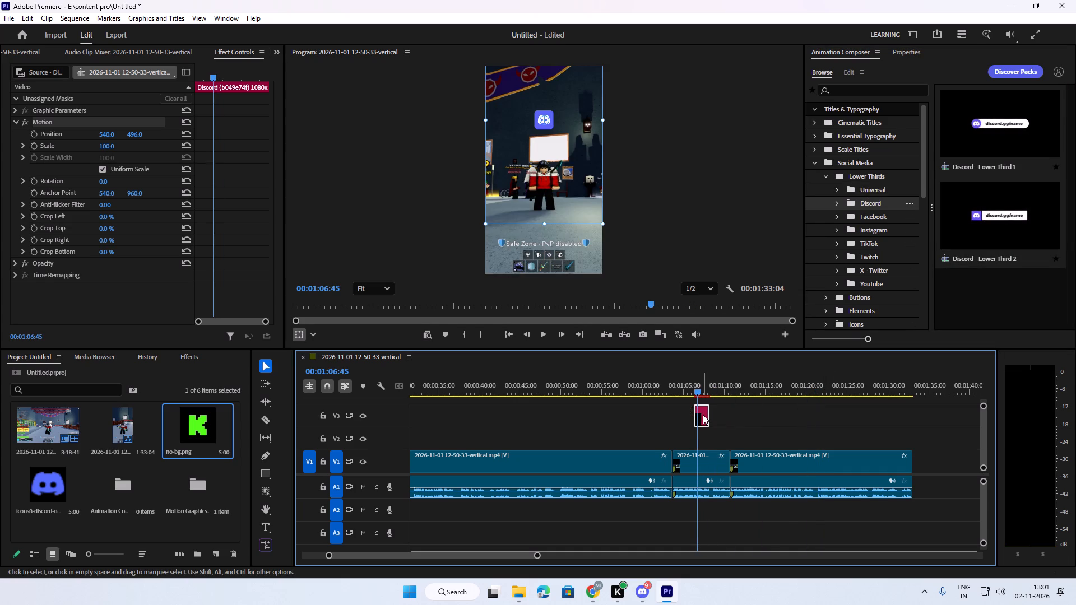
left_click(703, 415)
key("BackSpace")
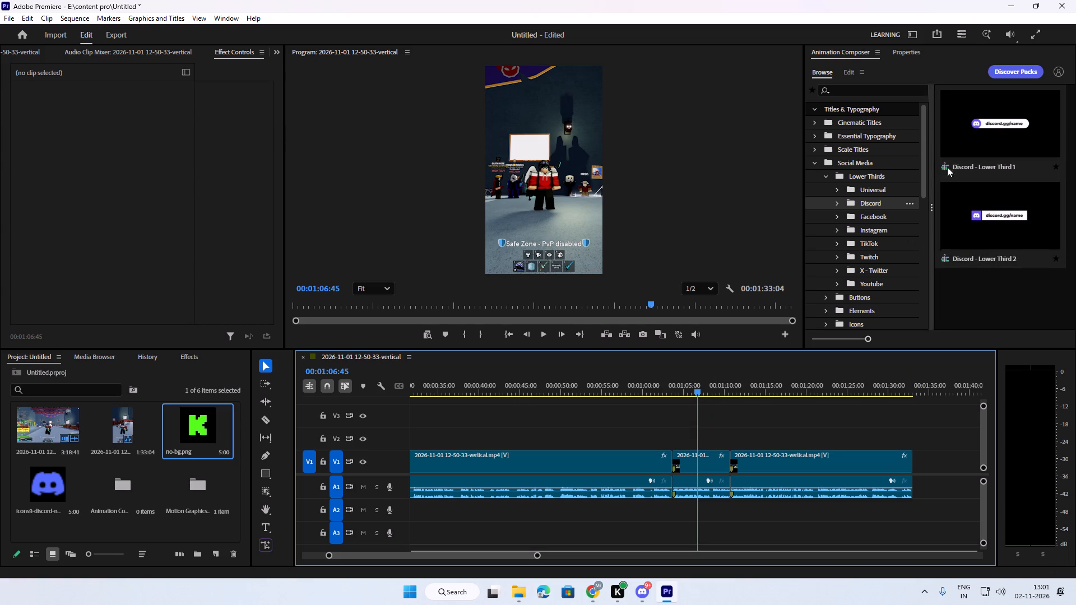
Place the Discord - Lower Third 1 preset on V2 at 00:01:06:45 and preview its animation to 00:01:07:44.
left_click_drag(991, 131, 695, 431)
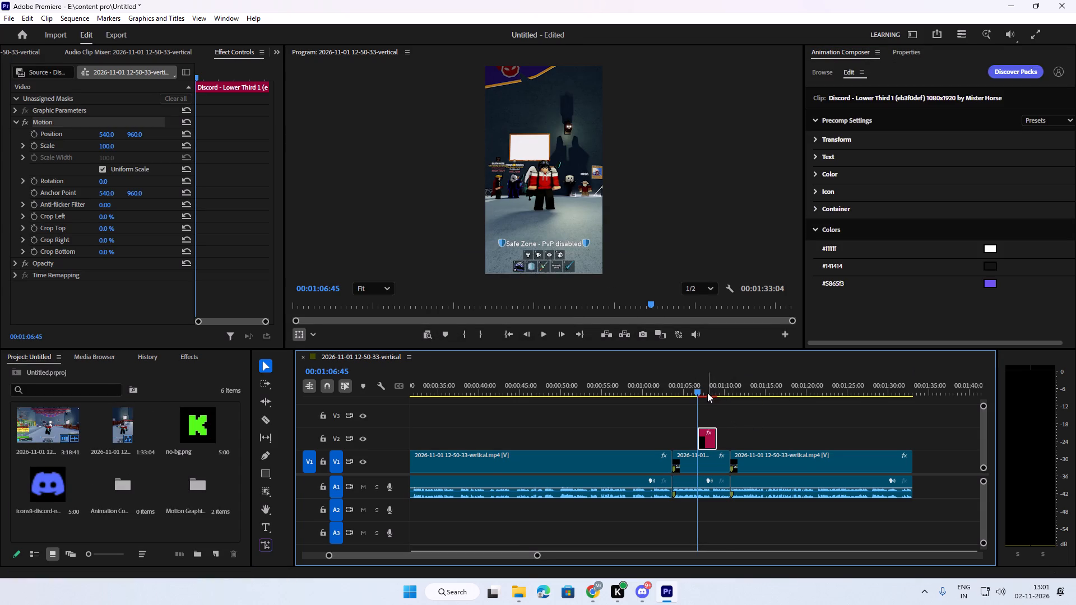
left_click_drag(698, 390, 712, 394)
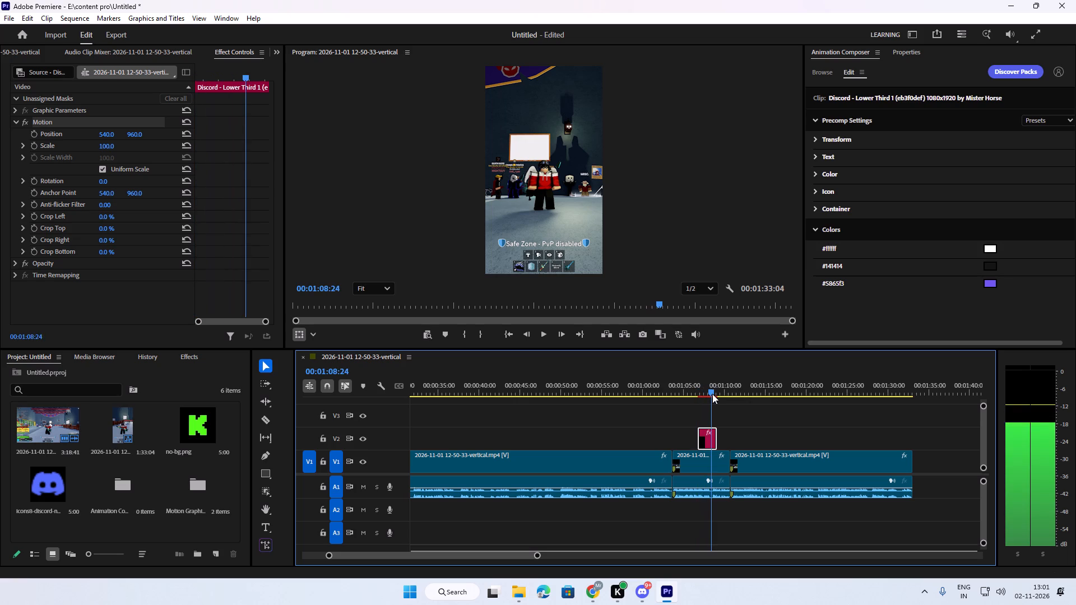
left_click_drag(712, 394, 698, 398)
key("space")
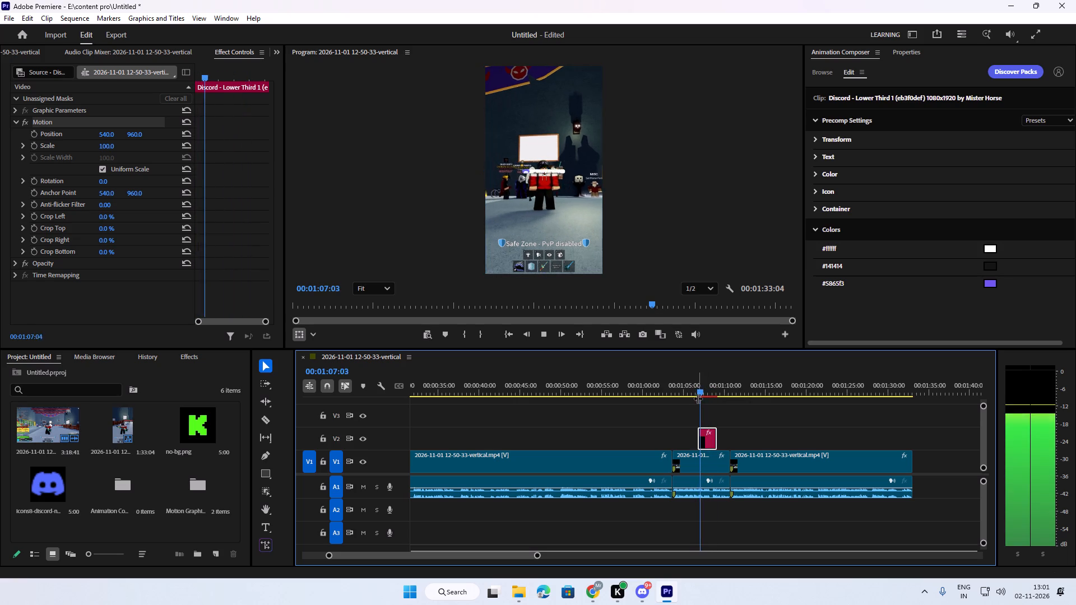
key("space")
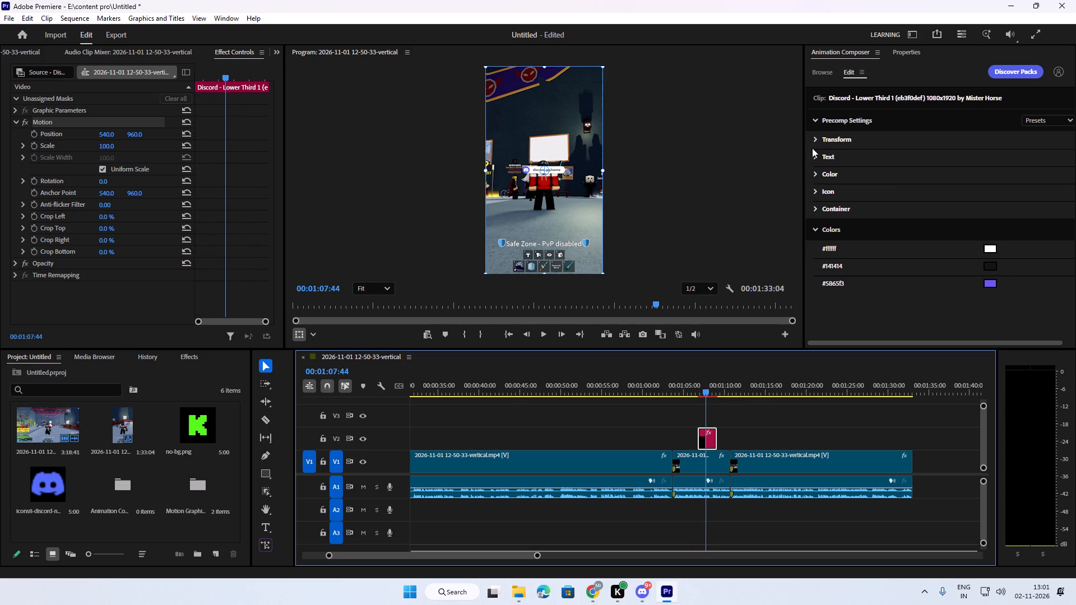
Replace the Discord lower third's discord.gg/name text with the copied server invite link and preview it to 00:01:07:55.
left_click(812, 150)
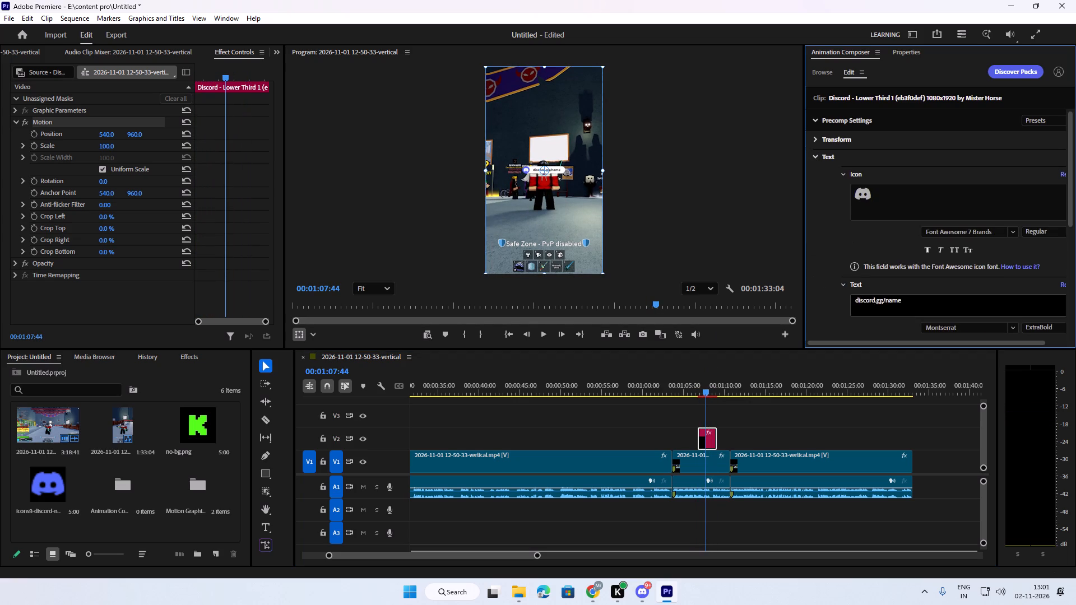
left_click_drag(910, 300, 849, 306)
key("ctrl+v")
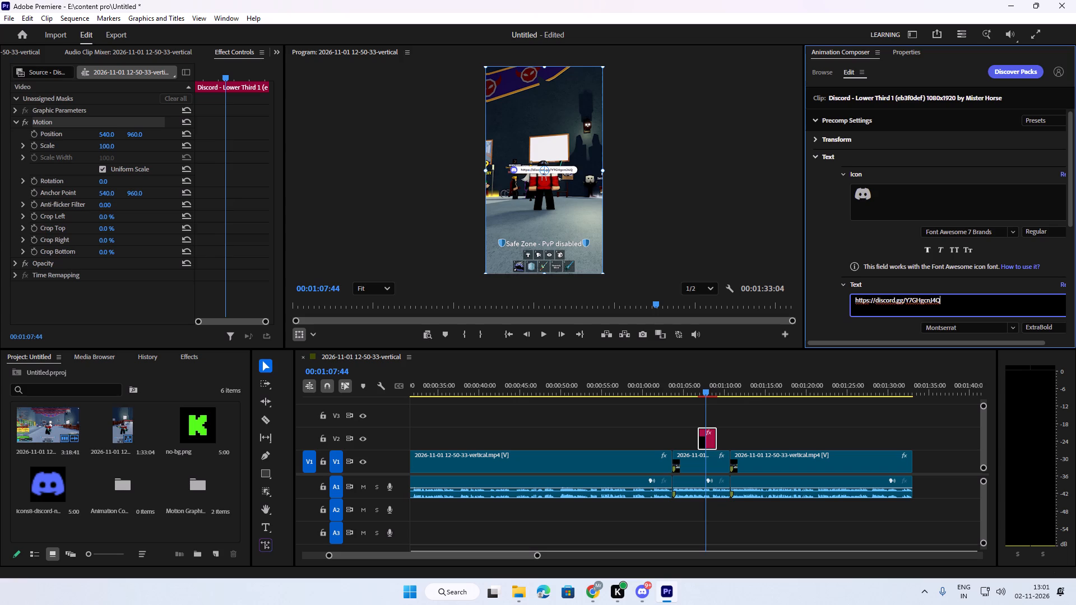
left_click_drag(709, 392, 706, 392)
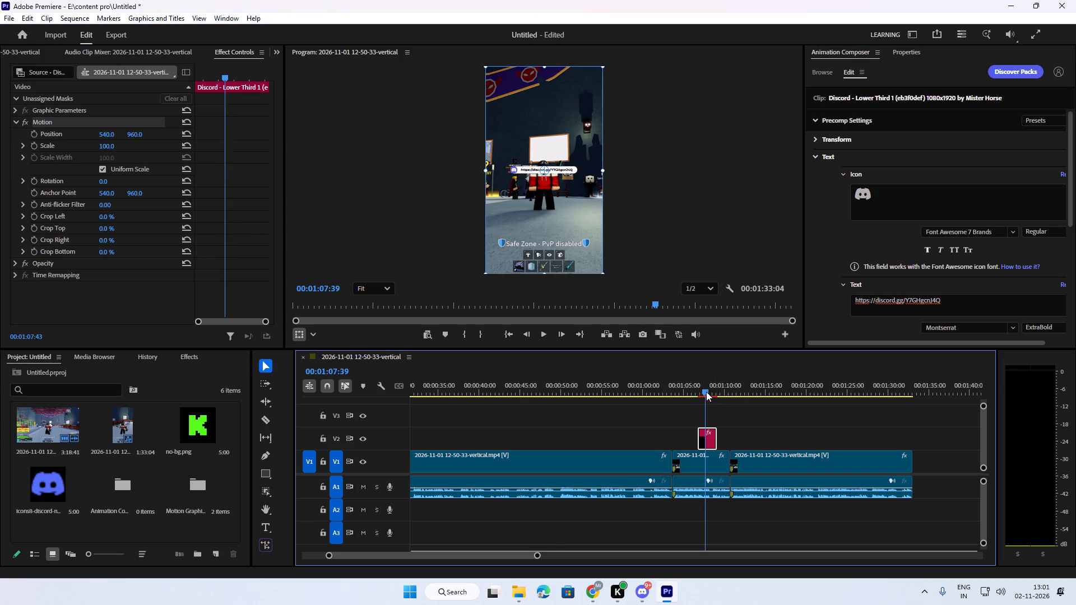
left_click_drag(706, 392, 699, 394)
key("space")
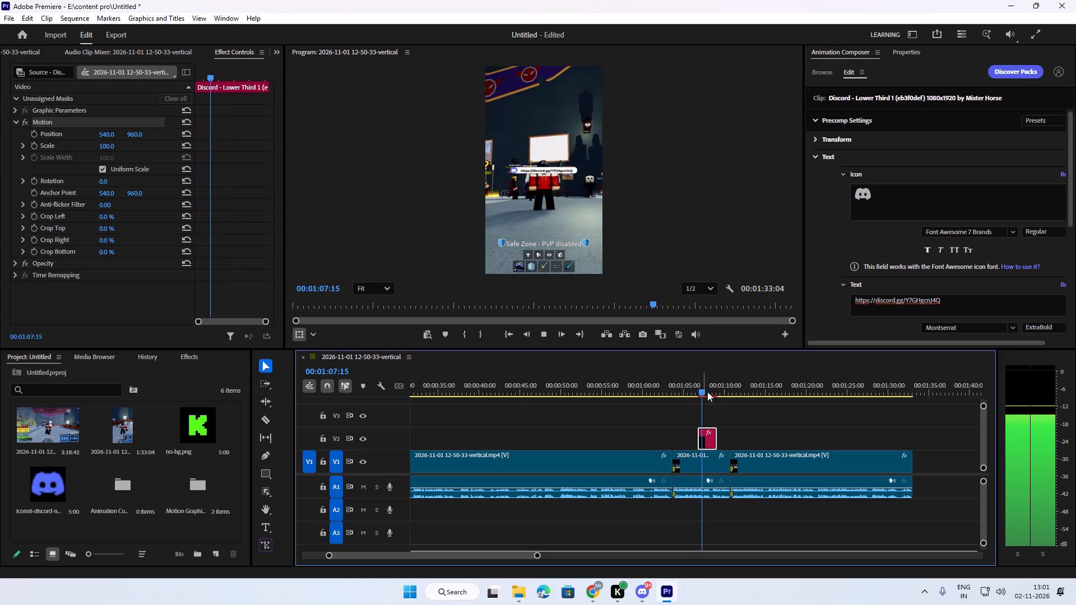
key("space")
Raise the Discord lower third above the character to position 534.8, 452.8 and enlarge it slightly within the frame width.
left_click_drag(565, 183, 567, 170)
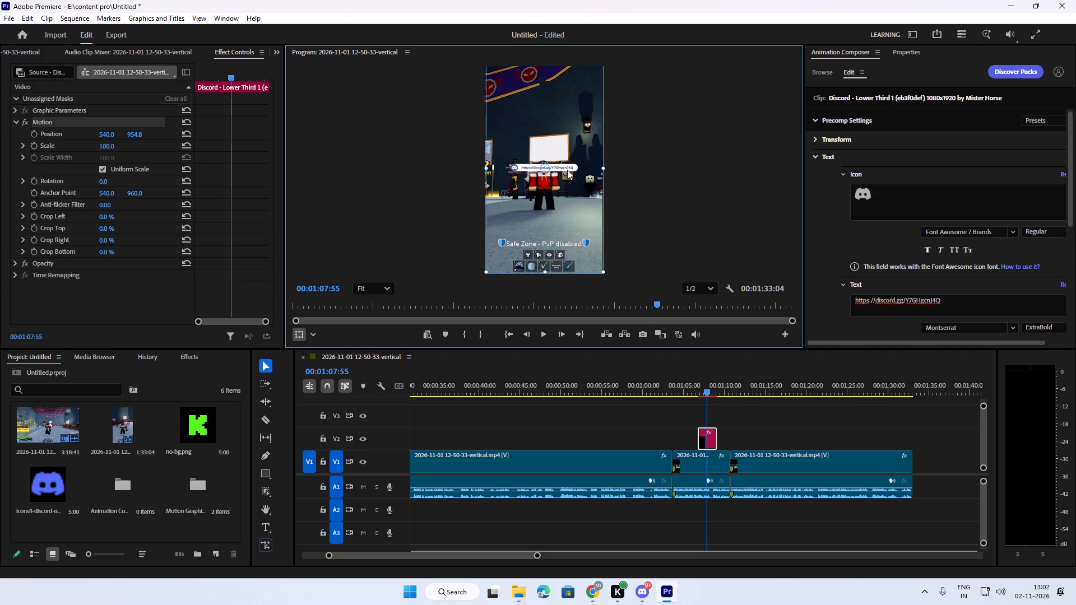
left_click_drag(567, 170, 565, 128)
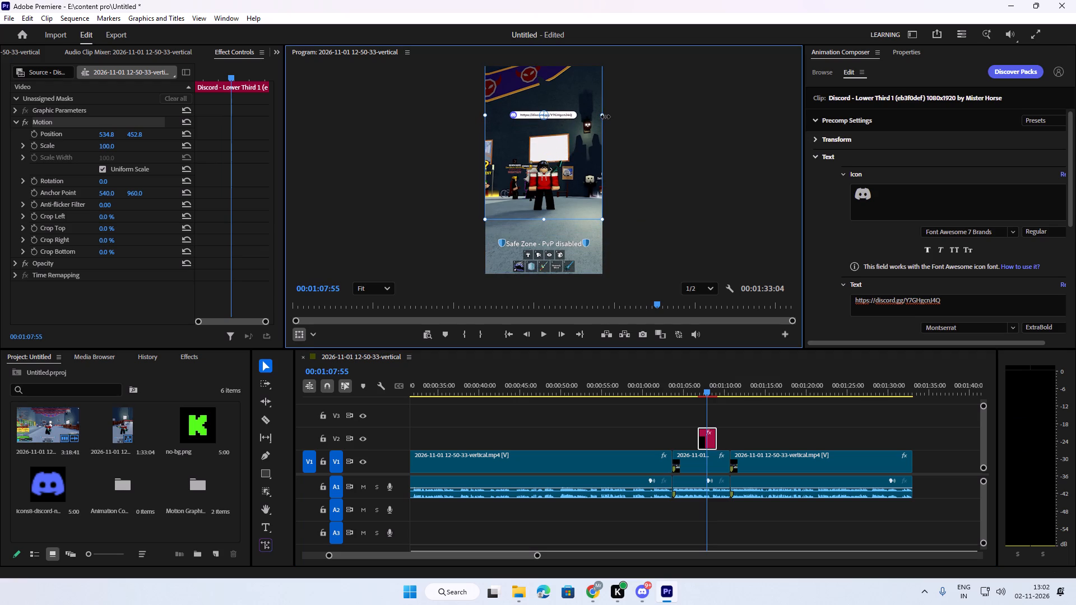
left_click_drag(605, 117, 616, 123)
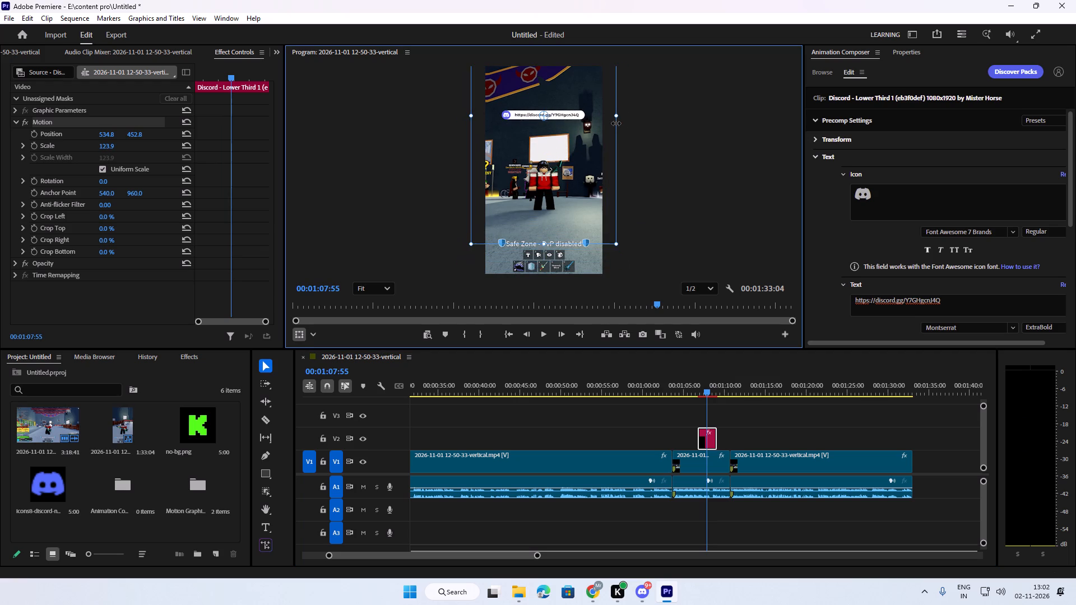
left_click_drag(616, 123, 622, 135)
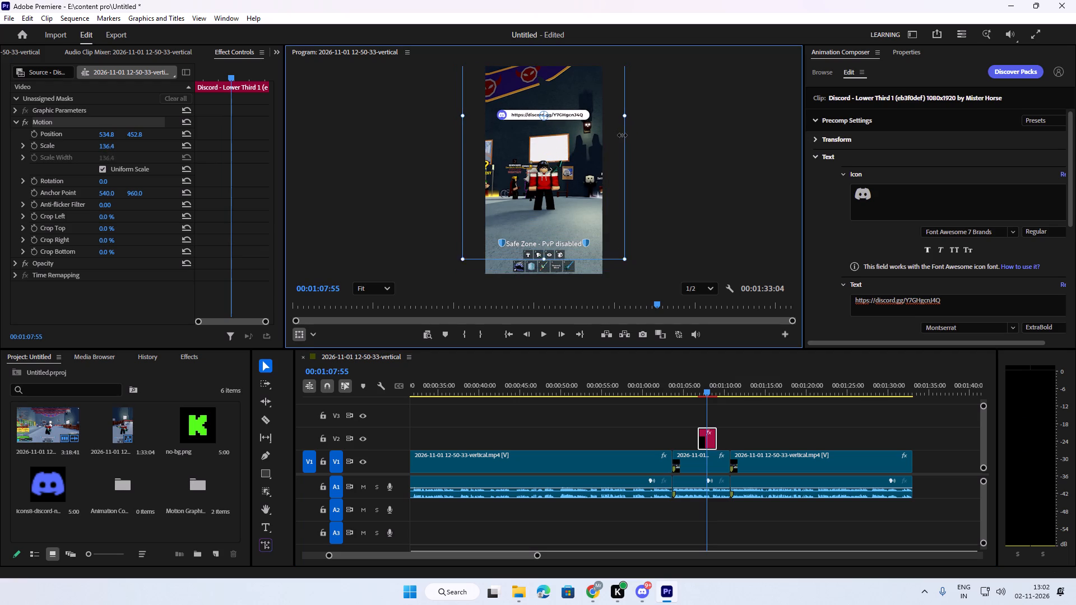
left_click_drag(622, 135, 613, 133)
left_click(668, 146)
left_click(753, 177)
Play back the repositioned Discord lower third on V2 from about 00:01:06:20 past 00:01:09:33.
key("space")
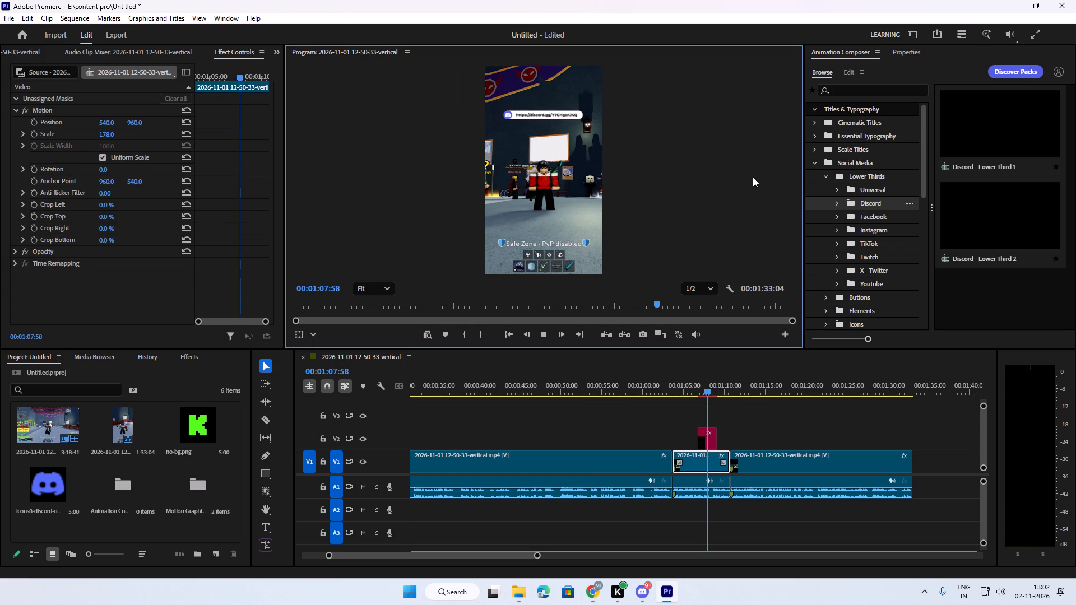
left_click_drag(719, 393, 696, 394)
key("space")
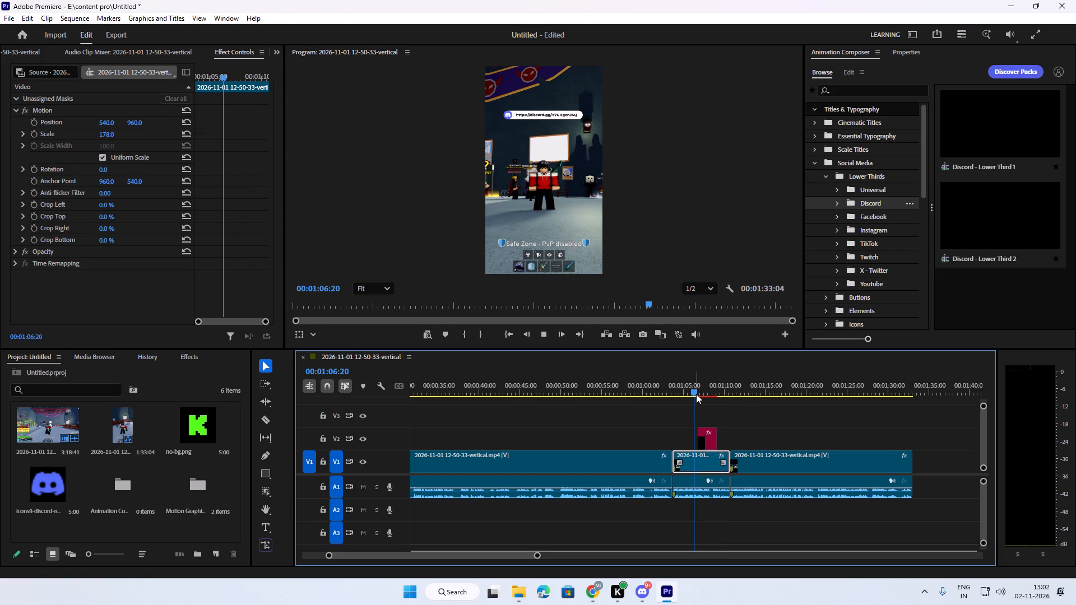
key("space")
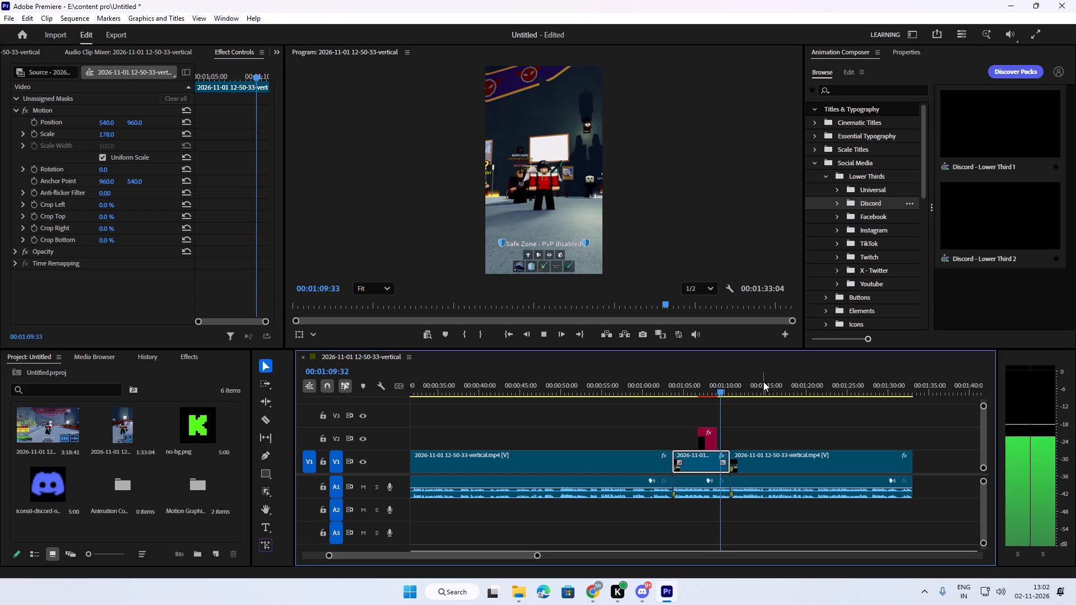
left_click_drag(735, 390, 693, 395)
key("space")
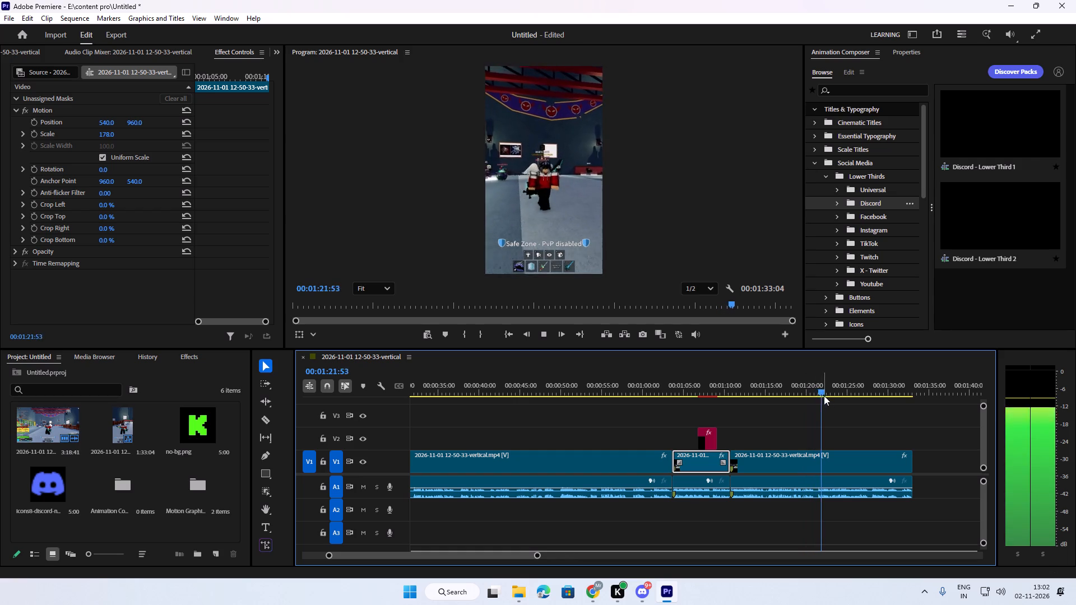
Set the playhead at 00:01:21:25 and browse the Universal and Instagram lower-third presets for a follow callout.
left_click_drag(832, 391, 820, 396)
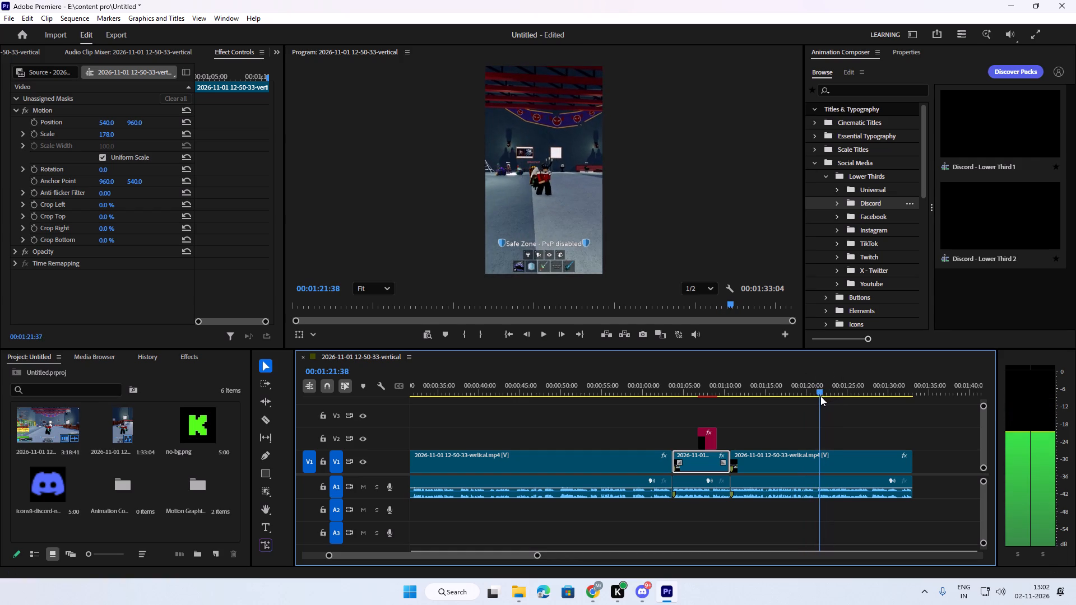
left_click_drag(820, 396, 819, 396)
left_click(1003, 204)
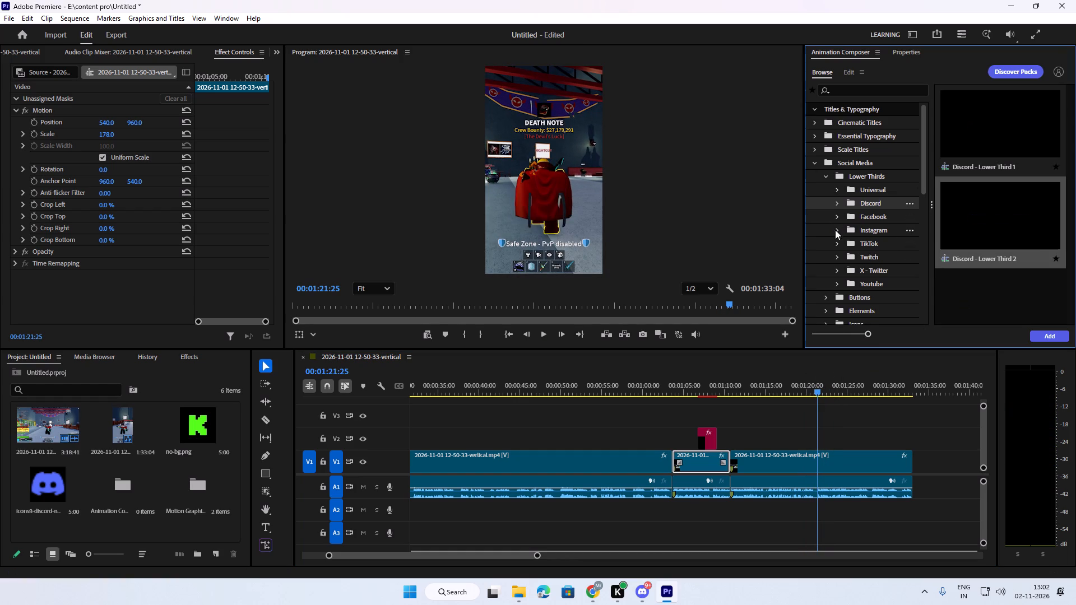
left_click(854, 189)
scroll(1015, 276, "down", 2)
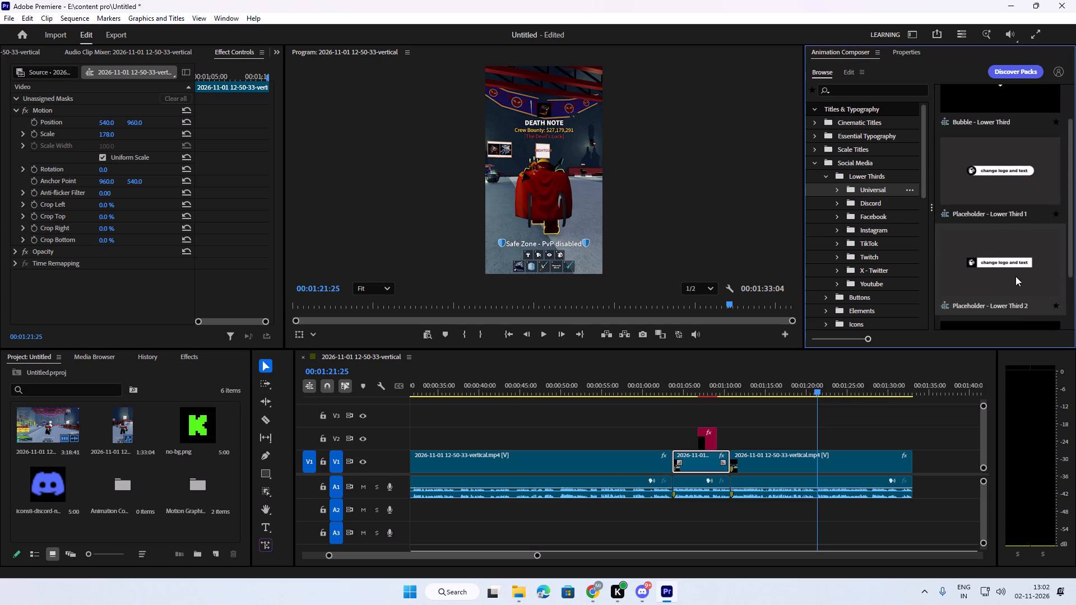
scroll(1015, 276, "down", 4)
left_click(883, 201)
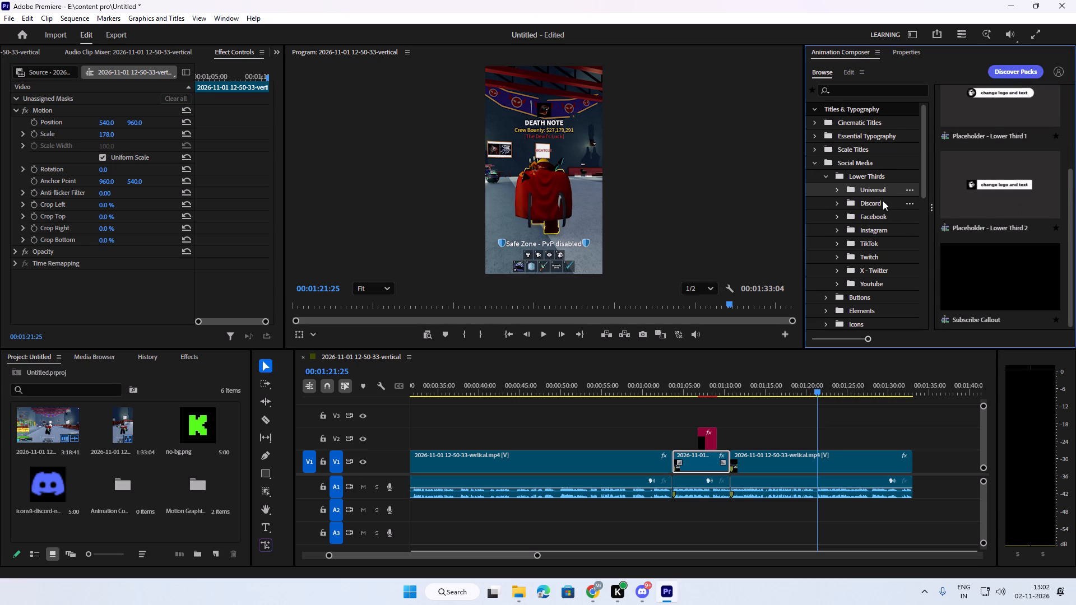
left_click(862, 213)
left_click(861, 227)
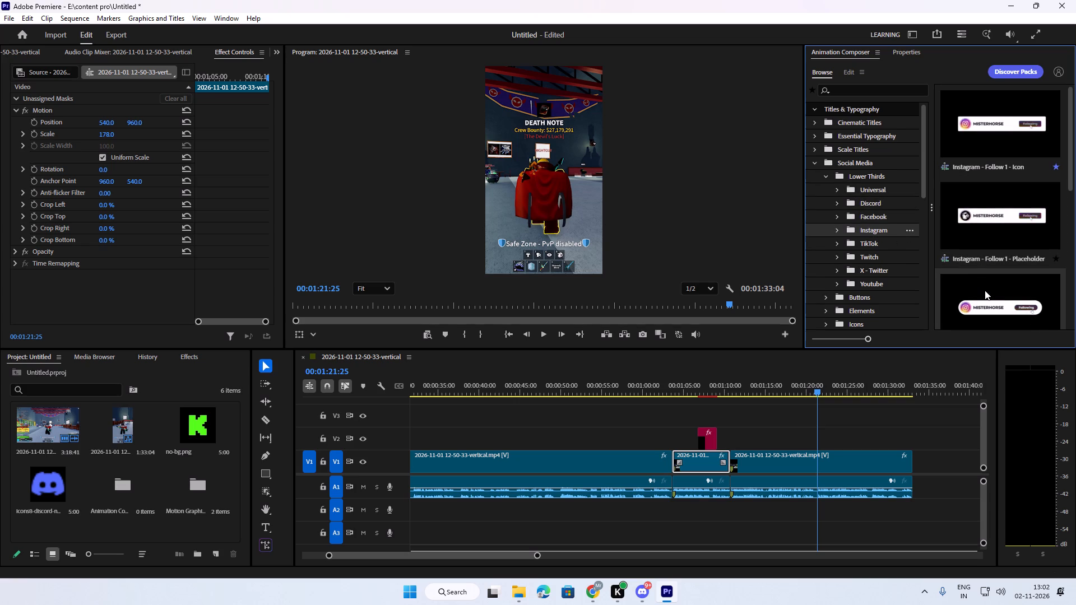
scroll(984, 290, "down", 2)
scroll(984, 290, "up", 2)
scroll(1001, 267, "down", 7)
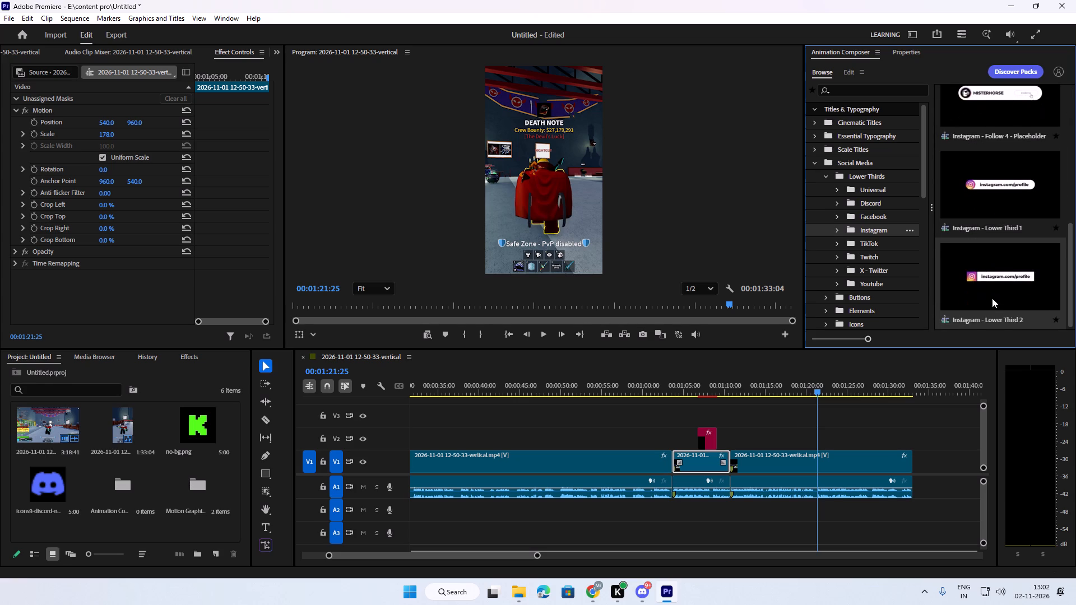
scroll(987, 309, "up", 2)
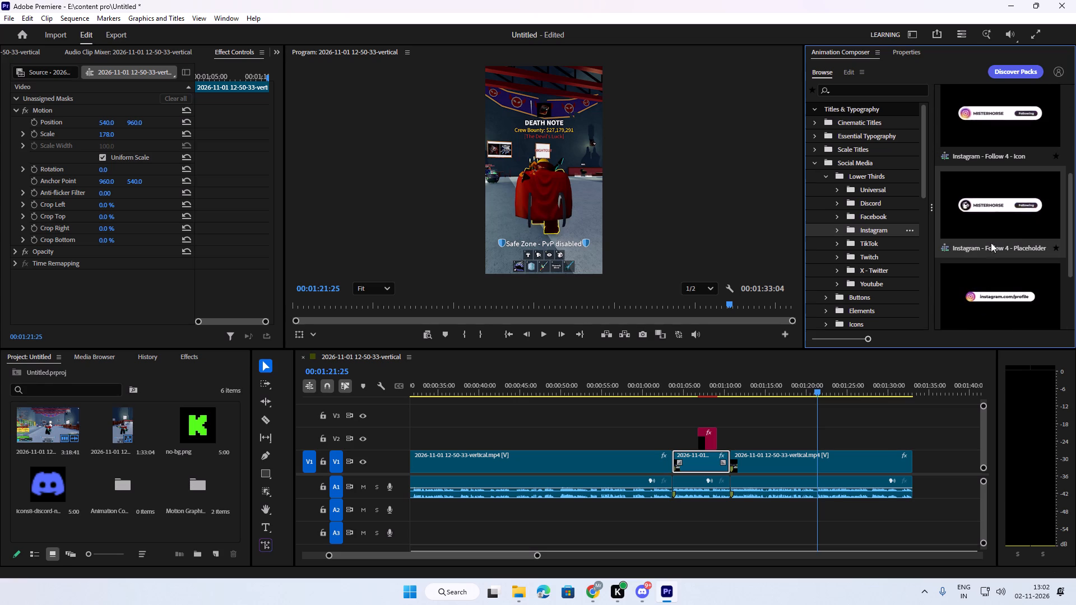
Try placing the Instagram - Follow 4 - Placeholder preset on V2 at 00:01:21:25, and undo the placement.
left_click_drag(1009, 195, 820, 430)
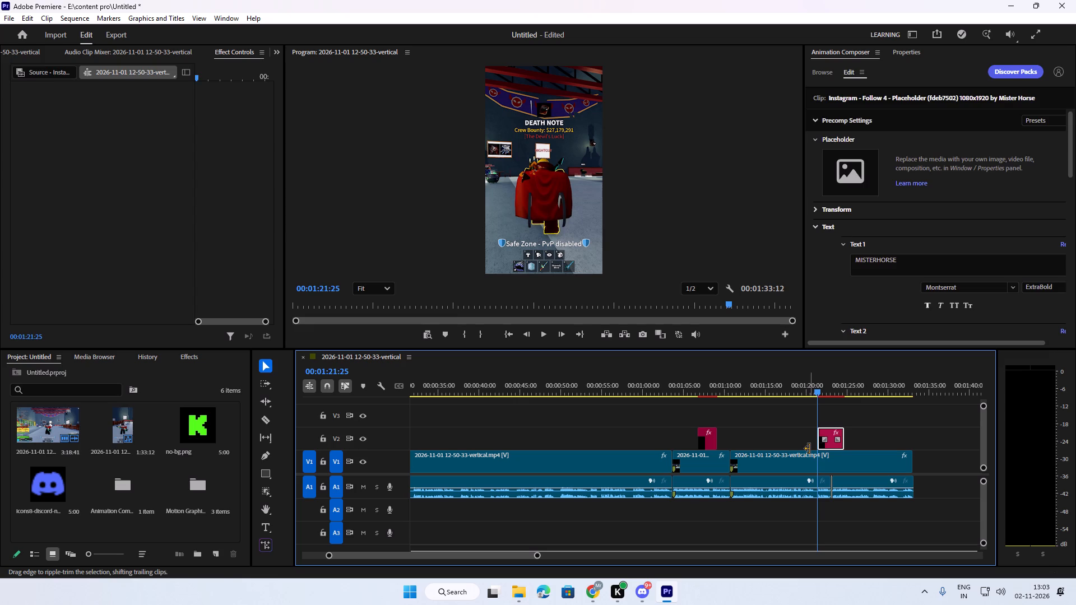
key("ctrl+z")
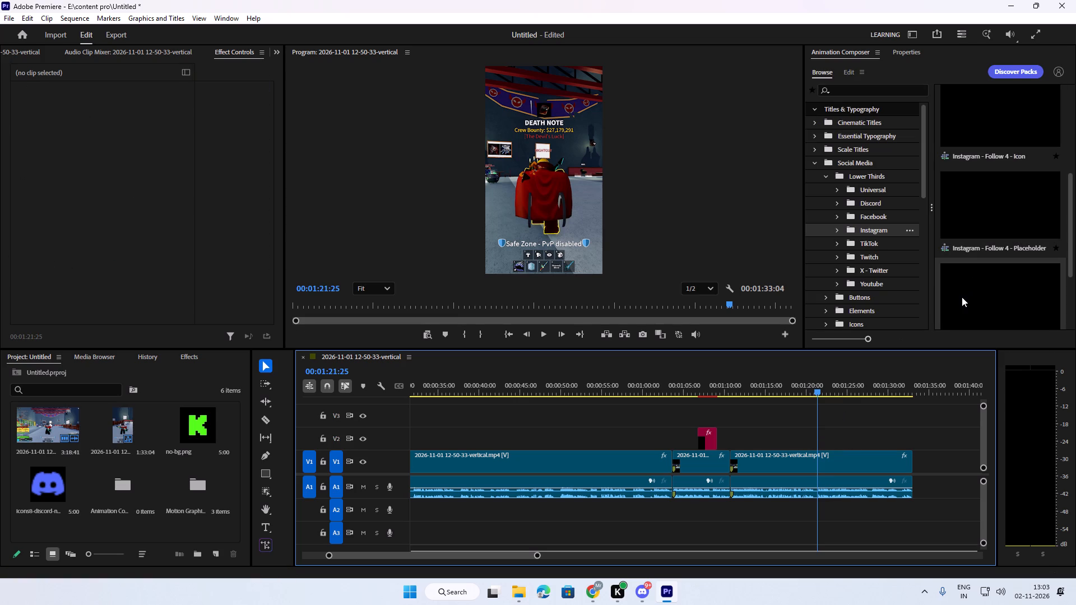
Place the Instagram - Follow 4 - Placeholder preset on V3 at 00:01:21:25.
left_click(971, 292)
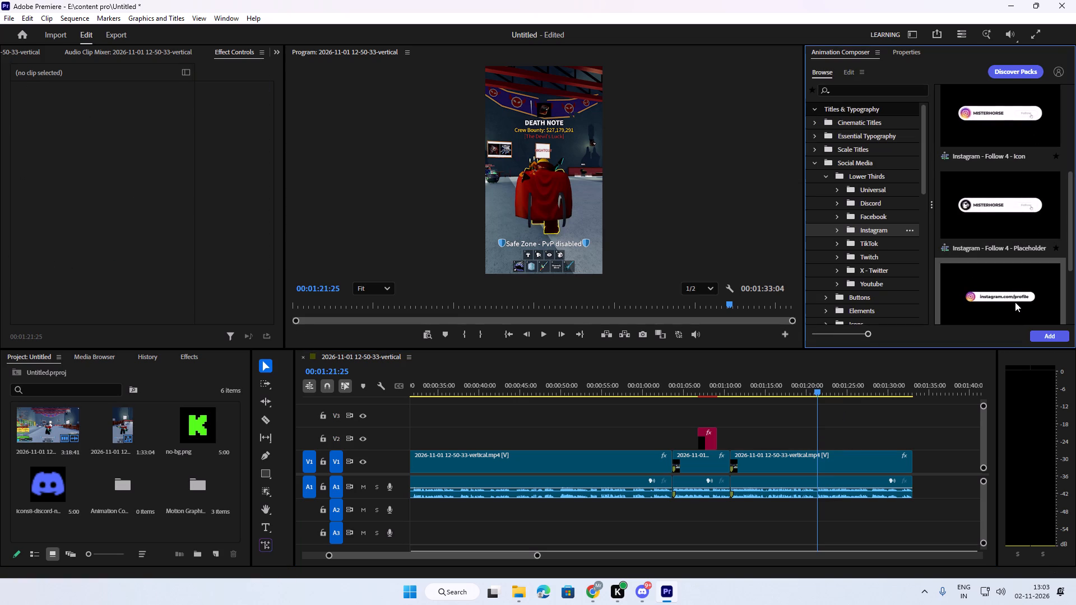
left_click_drag(1018, 222, 828, 405)
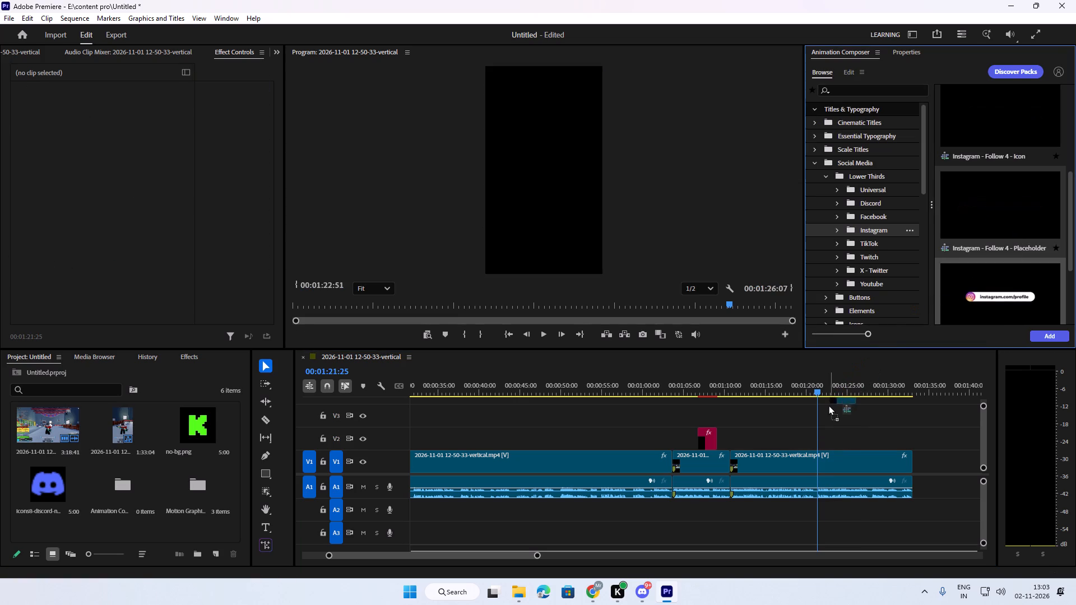
left_click_drag(828, 405, 822, 409)
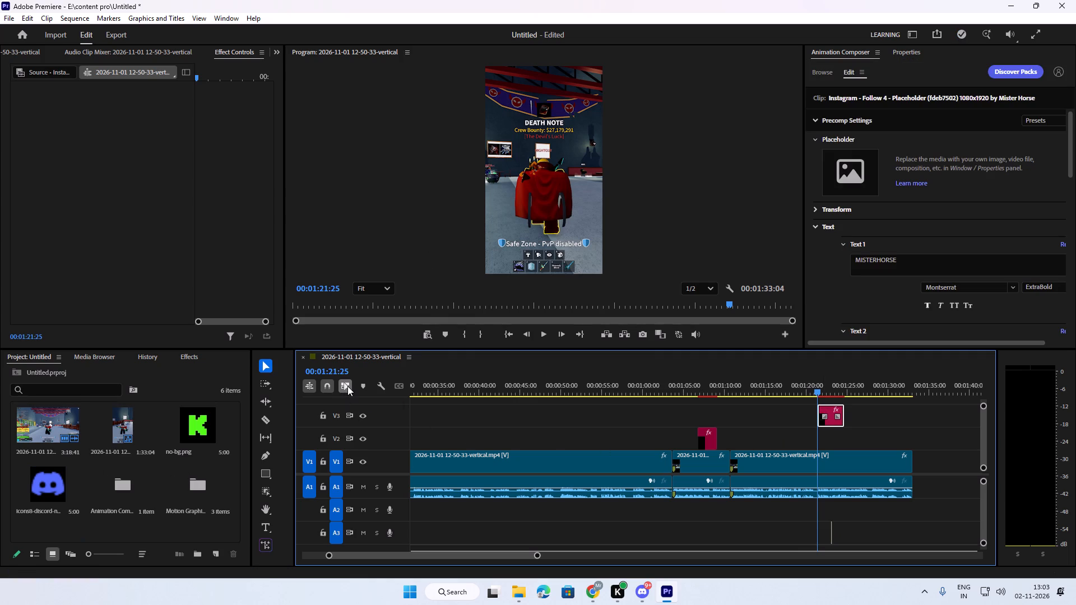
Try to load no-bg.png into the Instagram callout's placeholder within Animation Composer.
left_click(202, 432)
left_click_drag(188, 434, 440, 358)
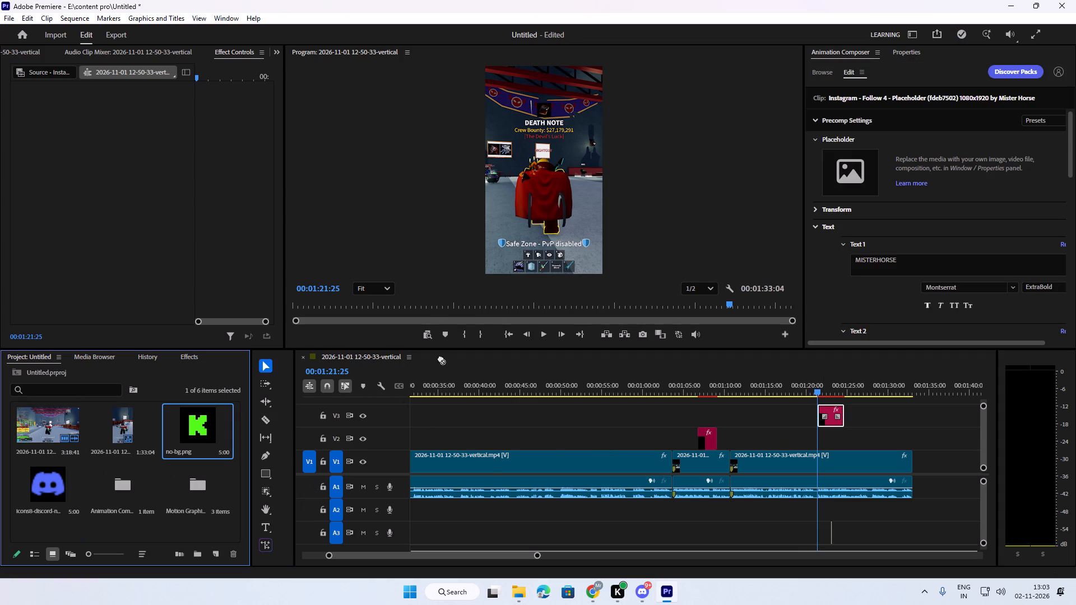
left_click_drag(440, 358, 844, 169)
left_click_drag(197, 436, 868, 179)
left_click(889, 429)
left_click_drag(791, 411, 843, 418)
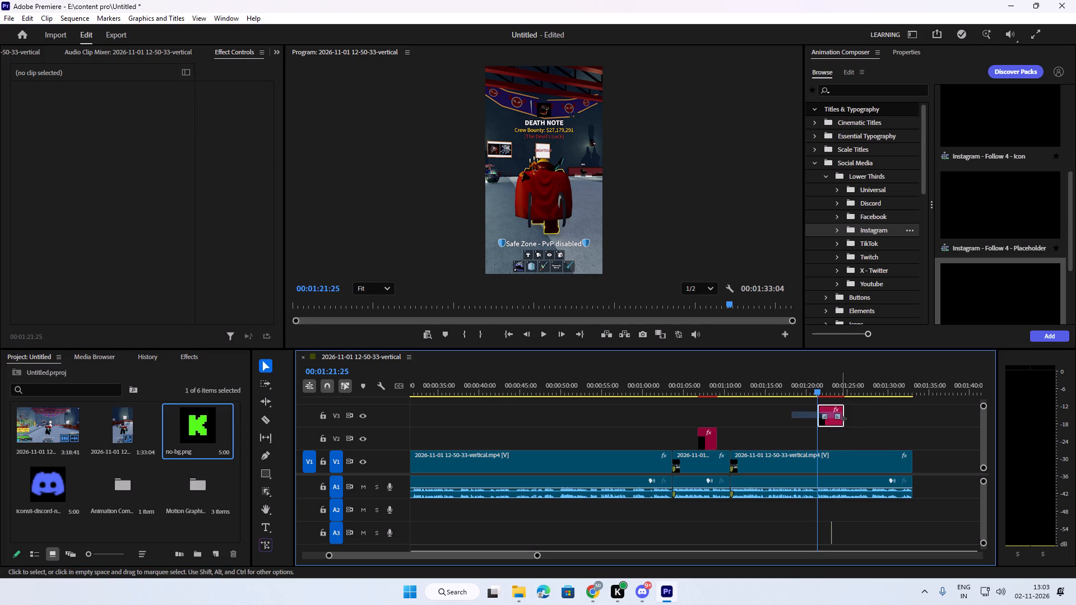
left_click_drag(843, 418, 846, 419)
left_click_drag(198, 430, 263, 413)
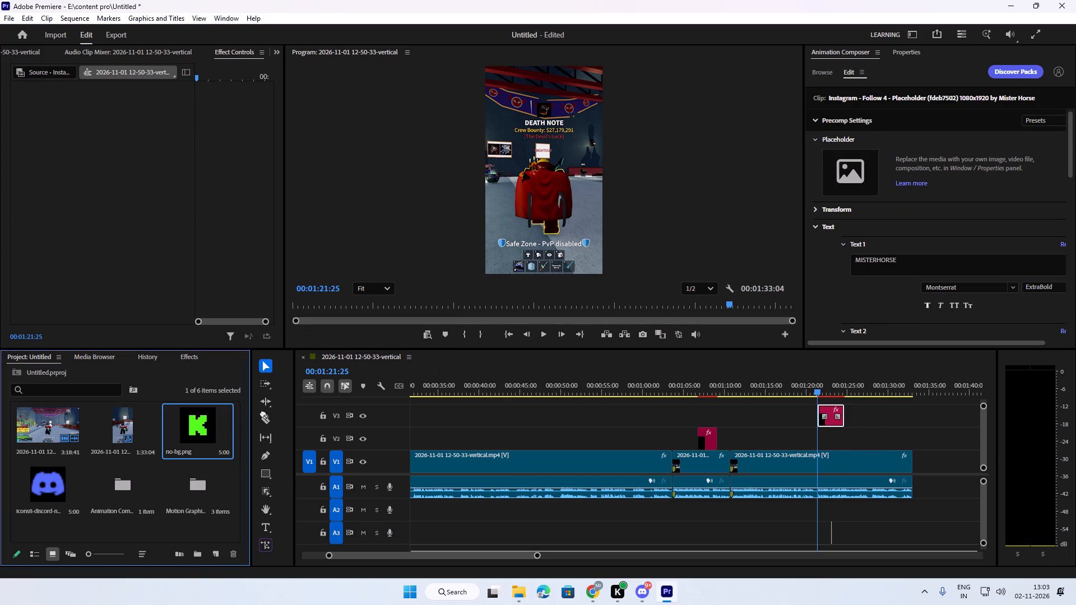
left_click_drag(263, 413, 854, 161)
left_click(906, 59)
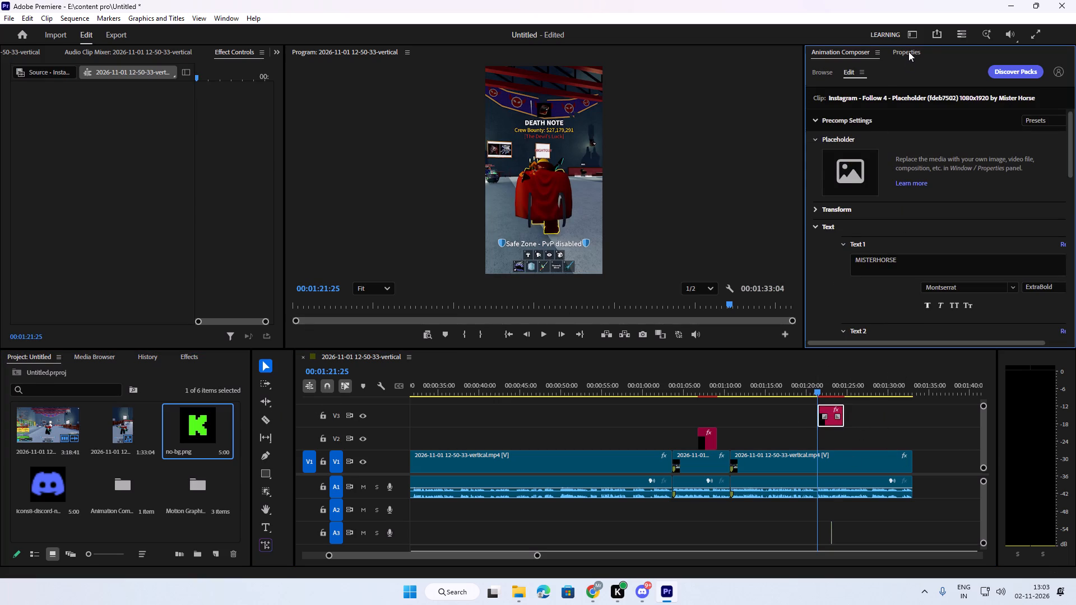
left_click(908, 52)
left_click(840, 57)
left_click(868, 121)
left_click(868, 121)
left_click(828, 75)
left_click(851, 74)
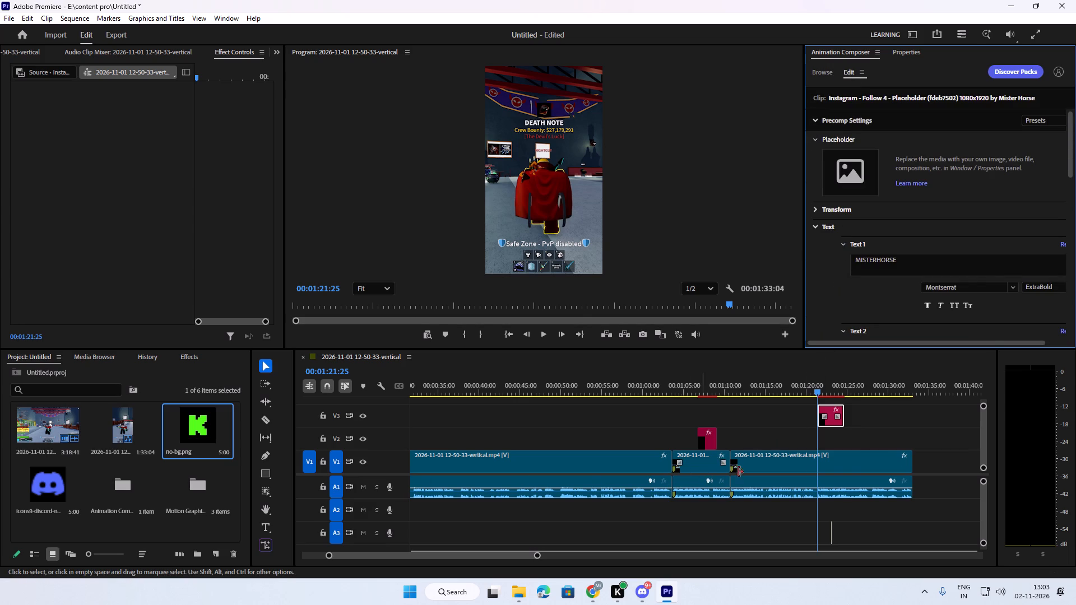
Turn off linked selection in the timeline and select only the Instagram follow callout on V3.
left_click(899, 418)
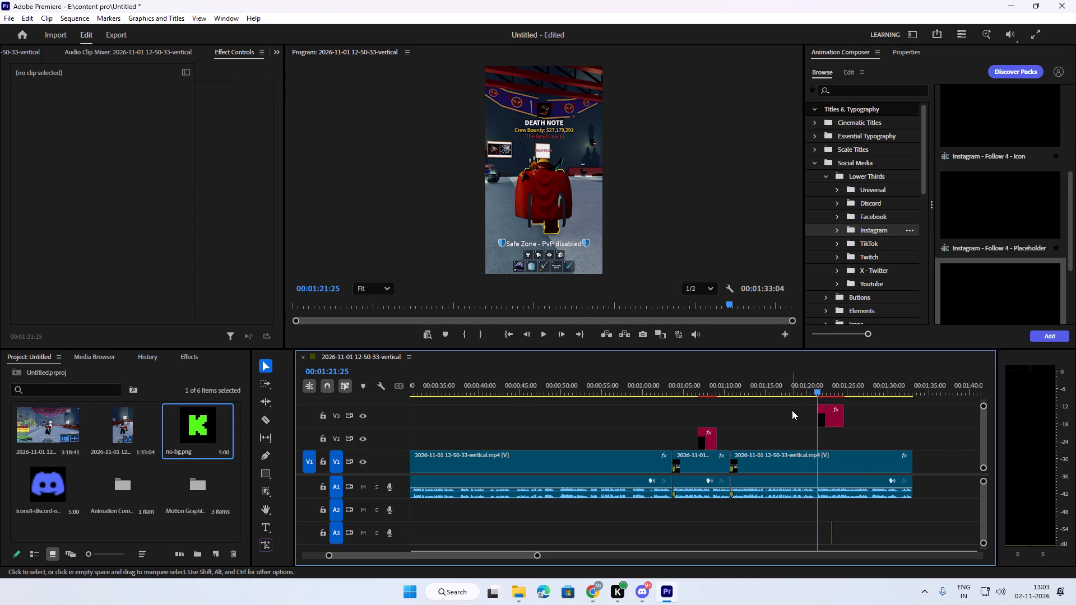
left_click_drag(792, 410, 865, 419)
left_click(878, 421)
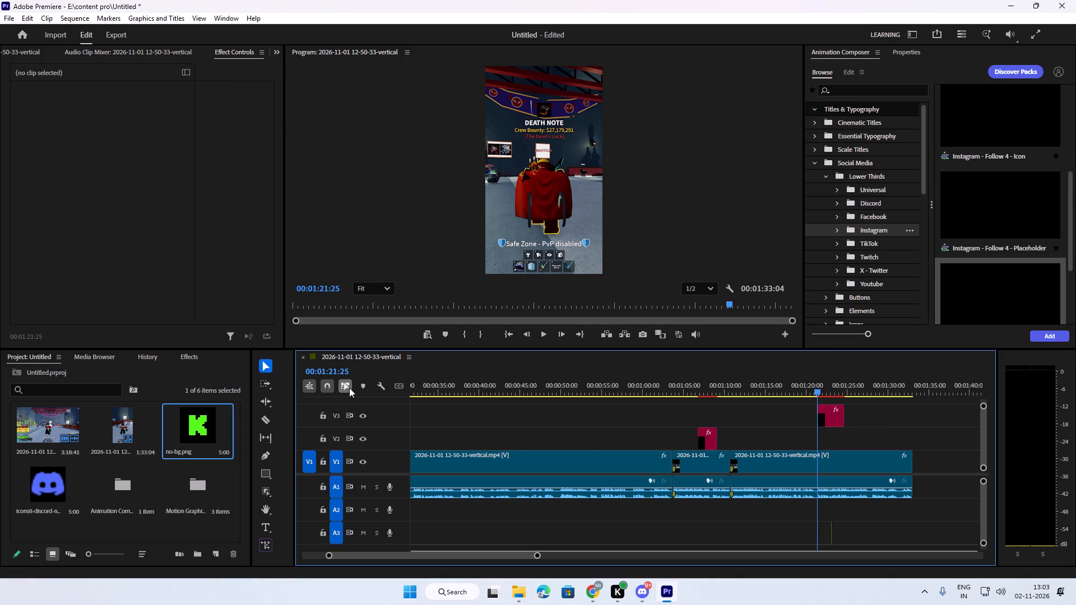
left_click(349, 387)
left_click_drag(774, 409, 868, 414)
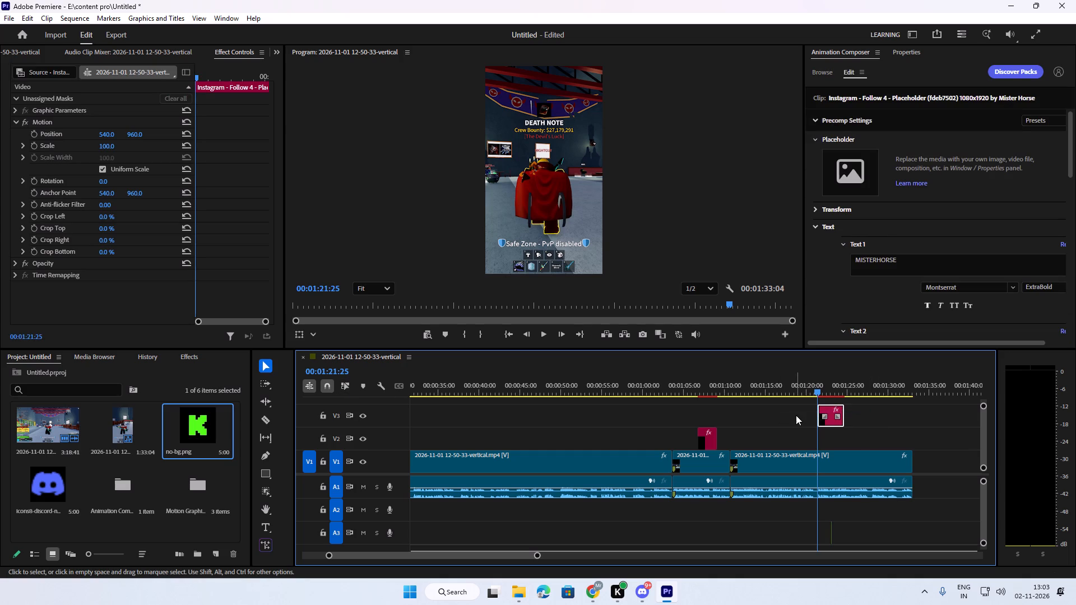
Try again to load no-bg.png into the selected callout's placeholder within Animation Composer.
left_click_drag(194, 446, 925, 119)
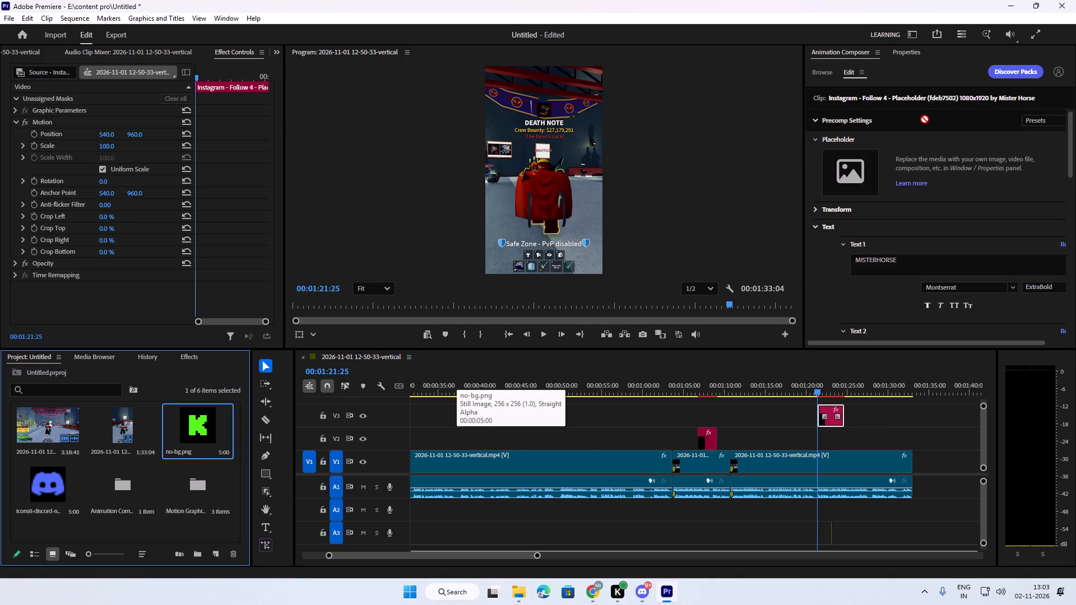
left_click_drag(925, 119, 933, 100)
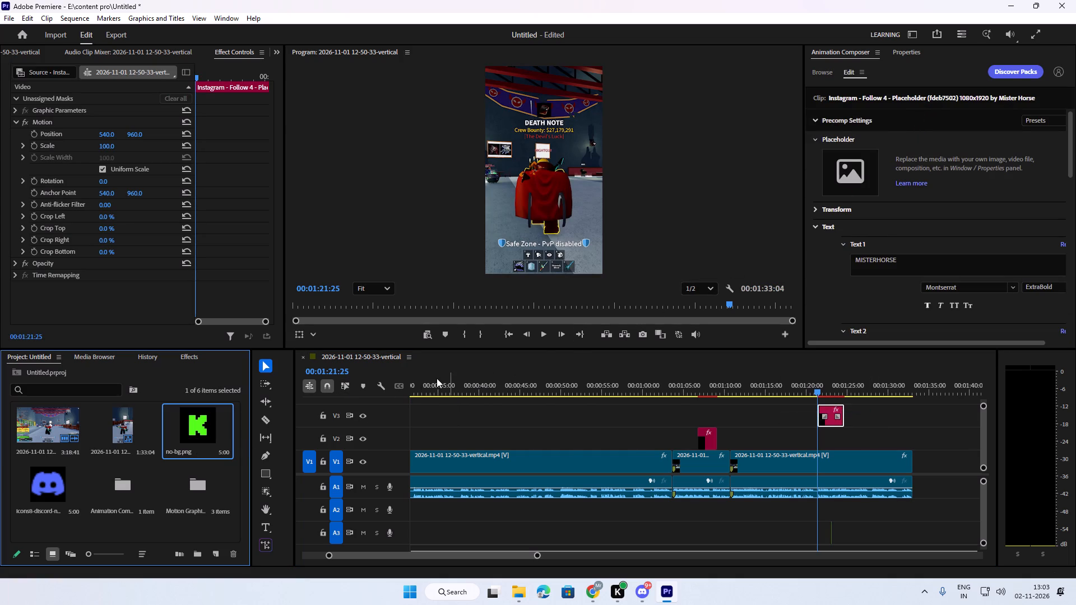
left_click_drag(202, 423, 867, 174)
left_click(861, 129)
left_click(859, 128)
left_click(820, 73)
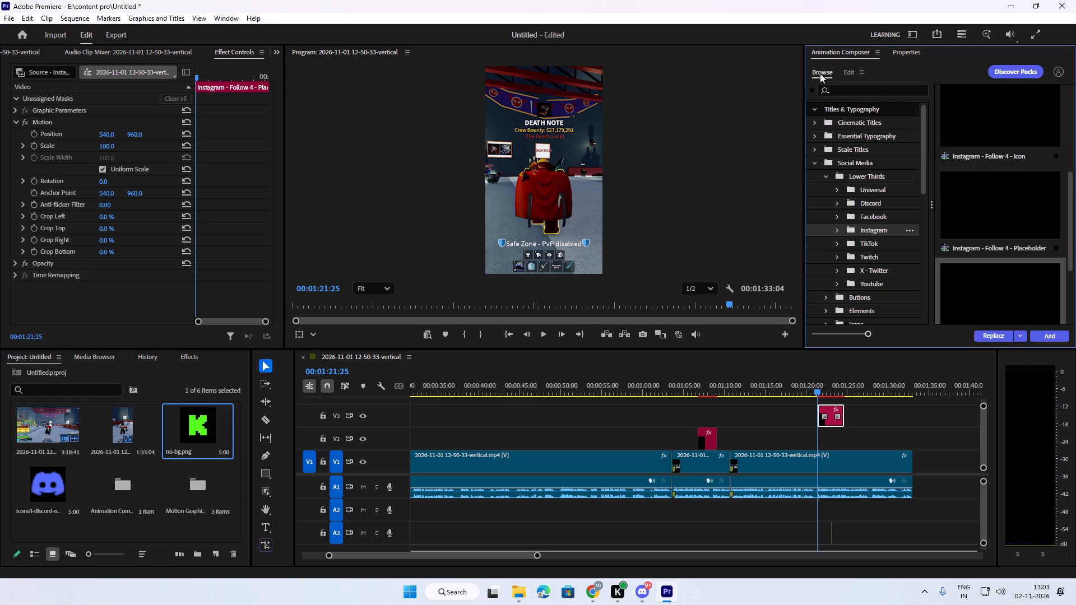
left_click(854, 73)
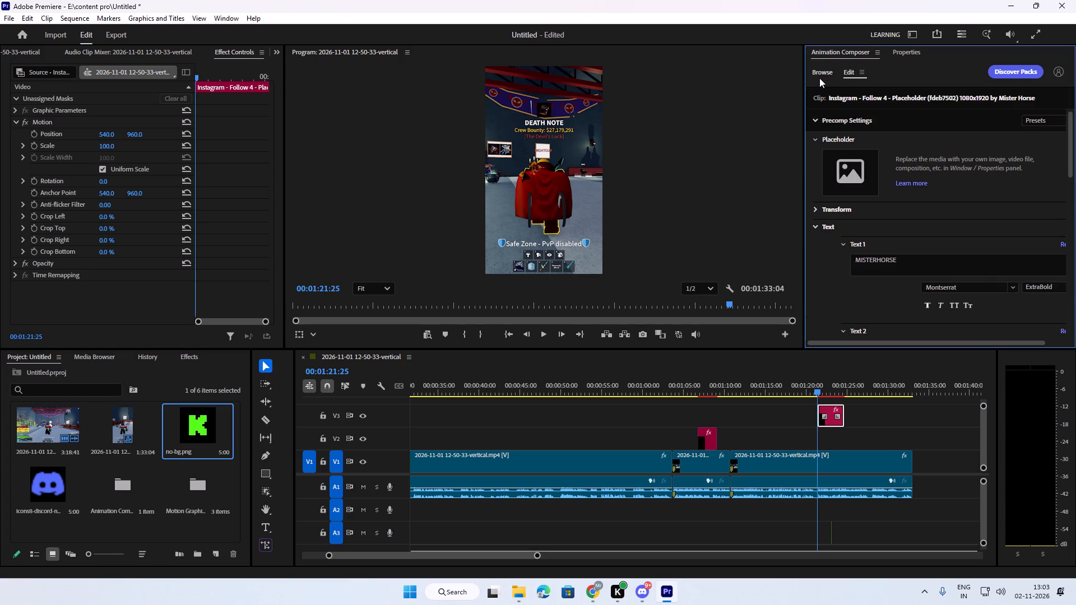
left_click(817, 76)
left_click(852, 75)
Replace the Instagram callout's placeholder media with no-bg.png in the clip's properties and preview it at 00:01:22:31.
left_click(902, 50)
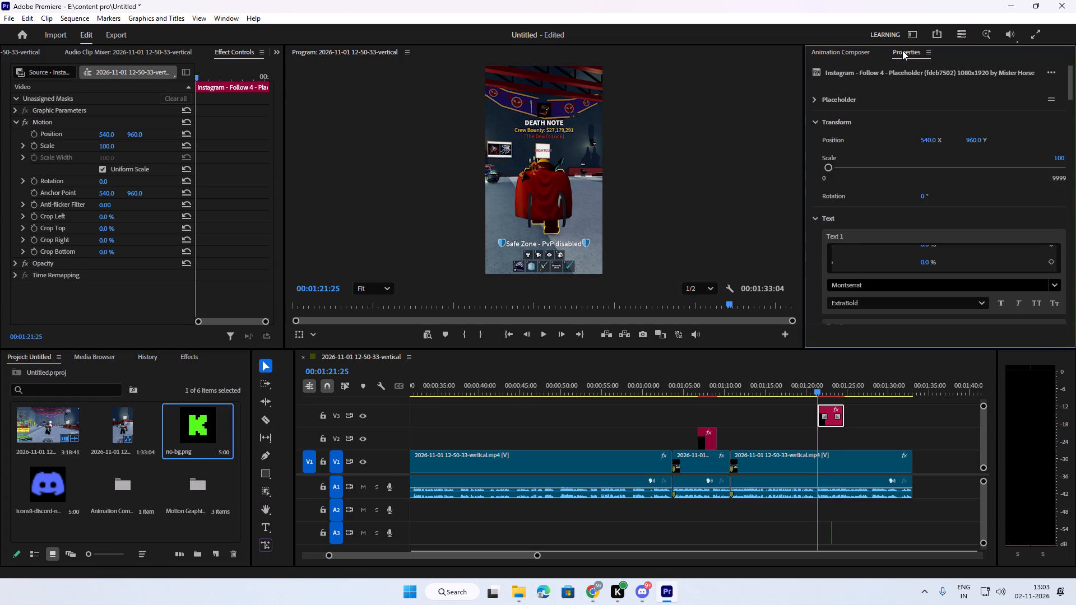
left_click_drag(205, 423, 749, 181)
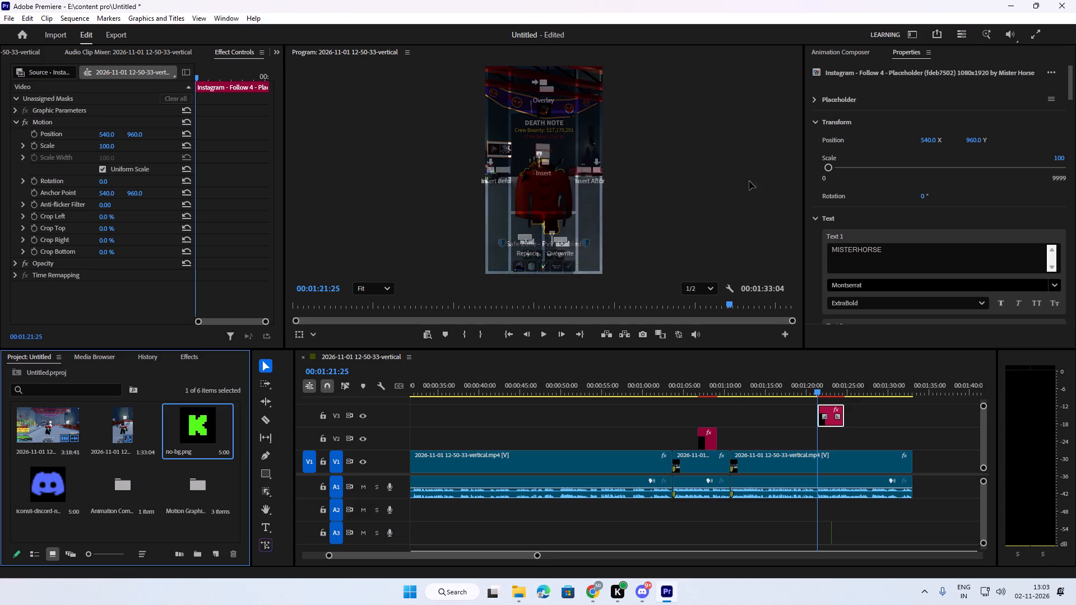
left_click_drag(749, 181, 888, 99)
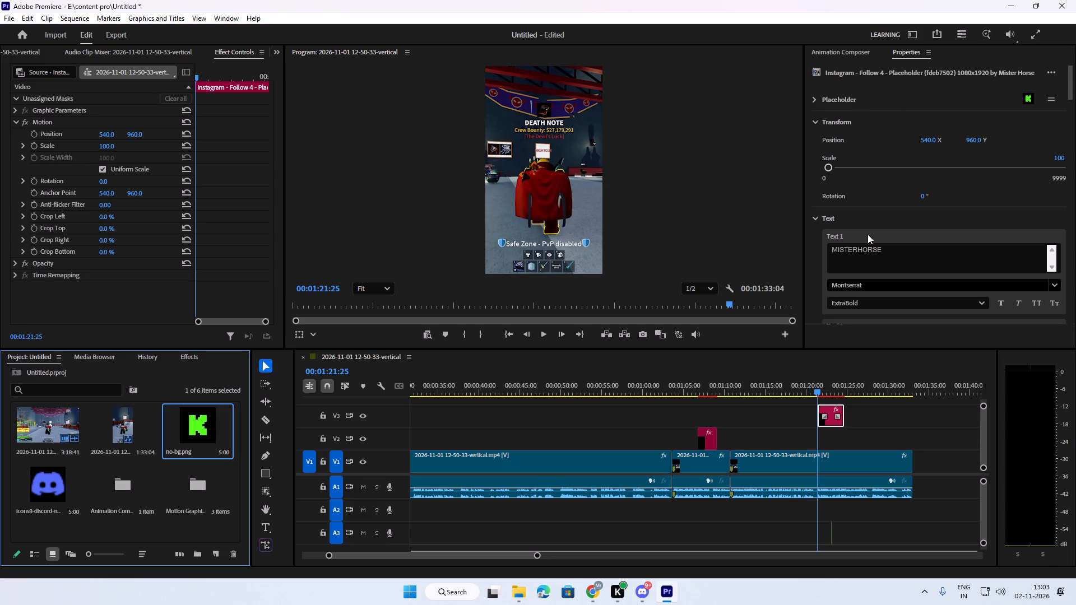
left_click_drag(820, 386, 828, 387)
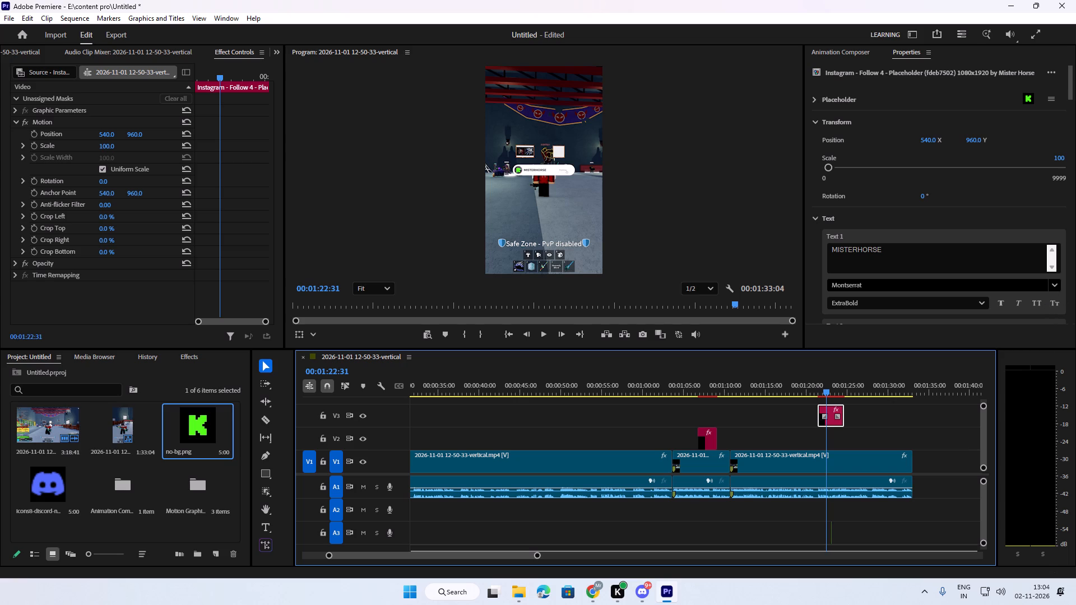
Enlarge the Instagram follow callout on V3 to a scale of 160%.
left_click_drag(1071, 91, 1071, 109)
left_click_drag(1071, 109, 1073, 73)
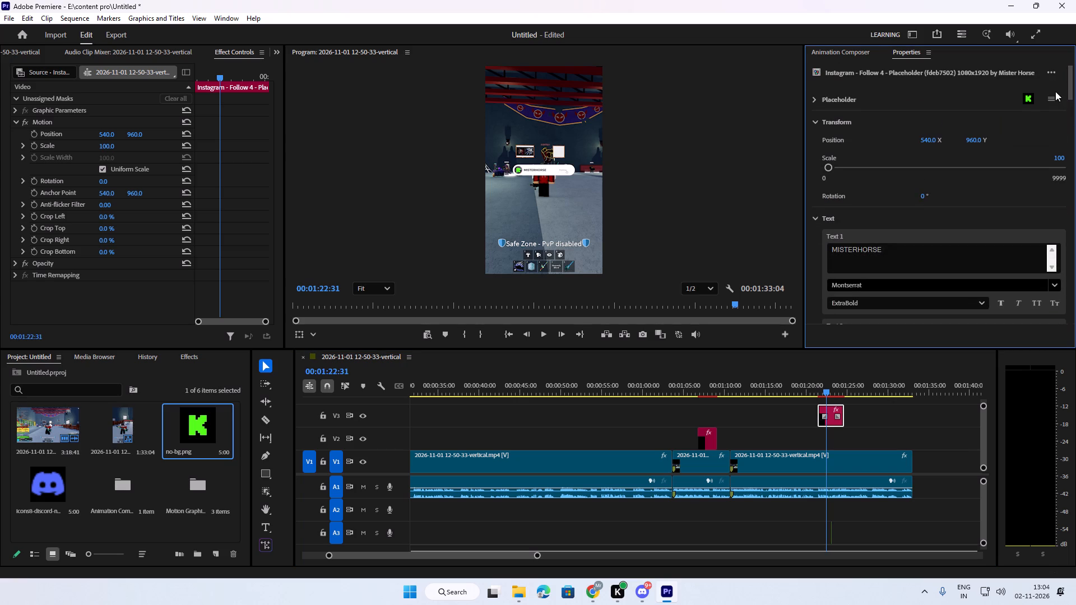
left_click_drag(1071, 78, 1073, 153)
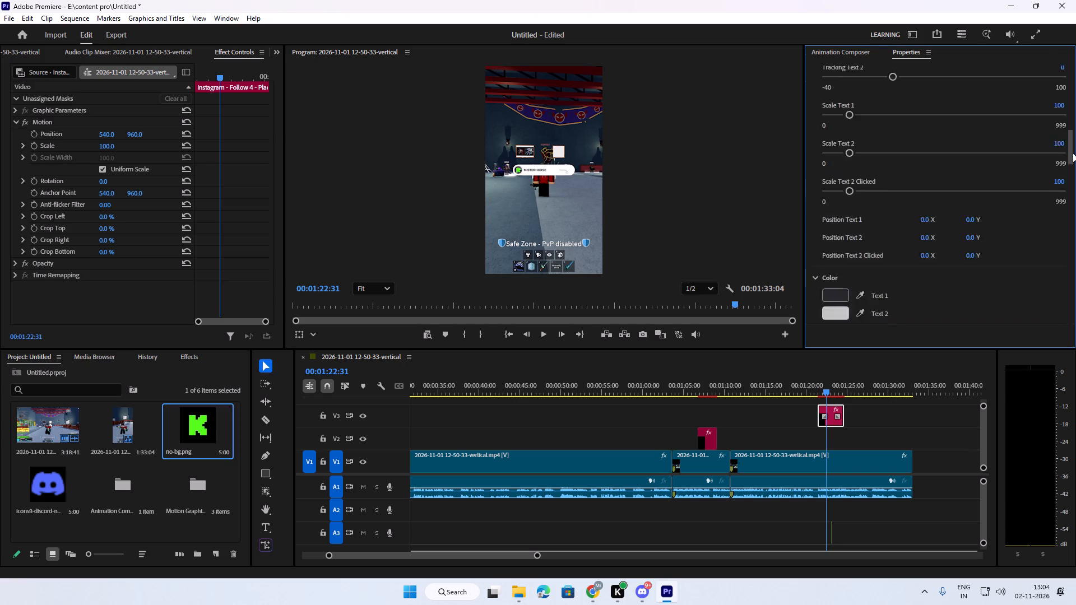
left_click_drag(1073, 153, 1074, 267)
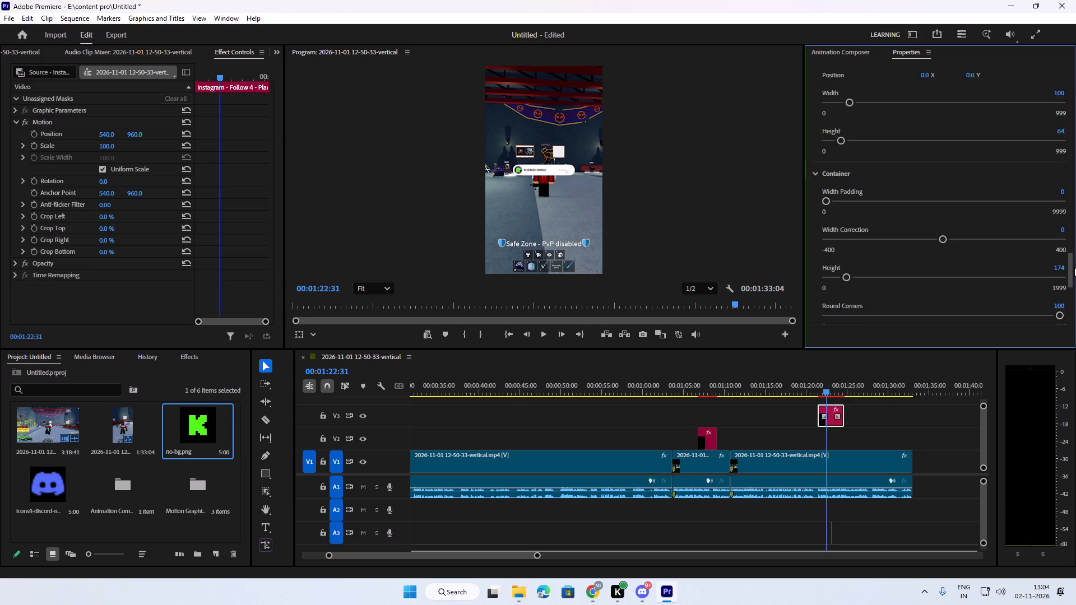
left_click_drag(1074, 267, 1074, 285)
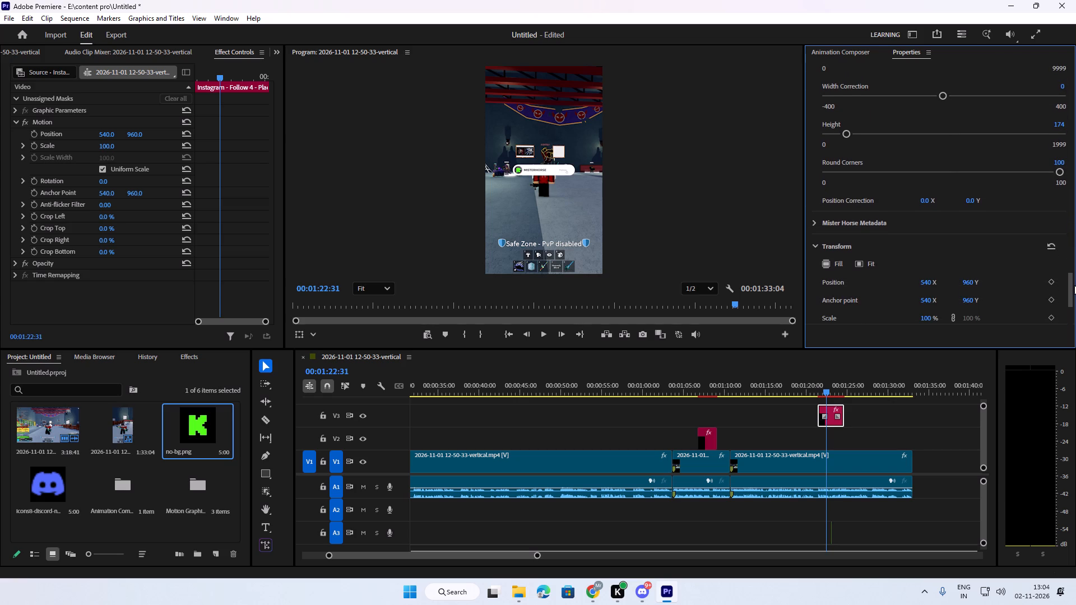
left_click_drag(1074, 285, 1074, 292)
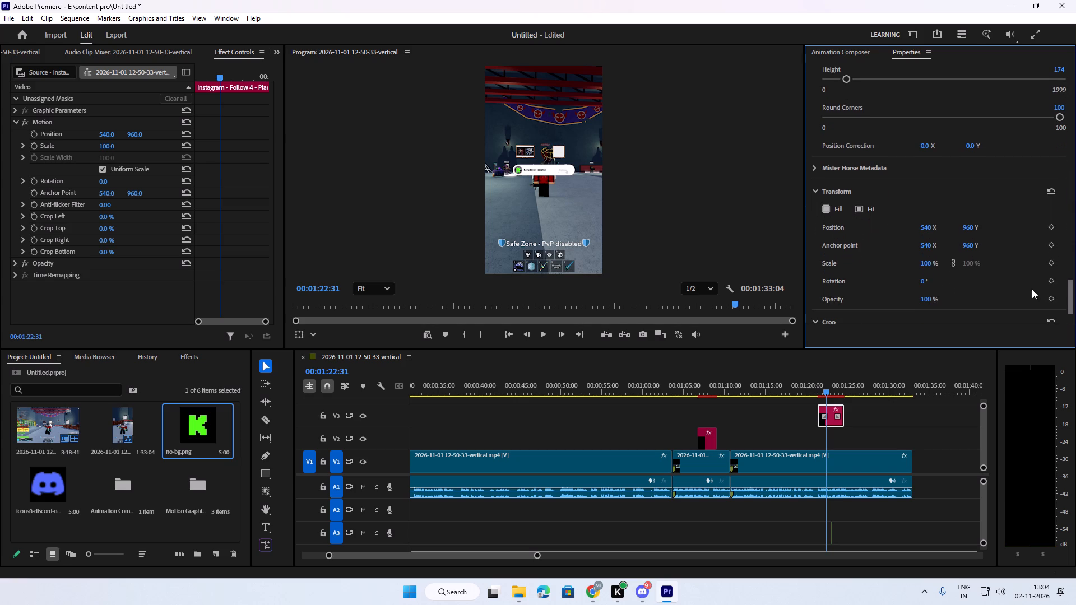
left_click_drag(926, 266, 958, 268)
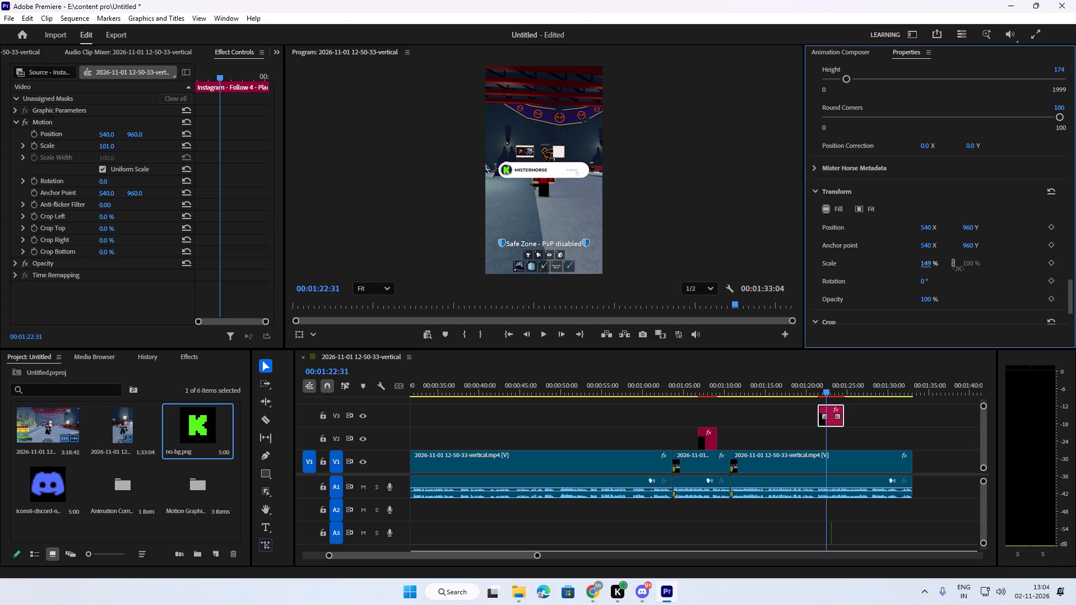
left_click_drag(958, 268, 964, 268)
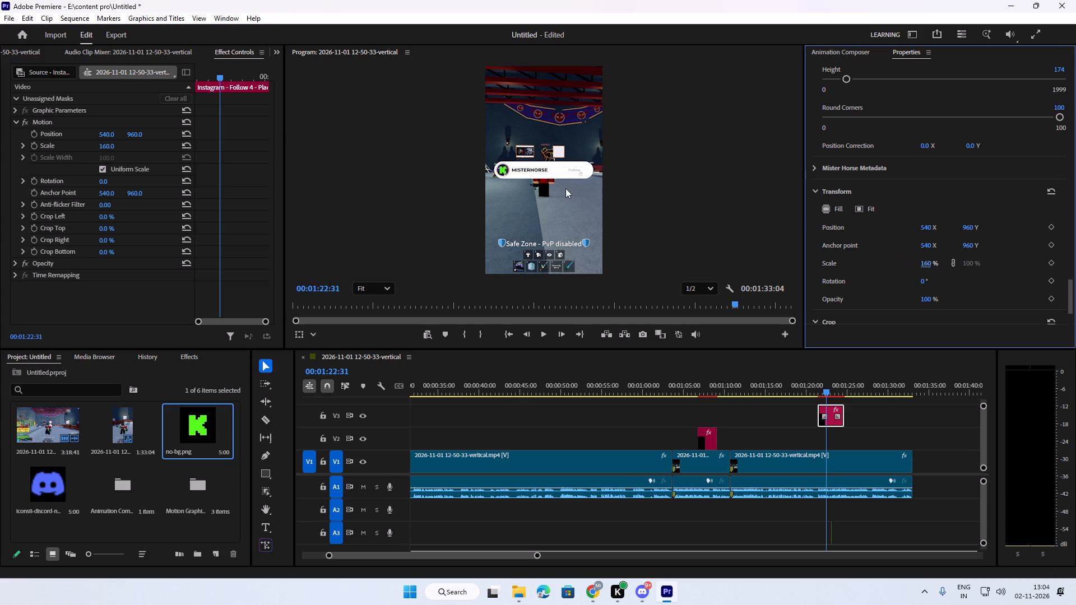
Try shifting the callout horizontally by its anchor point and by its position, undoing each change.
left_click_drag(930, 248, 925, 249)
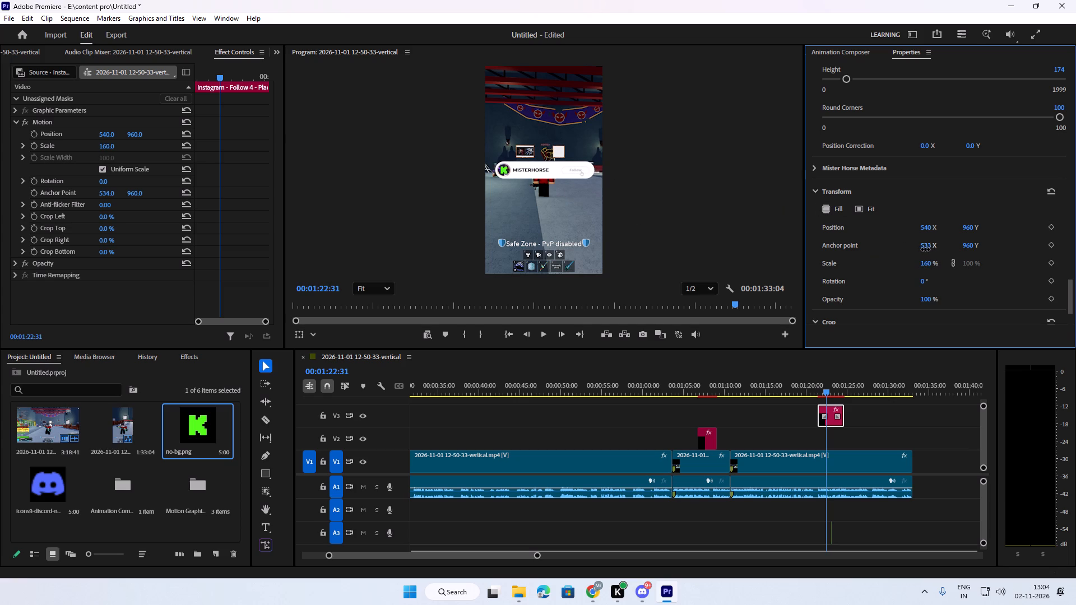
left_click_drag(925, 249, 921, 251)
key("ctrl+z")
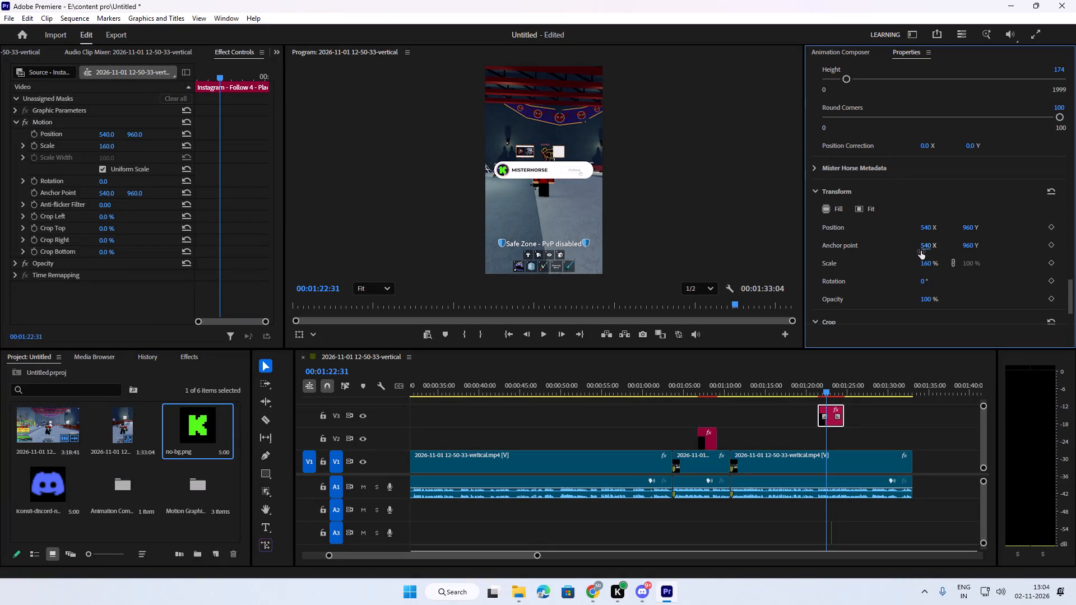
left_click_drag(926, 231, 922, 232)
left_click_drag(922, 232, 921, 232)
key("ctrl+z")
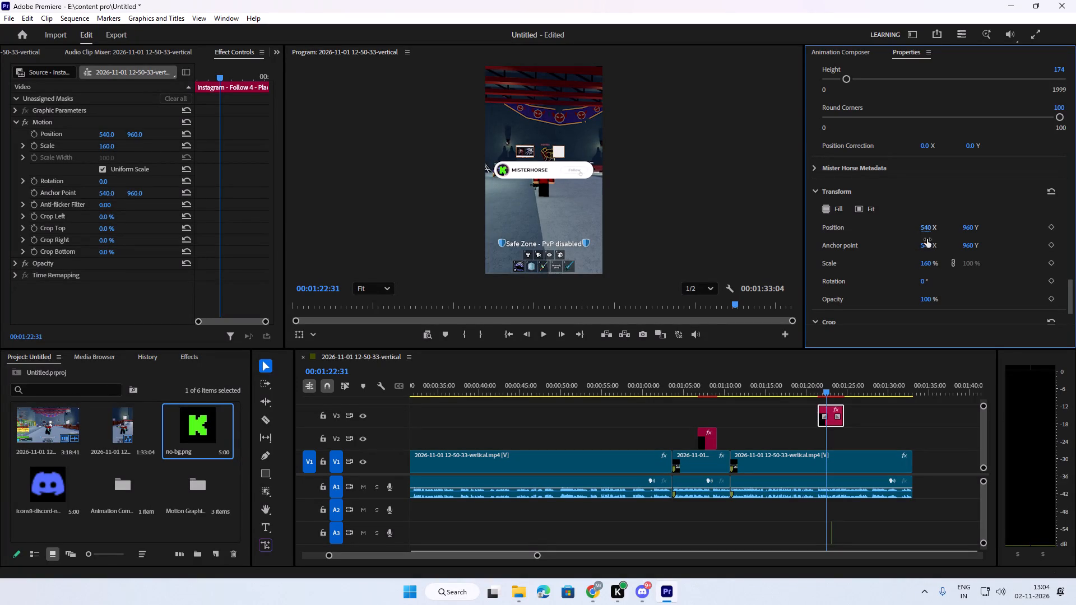
Reduce the Instagram follow callout's scale slightly to about 158%.
left_click_drag(926, 267, 923, 267)
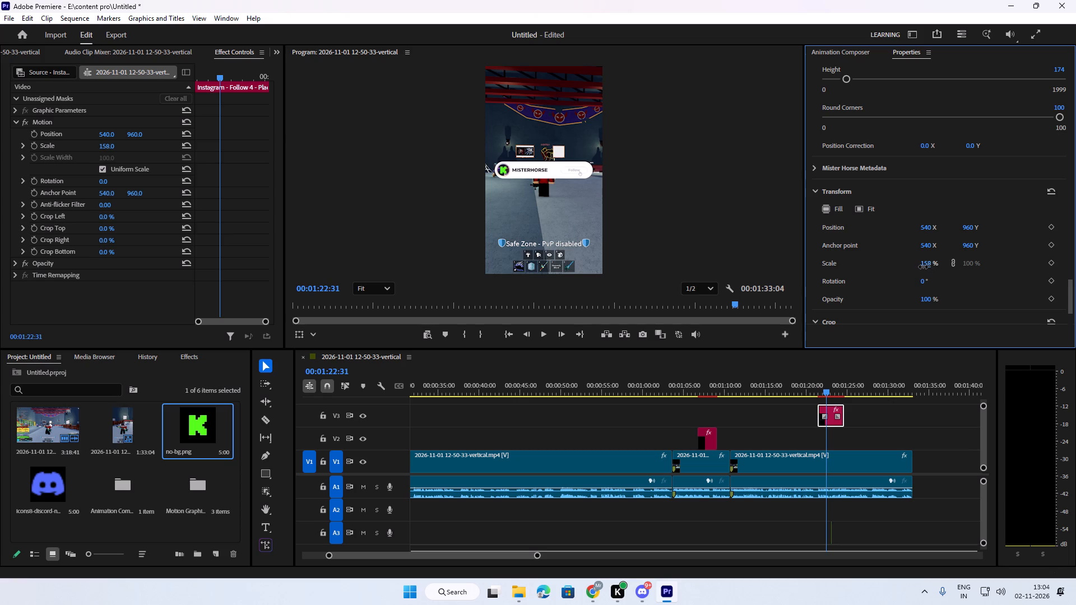
Set the scale of the Instagram - Follow 4 graphic on V3 to 150%.
left_click_drag(923, 267, 920, 267)
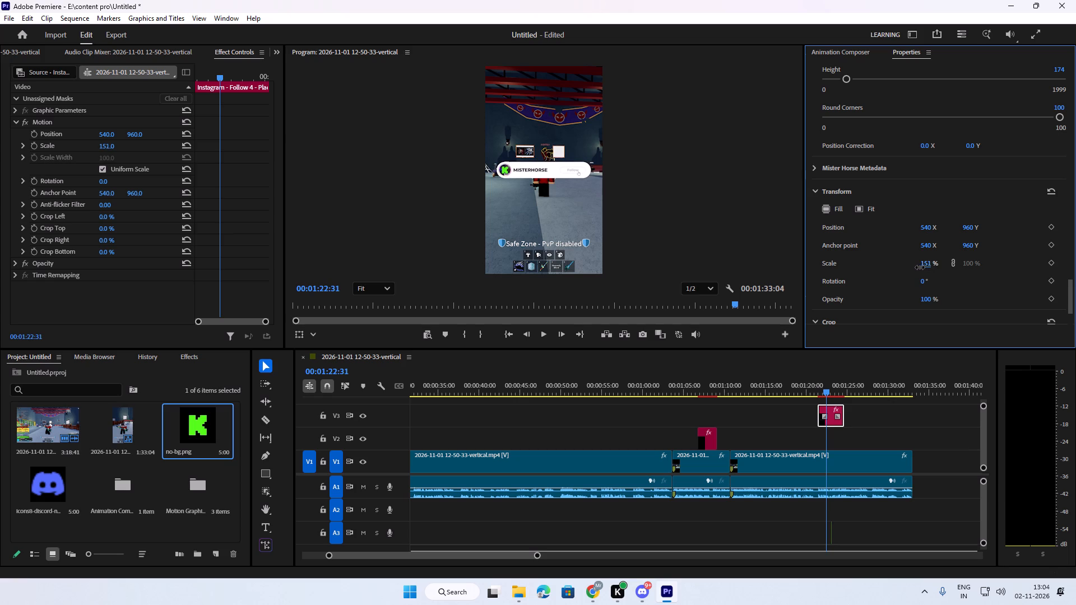
left_click_drag(920, 267, 919, 267)
Replace the MISTERHORSE text (Text 1) of the follow graphic on V3 with "Uncrazyrambo".
double_click(544, 170)
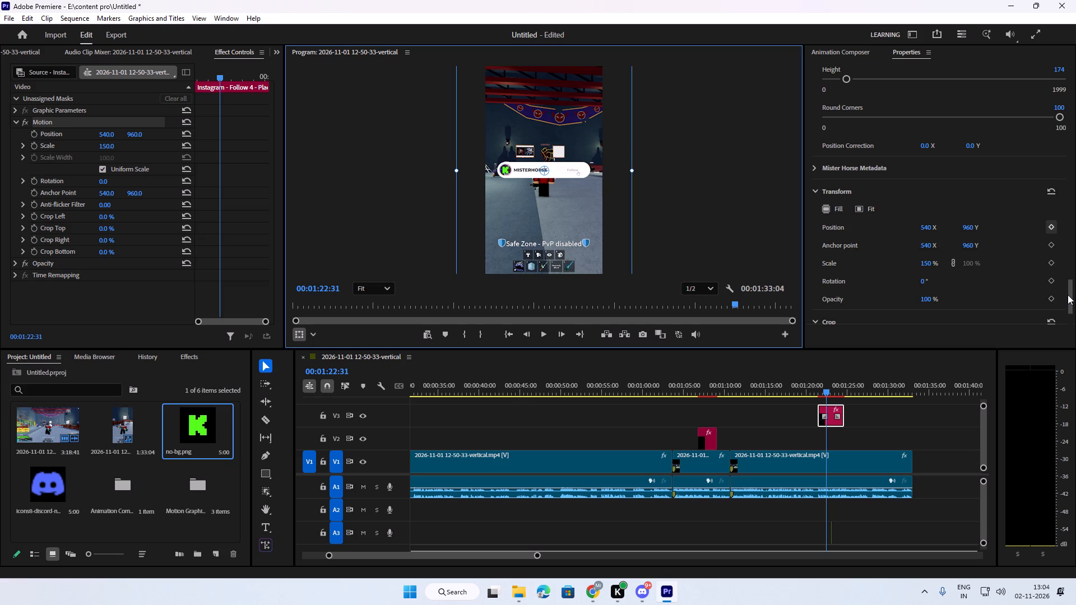
left_click_drag(1069, 296, 1065, 166)
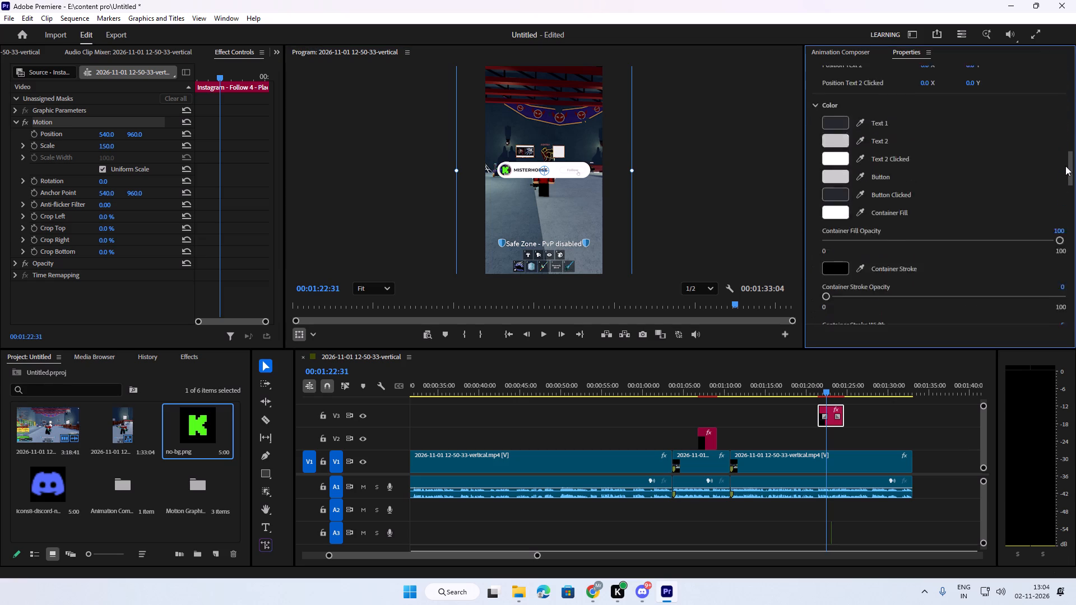
left_click_drag(1065, 166, 1064, 115)
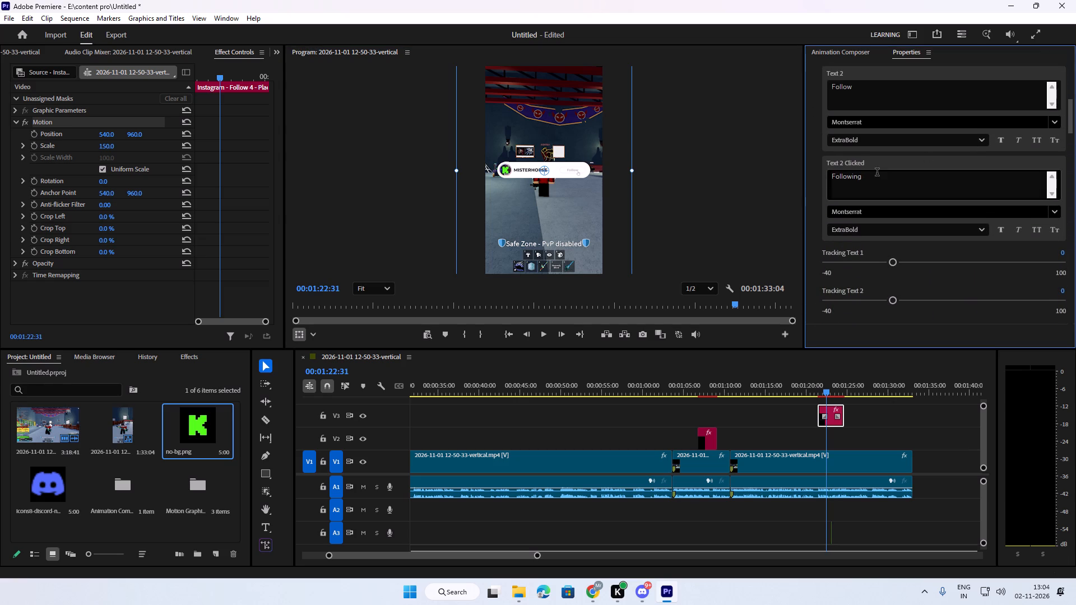
left_click_drag(1068, 124, 1068, 123)
left_click_drag(1068, 123, 1069, 103)
left_click_drag(887, 159, 813, 159)
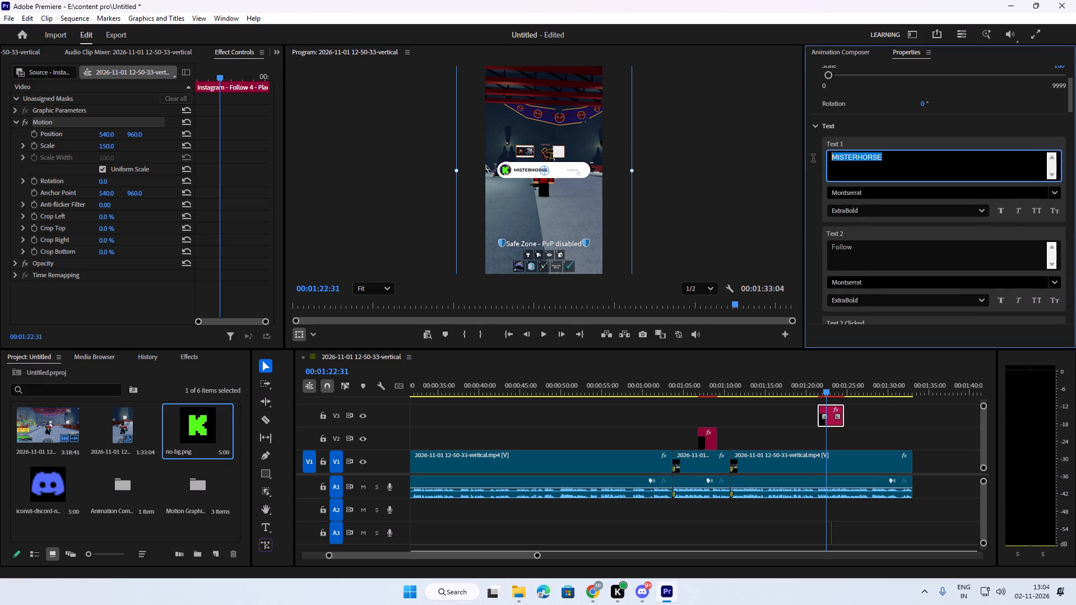
left_click_drag(813, 159, 813, 159)
key("u")
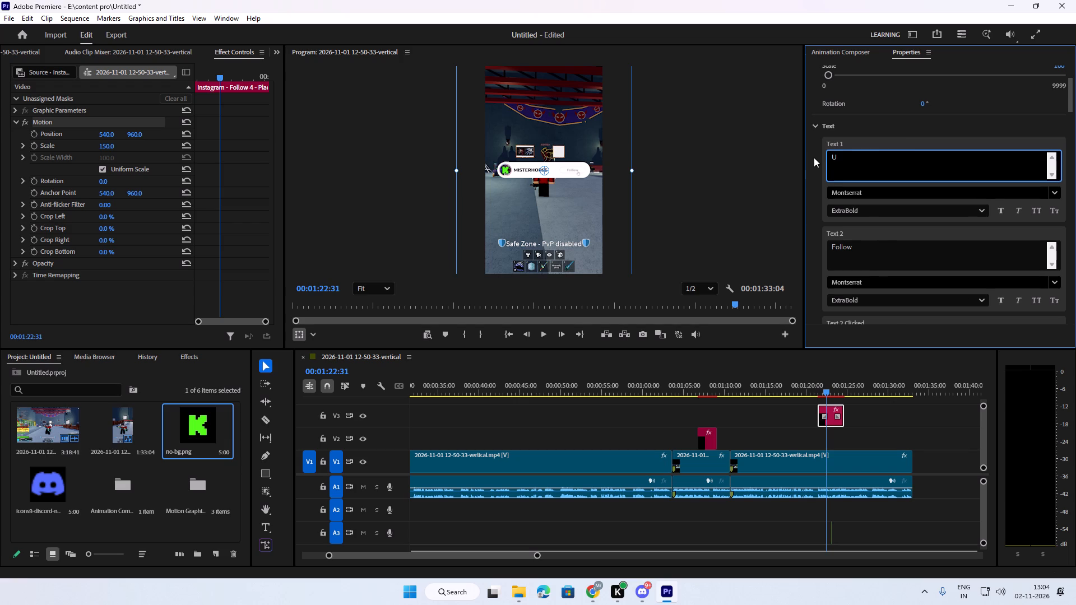
type("ncra")
key("z")
key("y")
type("rambo")
Play back the follow graphic on V3 from near its start to about 00:01:25:22 to check the new name text.
left_click_drag(828, 391, 827, 391)
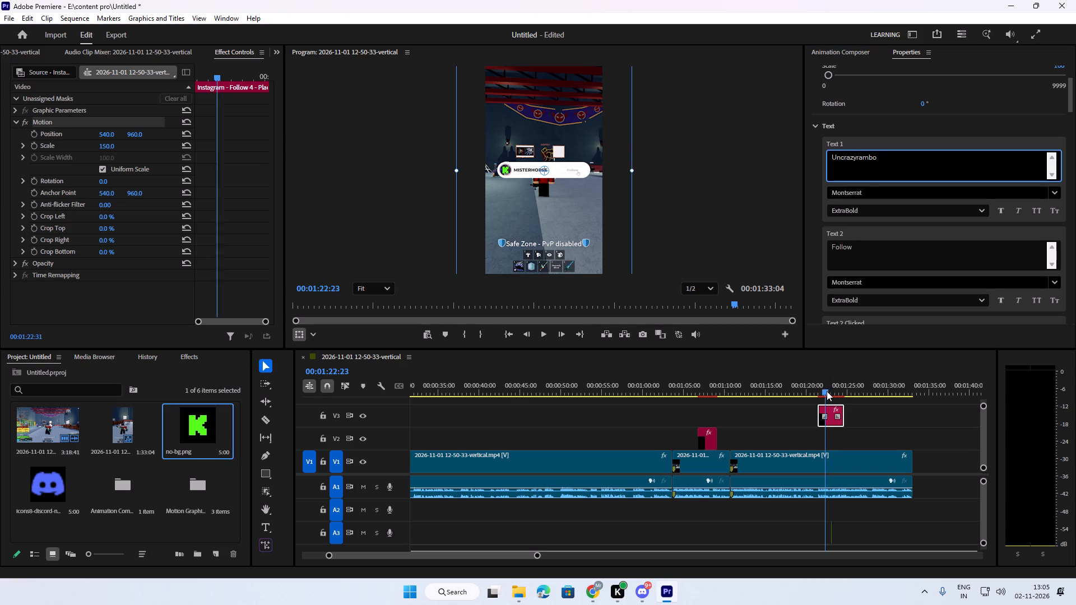
left_click_drag(827, 391, 820, 393)
key("space")
key("space")
key("space")
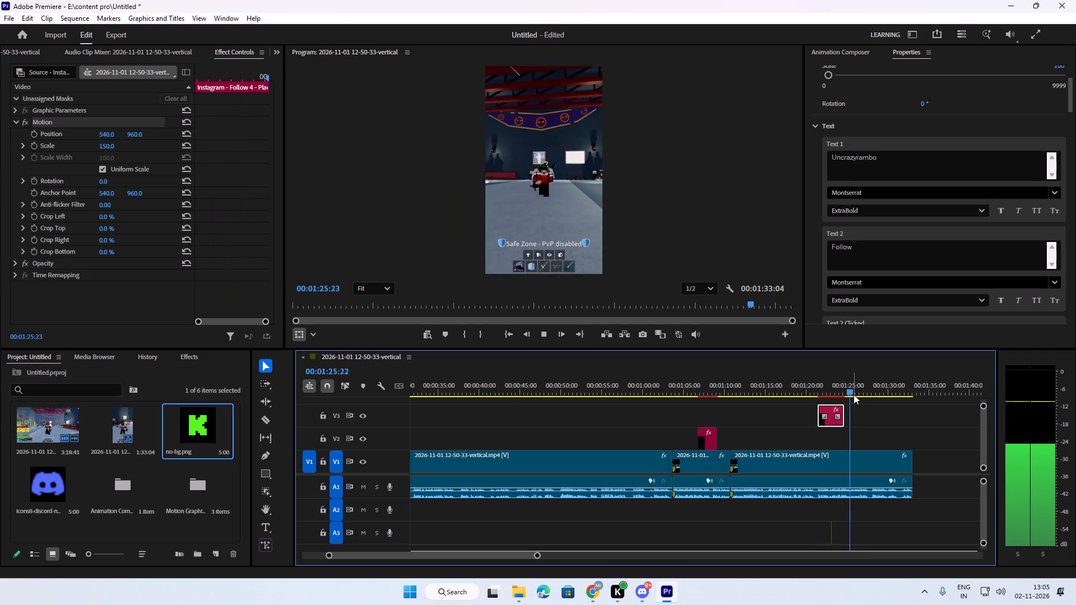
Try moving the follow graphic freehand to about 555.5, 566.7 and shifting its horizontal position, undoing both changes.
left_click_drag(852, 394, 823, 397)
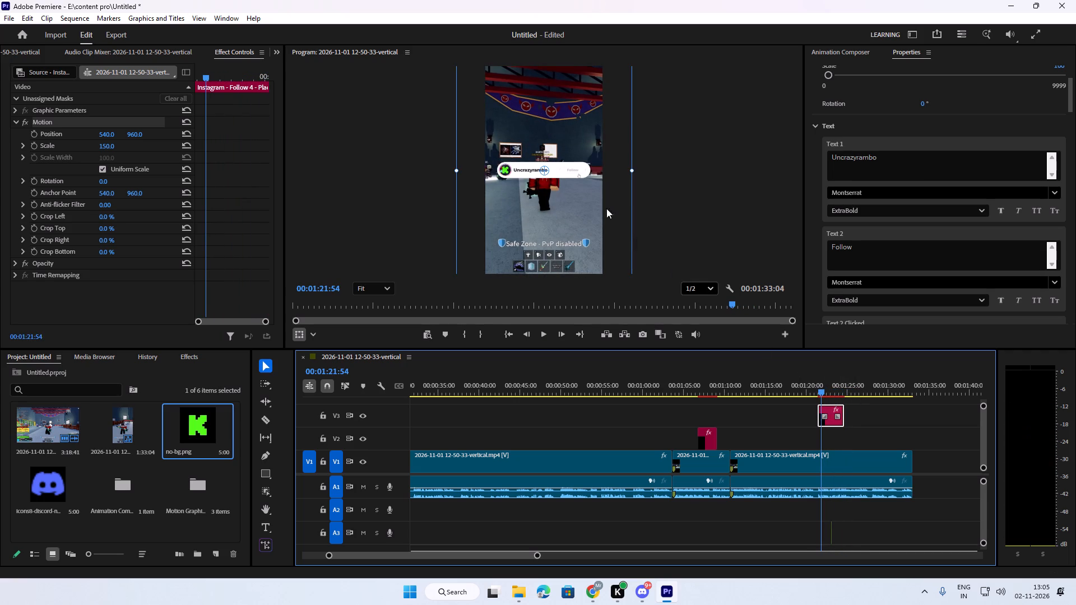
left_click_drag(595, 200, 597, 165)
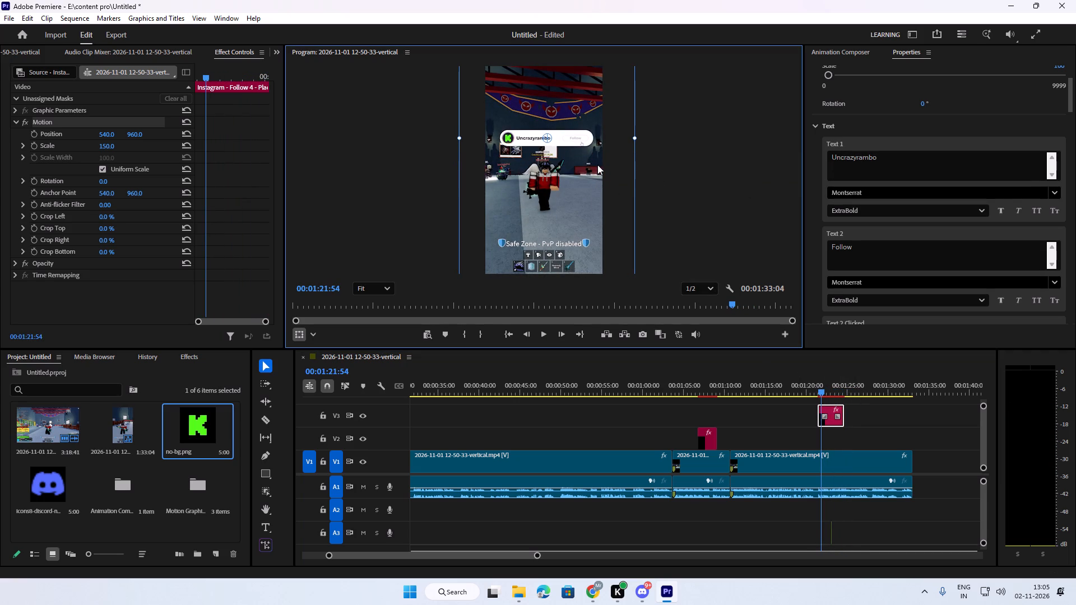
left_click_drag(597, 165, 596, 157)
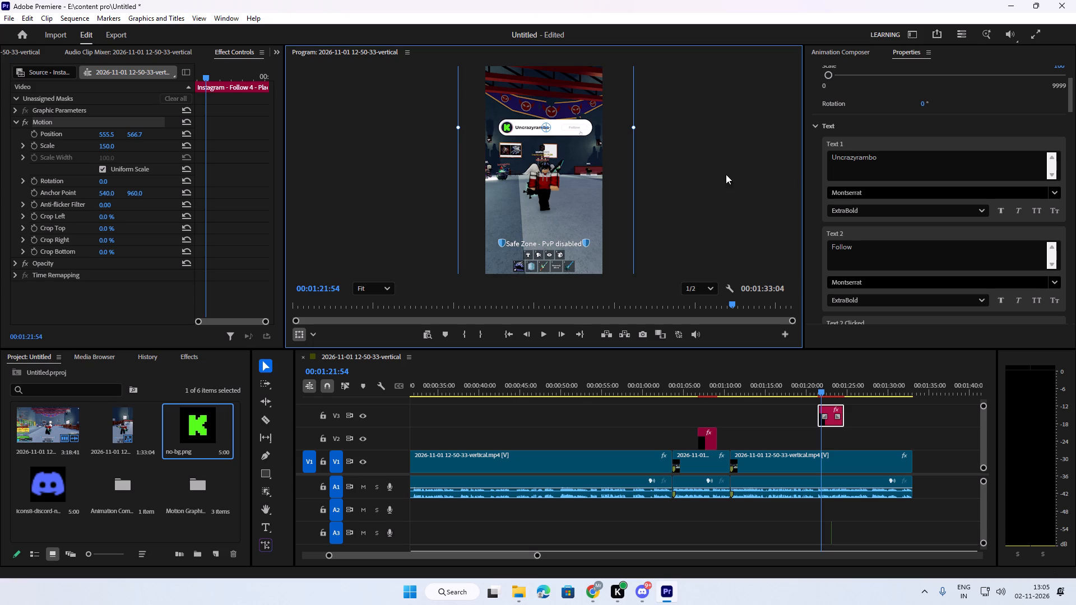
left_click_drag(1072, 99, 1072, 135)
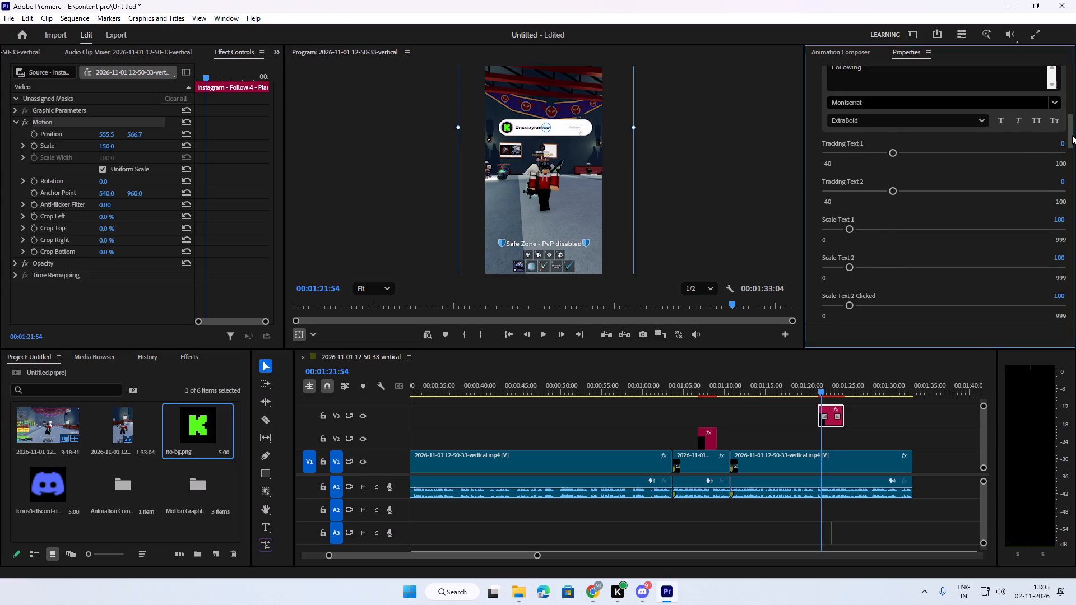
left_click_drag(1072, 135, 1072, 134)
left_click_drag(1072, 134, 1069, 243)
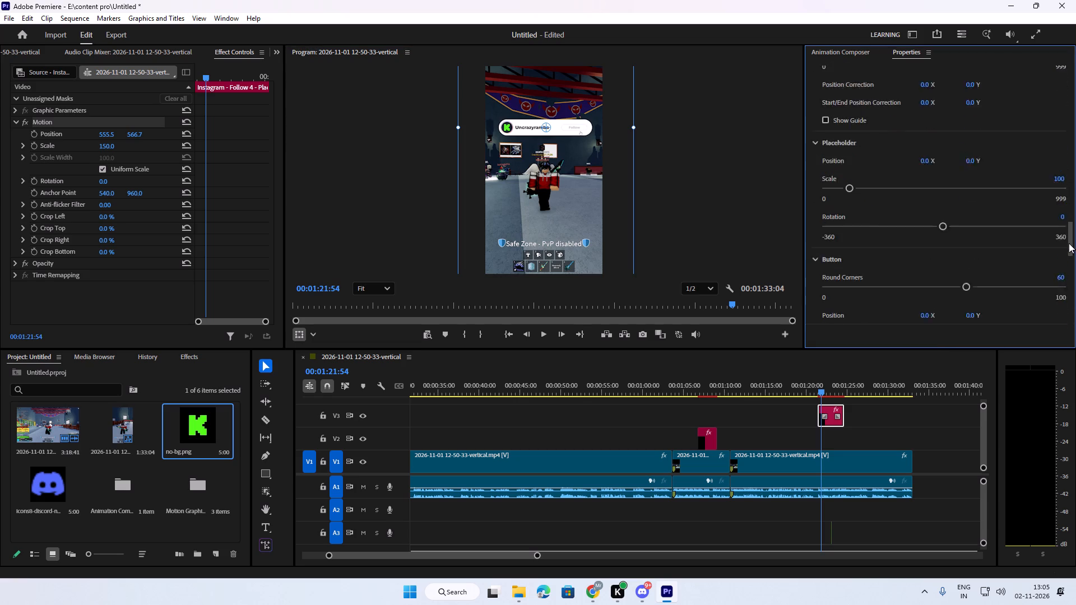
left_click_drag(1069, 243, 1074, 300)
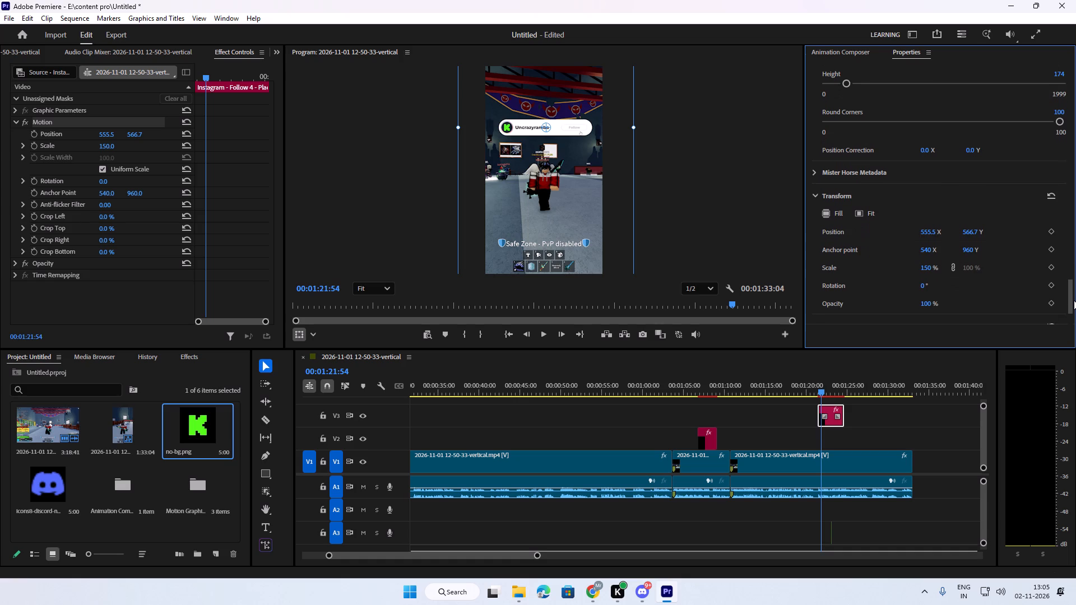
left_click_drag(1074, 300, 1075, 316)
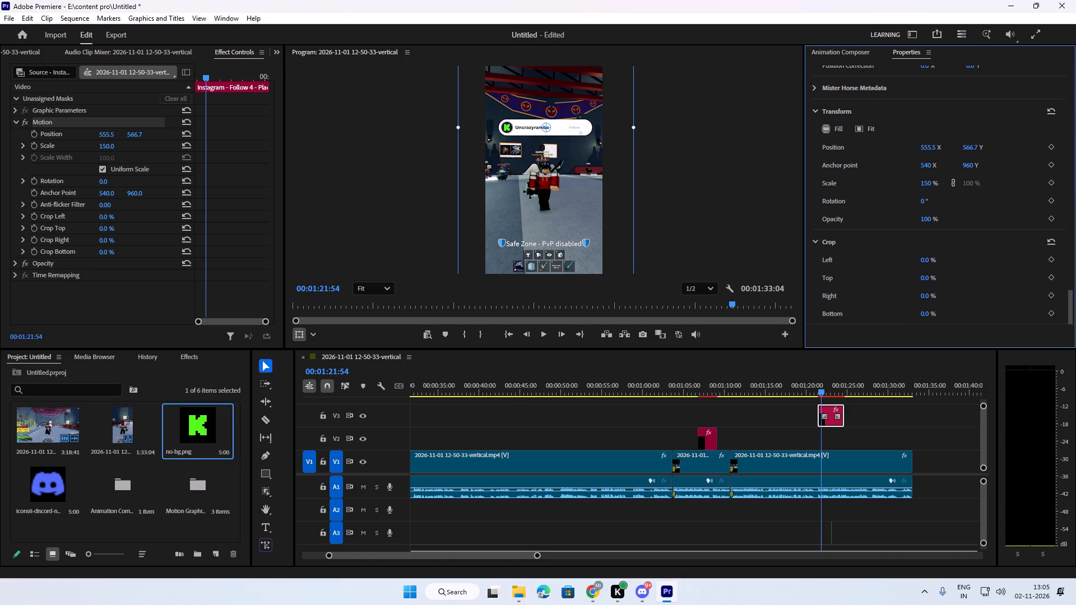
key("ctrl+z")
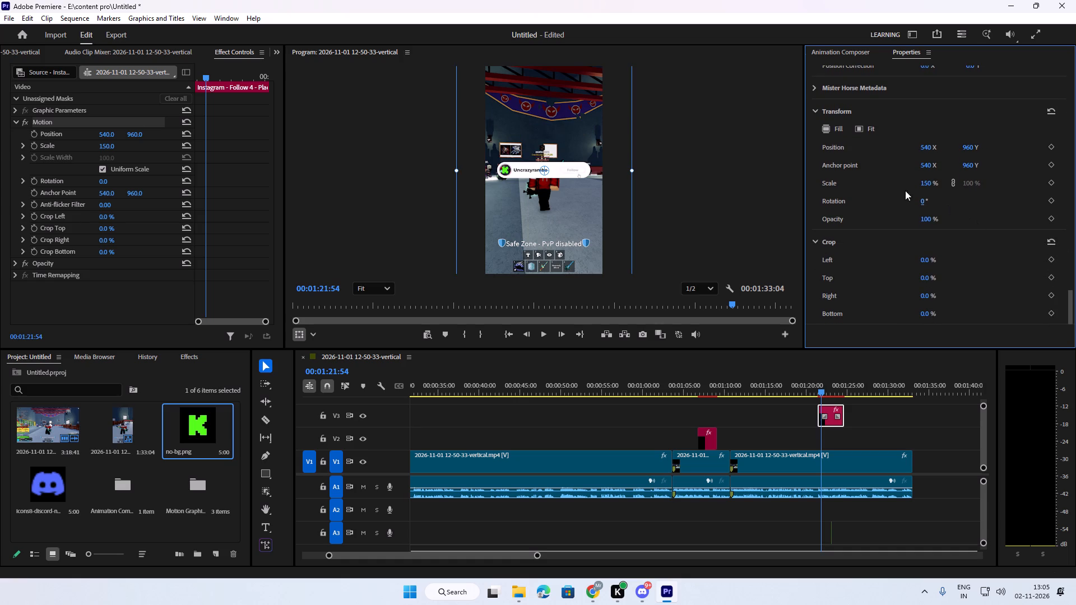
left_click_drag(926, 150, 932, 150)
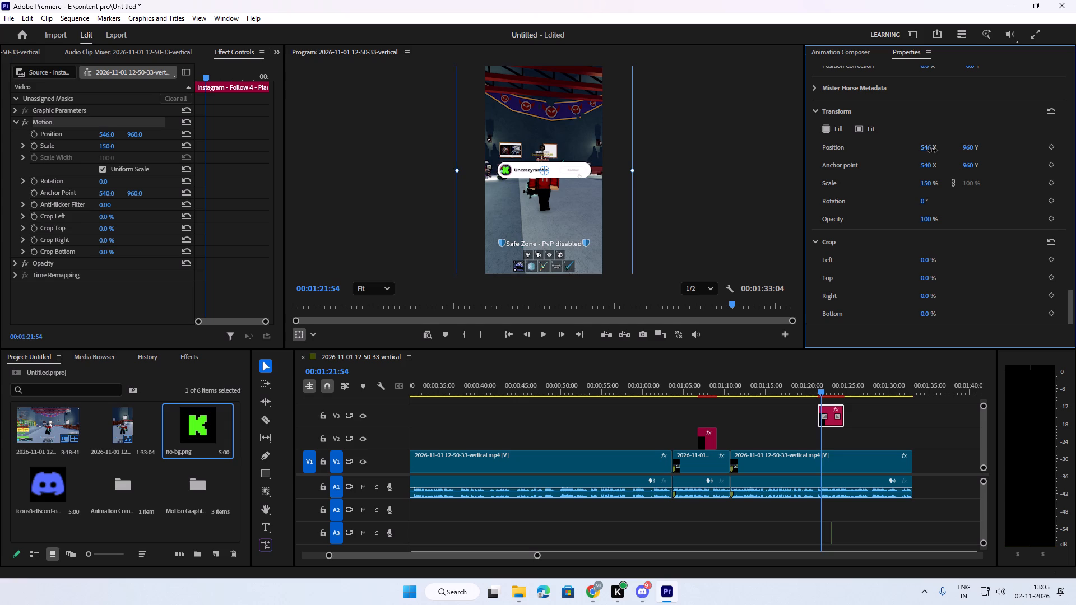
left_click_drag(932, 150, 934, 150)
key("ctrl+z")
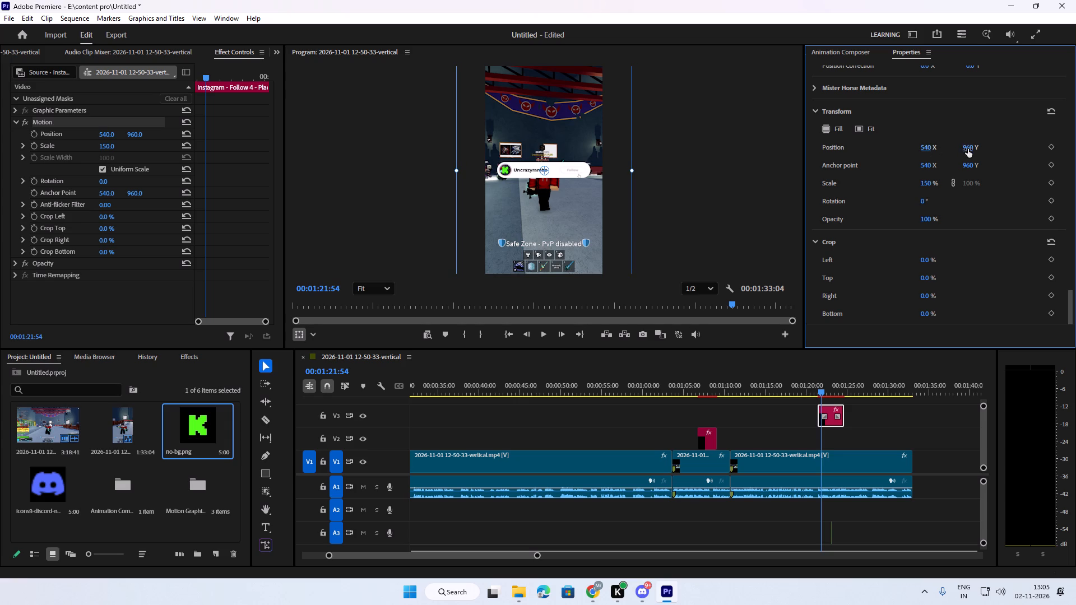
Raise the follow graphic above the character by setting its vertical position to 572, and preview it from 00:01:21:54.
left_click_drag(968, 149, 830, 162)
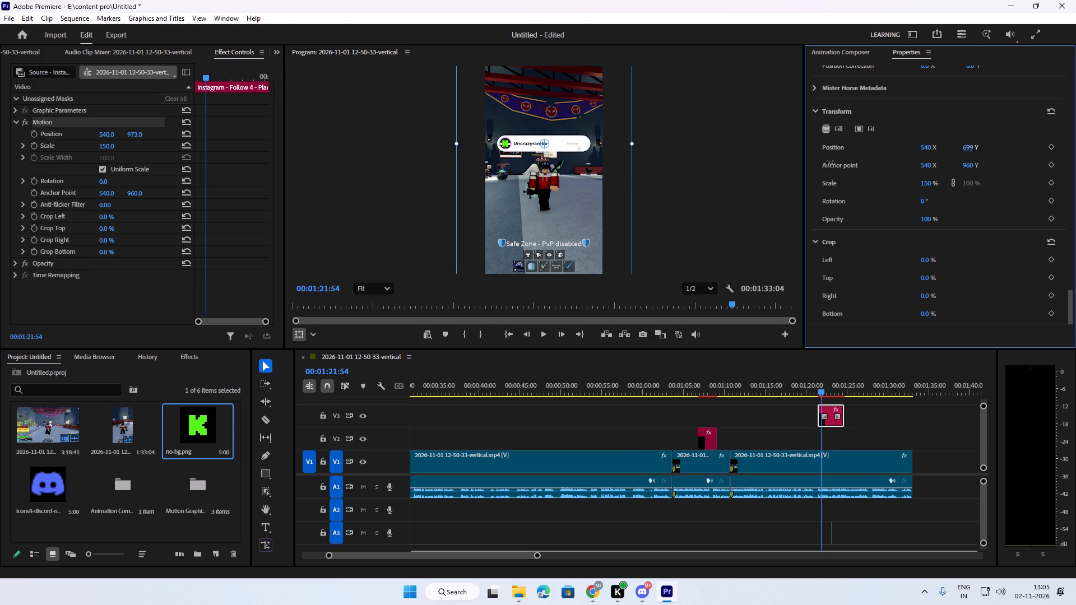
left_click_drag(830, 162, 767, 164)
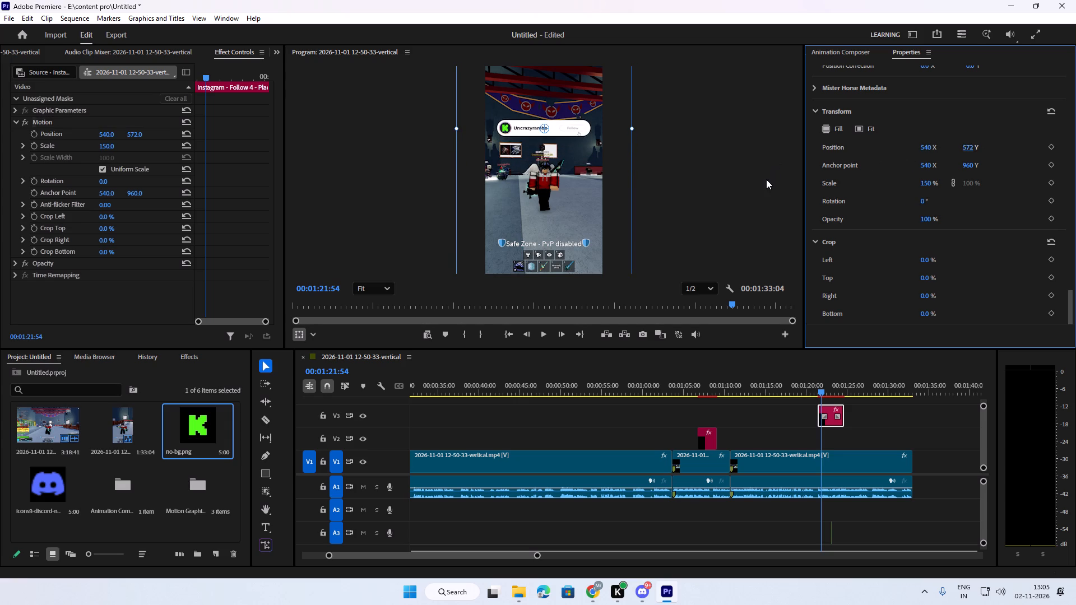
left_click(766, 179)
key("space")
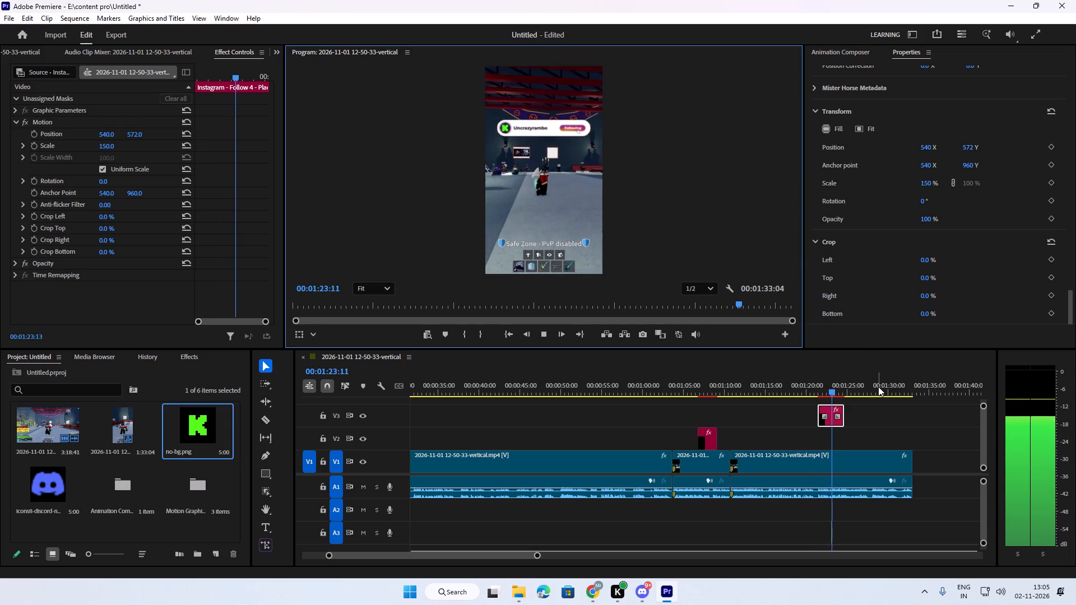
Shift the follow graphic on V3 slightly earlier to start at 00:01:20:57 and play the sequence through to its end.
left_click_drag(843, 395, 818, 399)
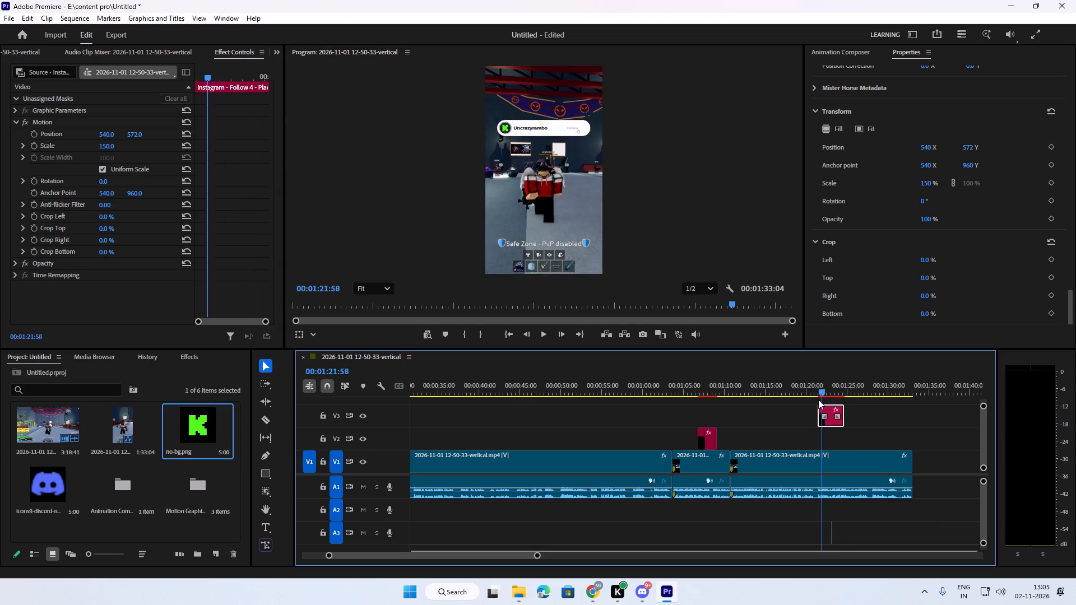
left_click_drag(818, 399, 811, 400)
left_click(832, 421)
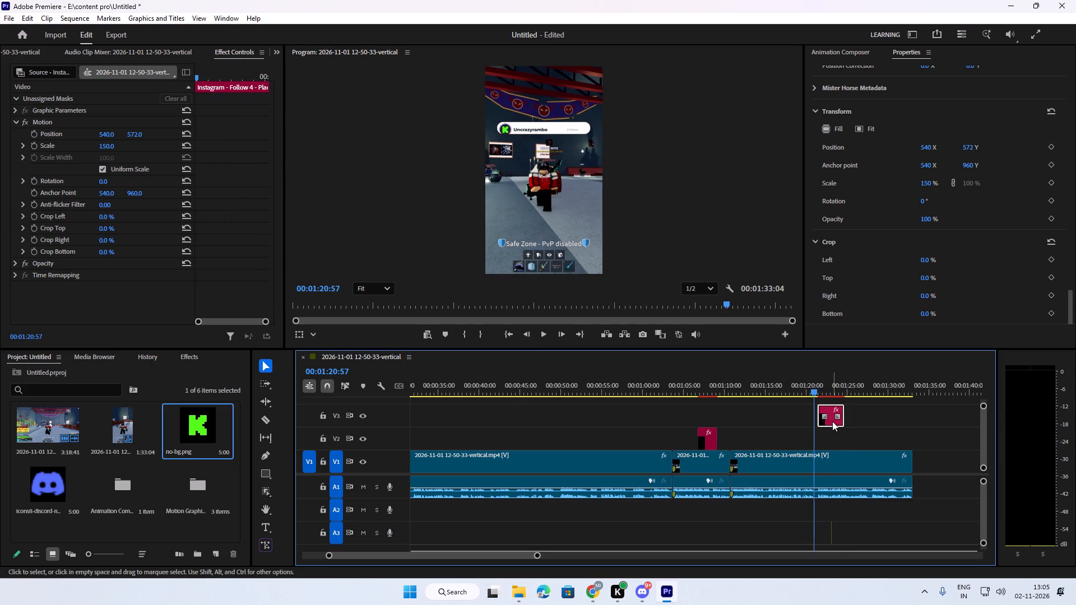
key("space")
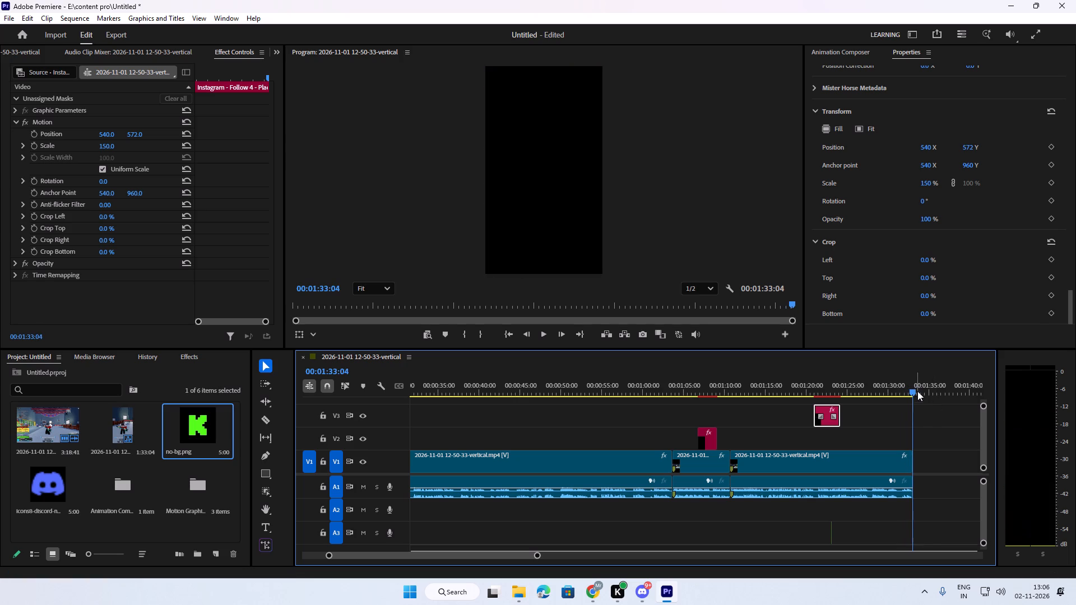
Render the sequence's effects from In to Out and return the playhead to 00:00:00:00.
left_click_drag(917, 391, 504, 417)
left_click(78, 16)
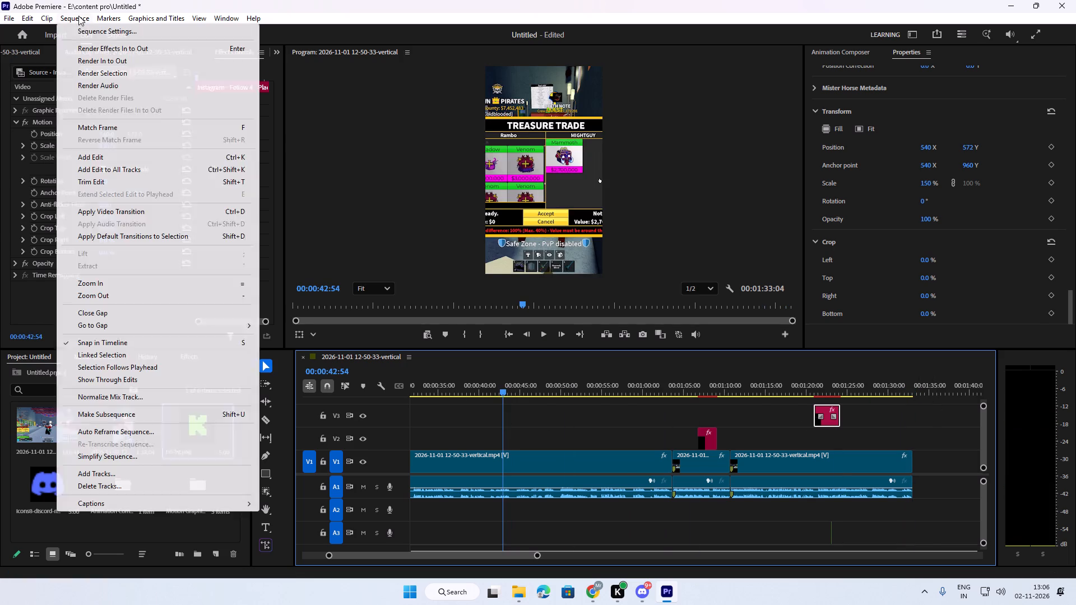
left_click(140, 51)
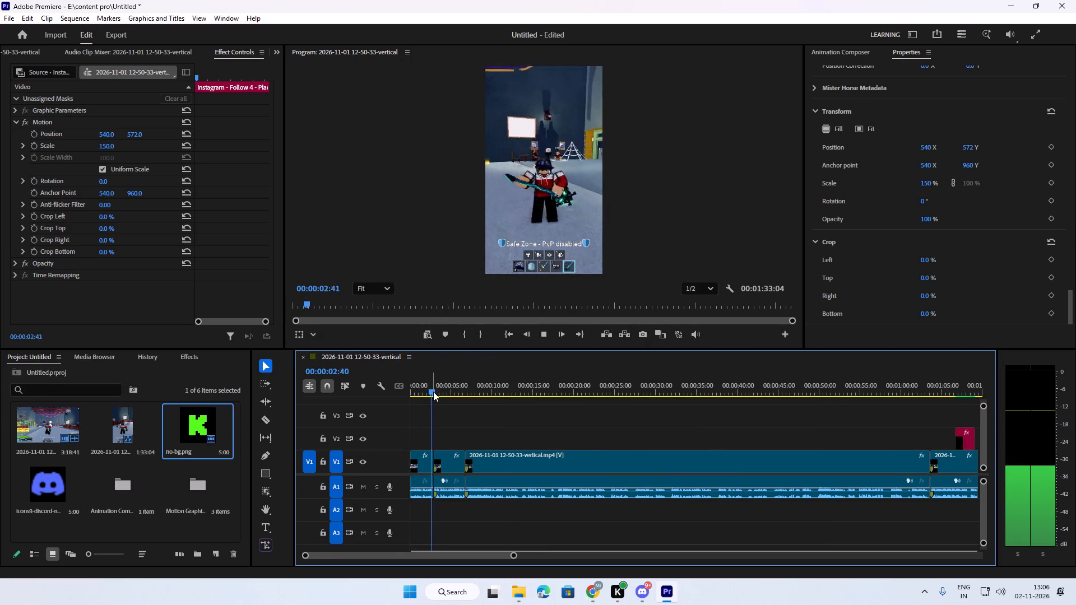
left_click_drag(433, 392, 405, 392)
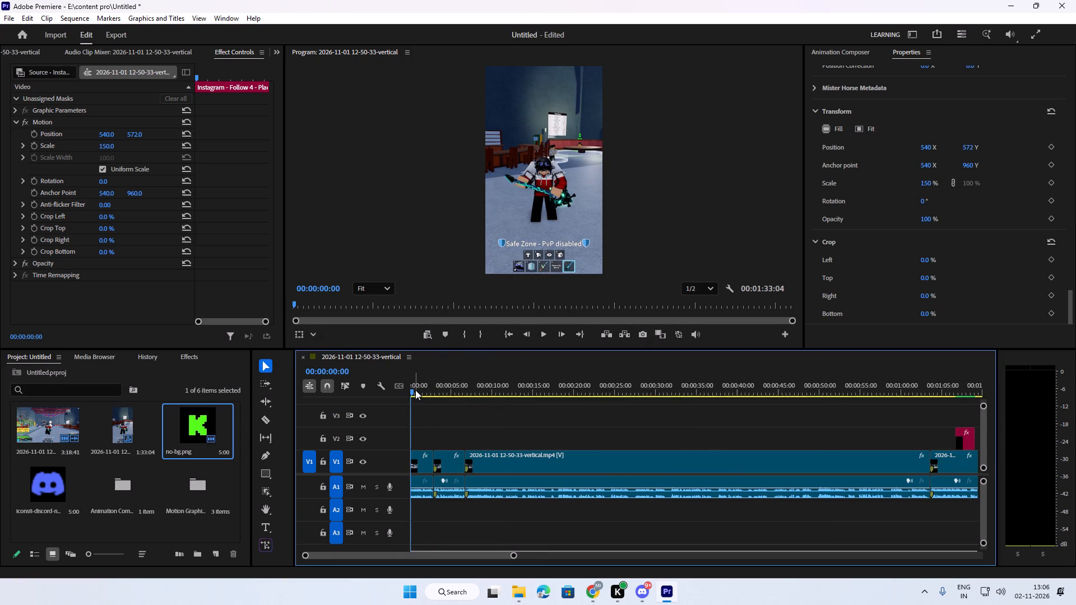
left_click_drag(415, 390, 410, 404)
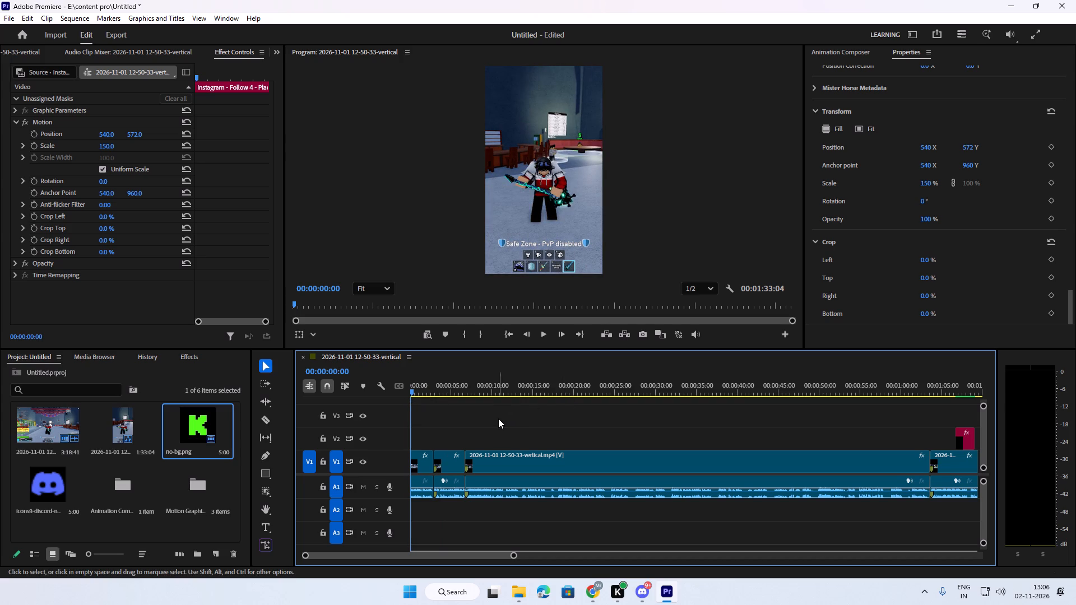
Browse the video effects and video transitions, checking the Dissolve and Slide categories for a transition to use.
key("shift+asciicircum")
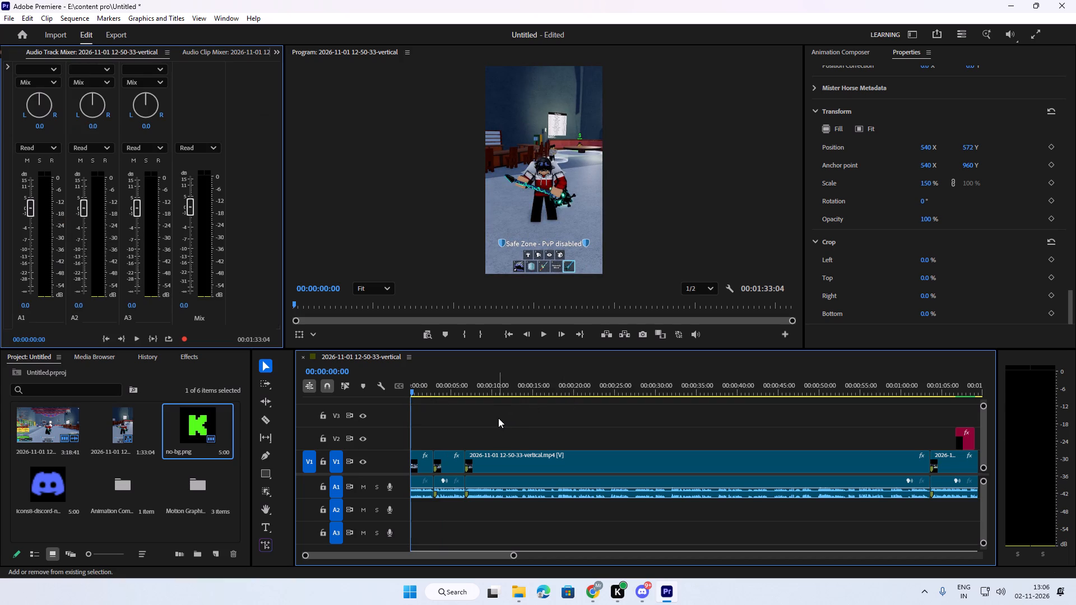
key("shift+percent")
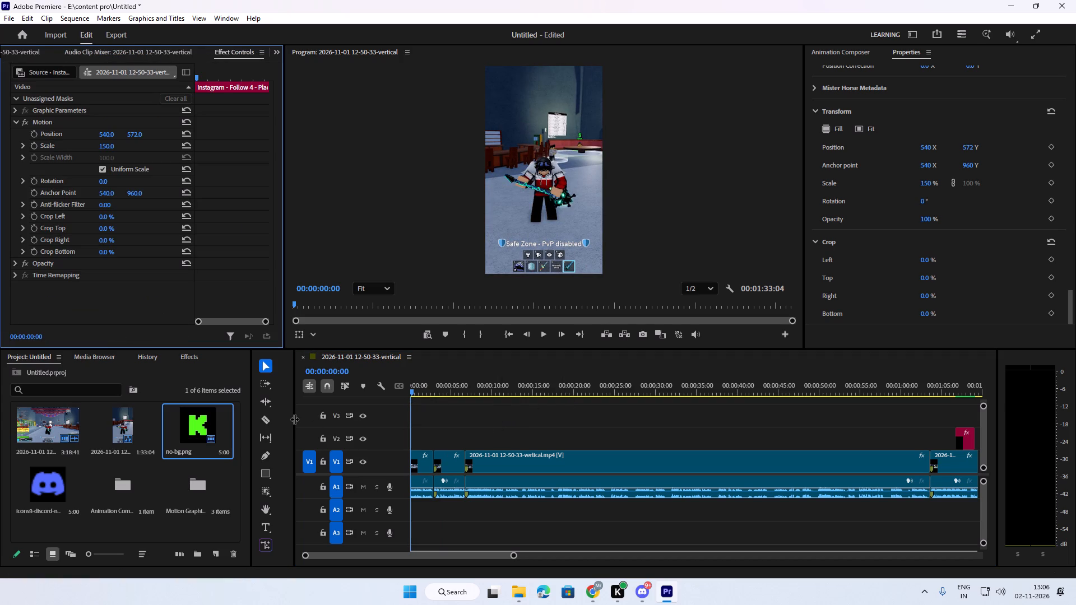
key("shift+ampersand")
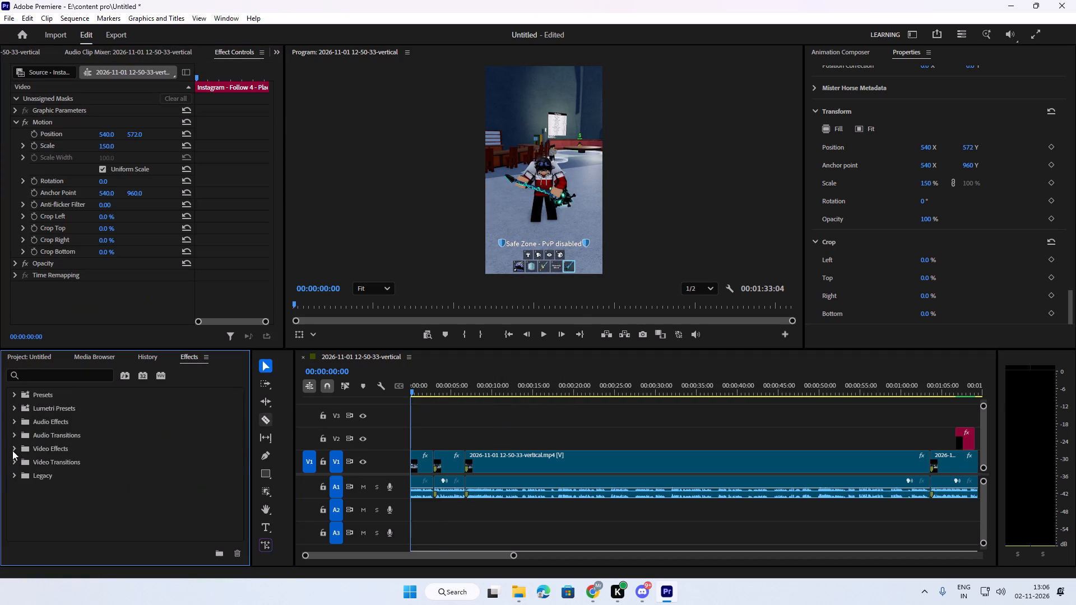
left_click(12, 450)
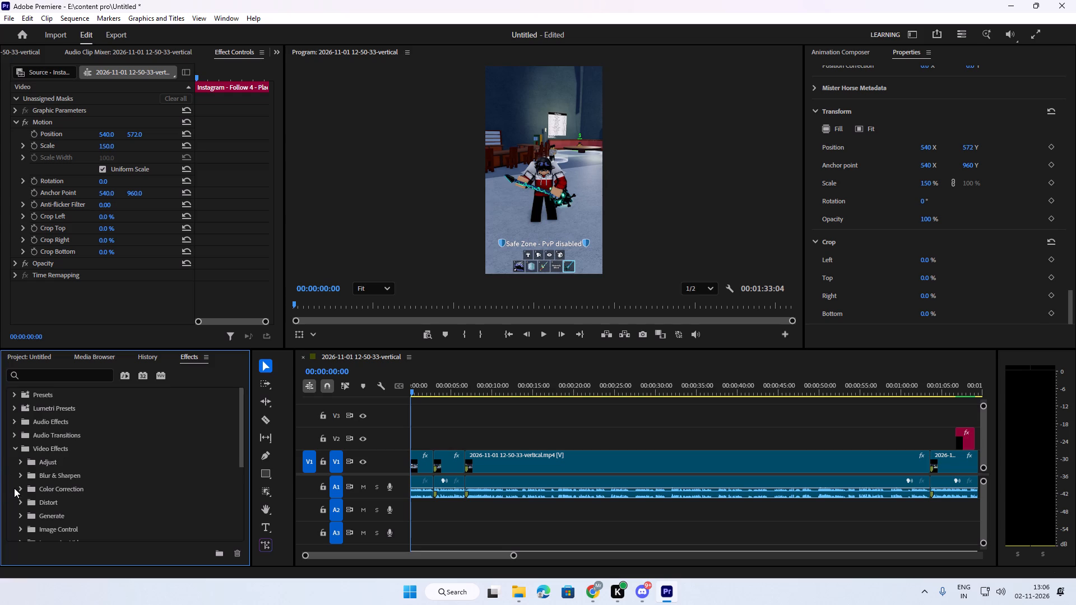
left_click(15, 460)
left_click(17, 460)
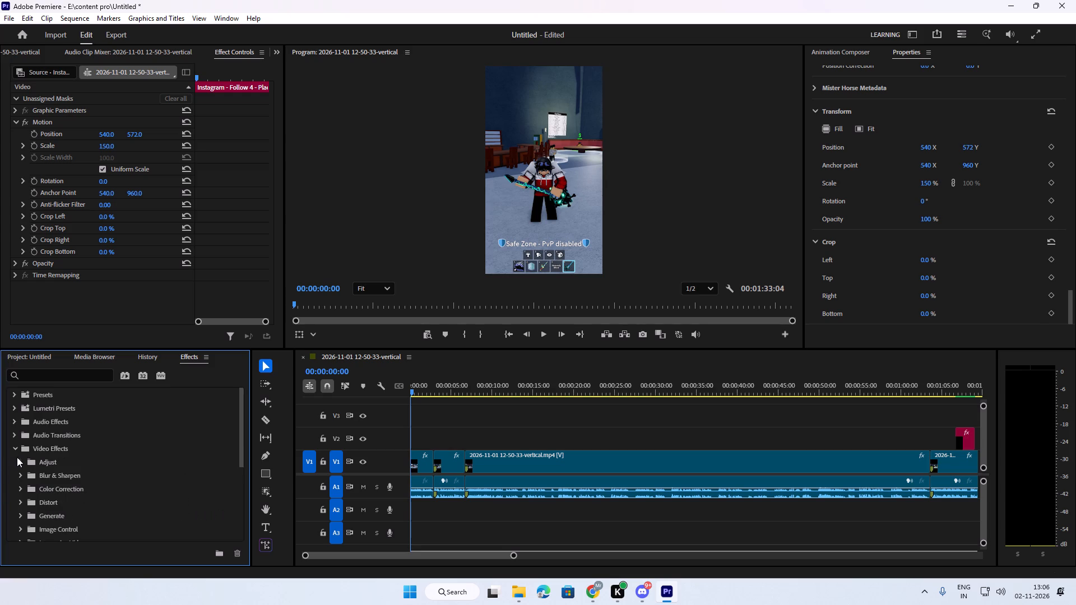
left_click(15, 449)
left_click(16, 440)
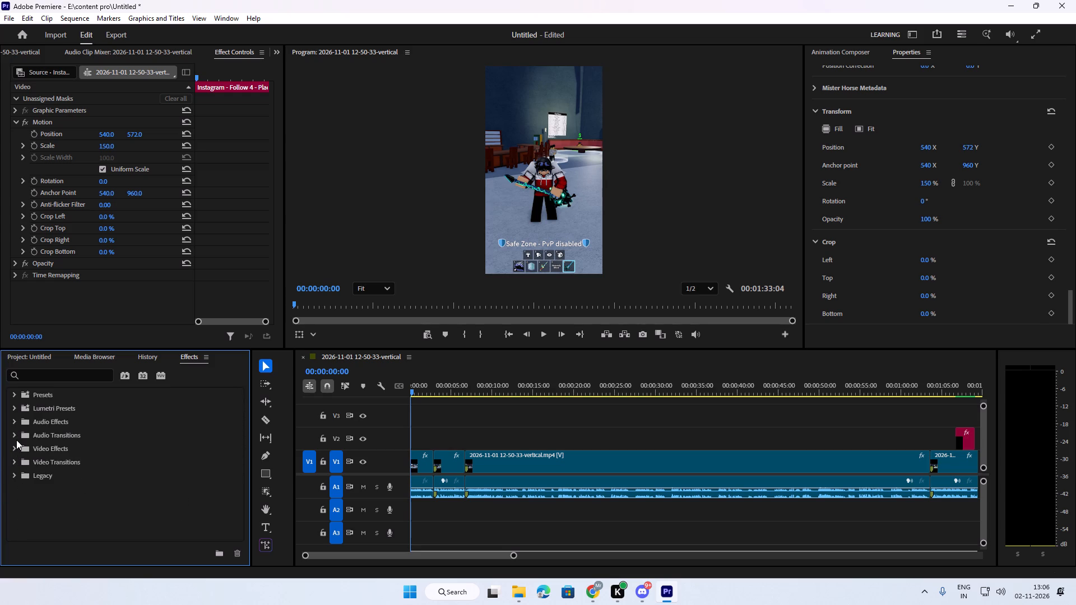
double_click(16, 434)
left_click(16, 434)
left_click(16, 435)
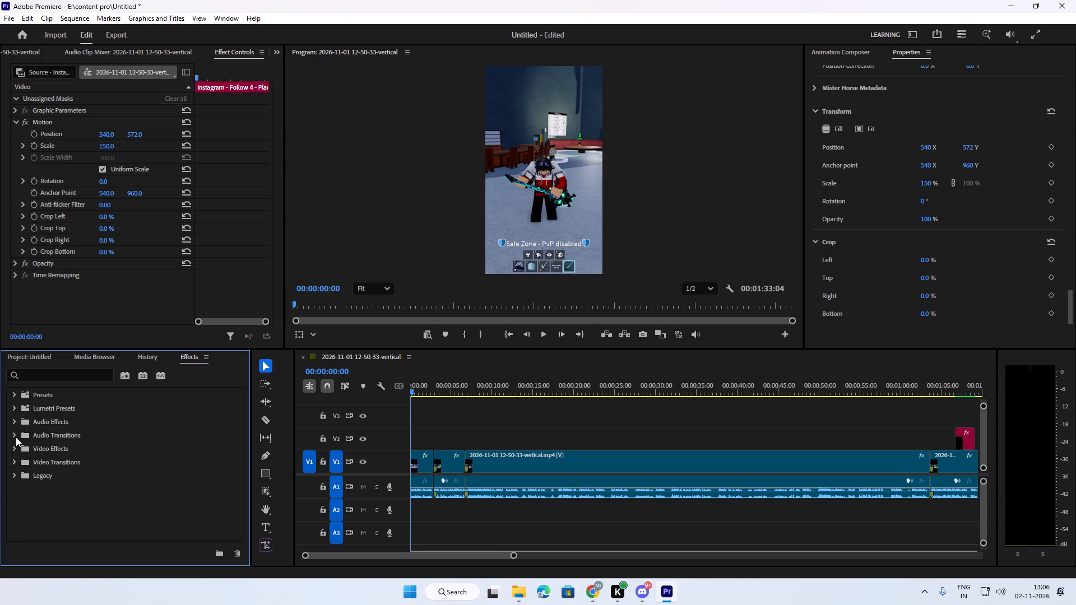
left_click(16, 437)
left_click(16, 459)
scroll(41, 487, "down", 1)
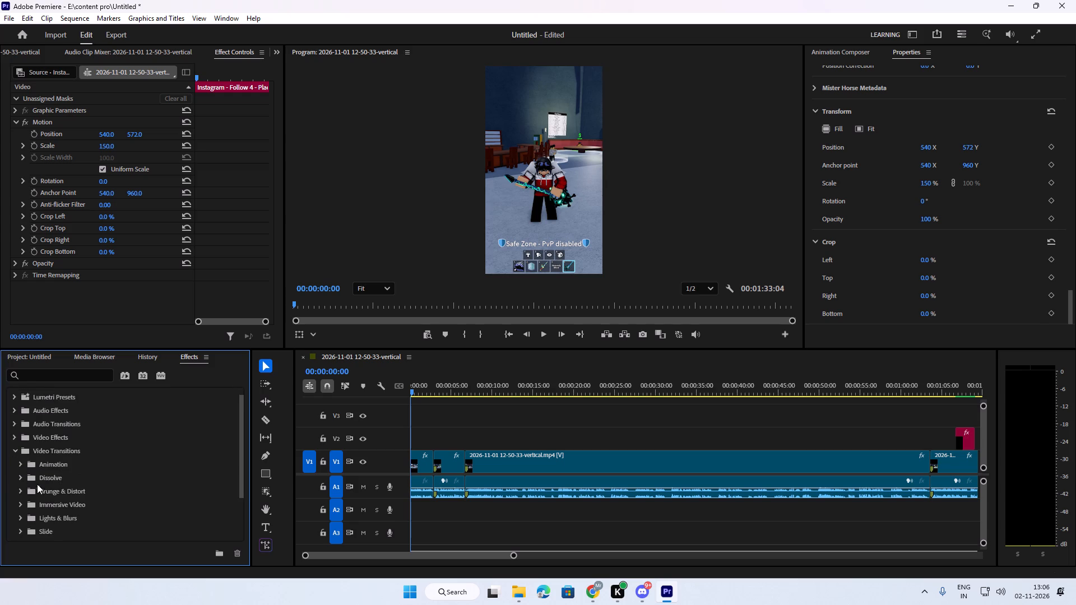
left_click(24, 477)
scroll(70, 485, "down", 2)
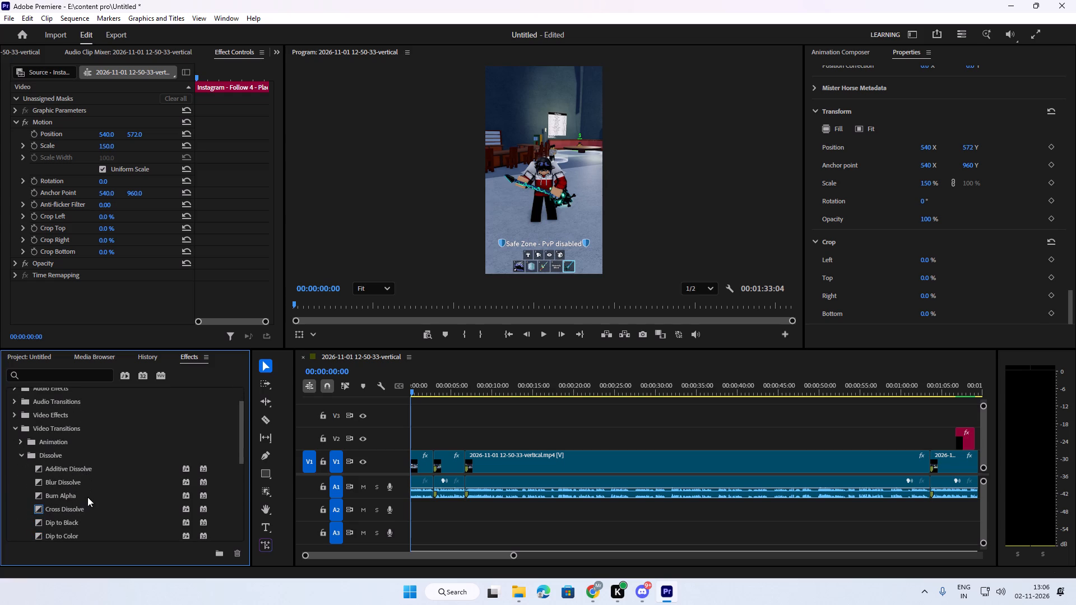
scroll(84, 495, "down", 2)
left_click(22, 432)
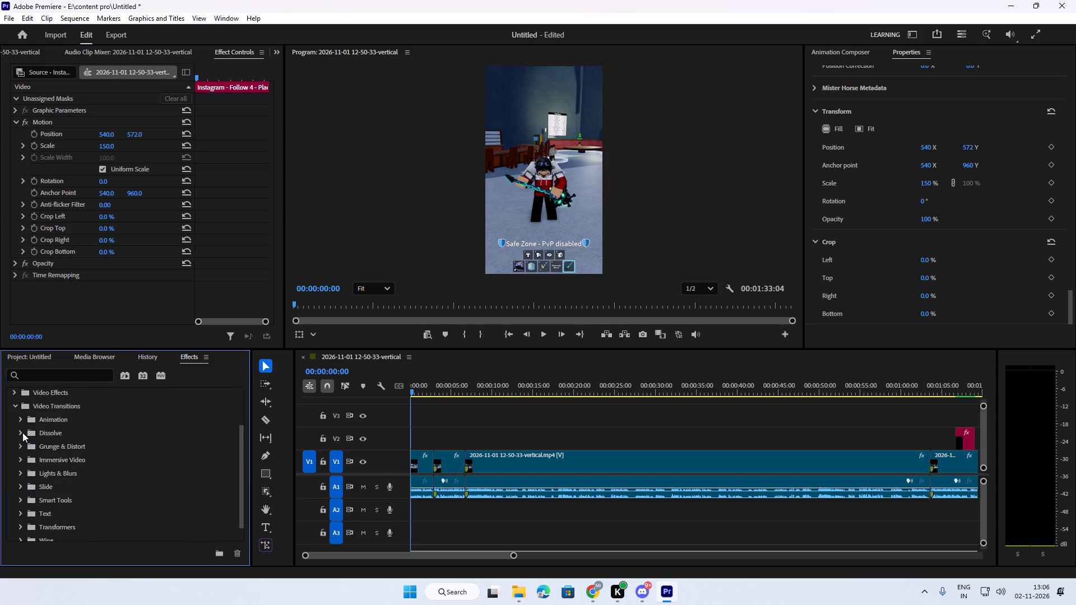
left_click(21, 488)
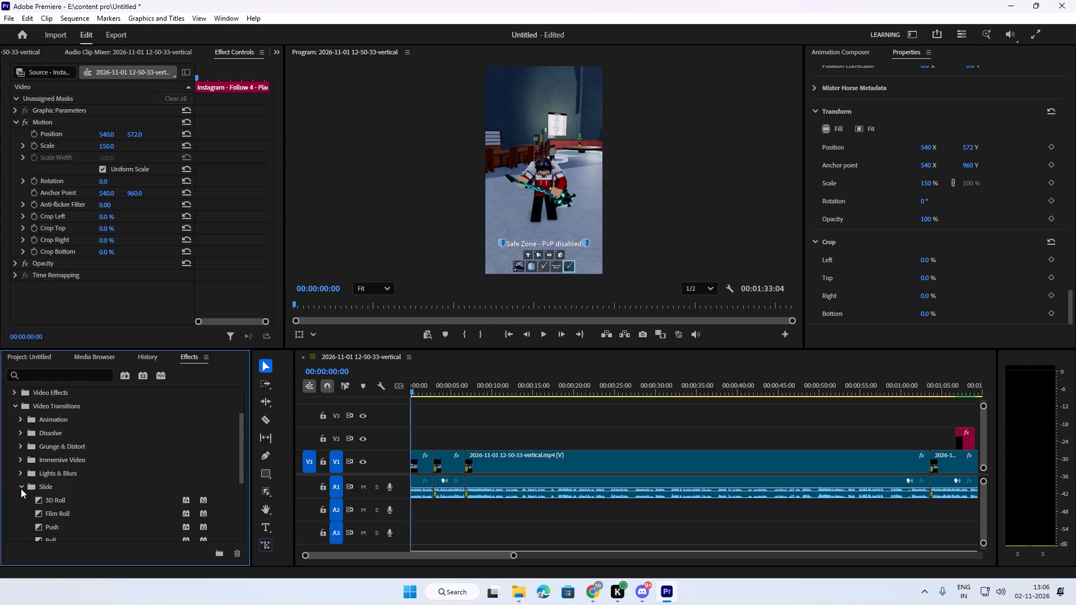
left_click(21, 488)
left_click(23, 485)
scroll(57, 501, "down", 1)
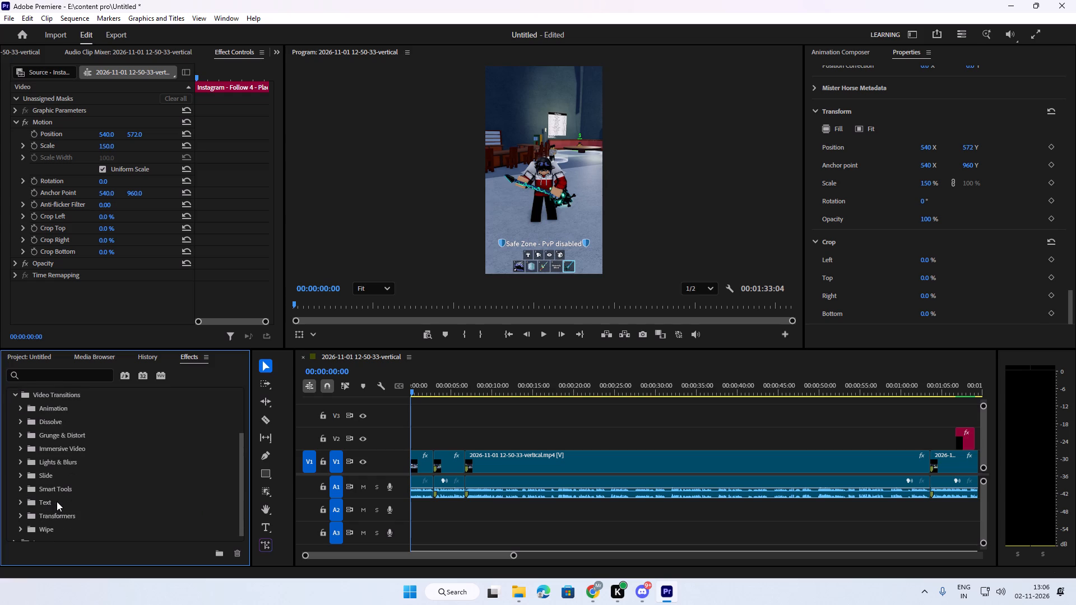
Apply the Shape Dissolve transition from Smart Tools to the start of the first clip on V1.
left_click(26, 490)
left_click(20, 489)
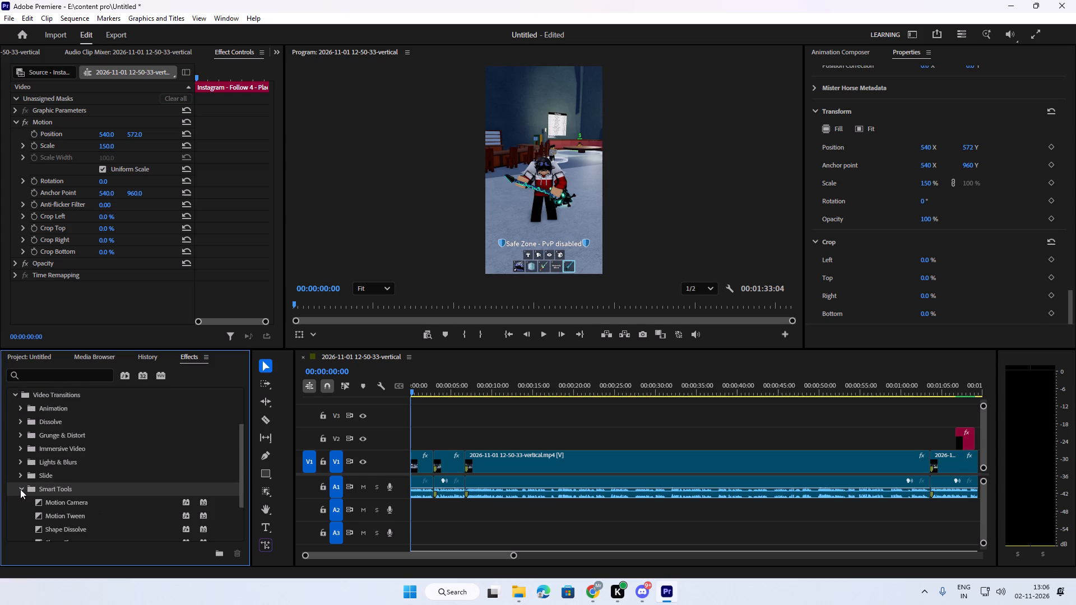
double_click(20, 488)
left_click(20, 488)
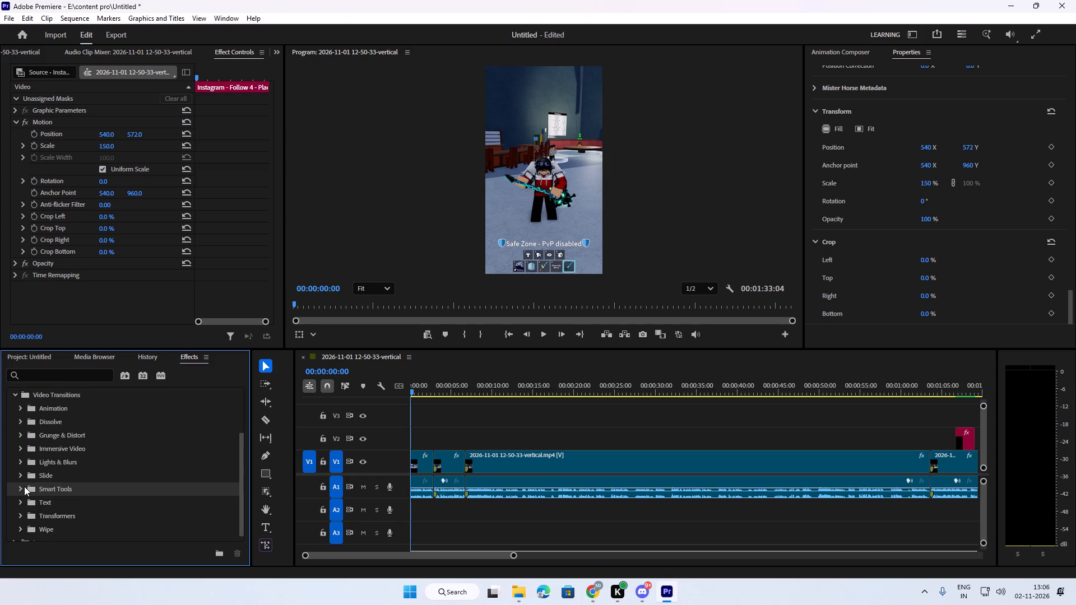
left_click(25, 486)
double_click(22, 487)
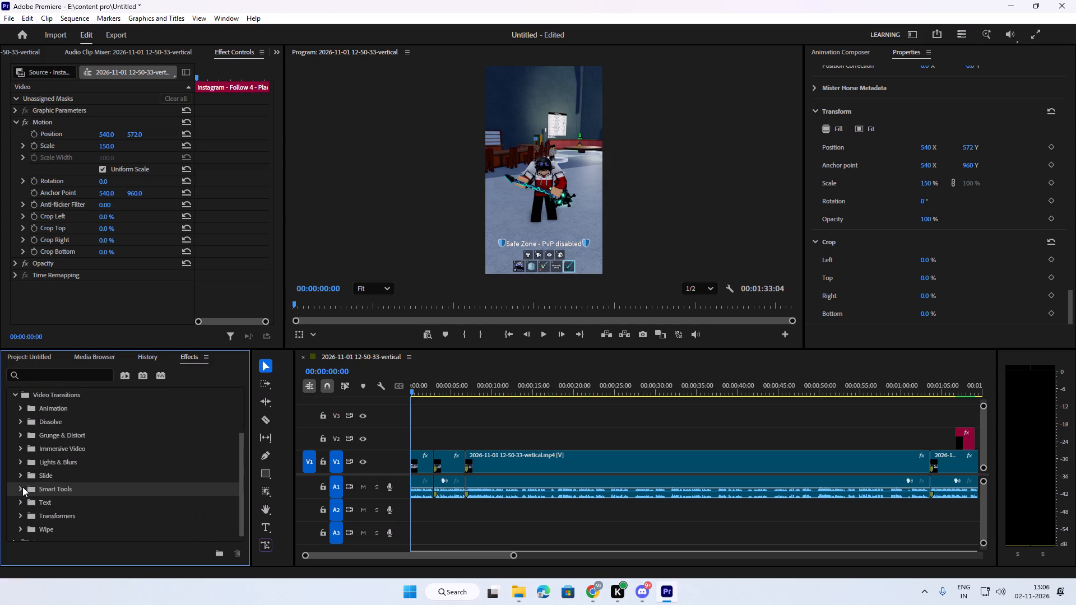
left_click(22, 487)
left_click(23, 487)
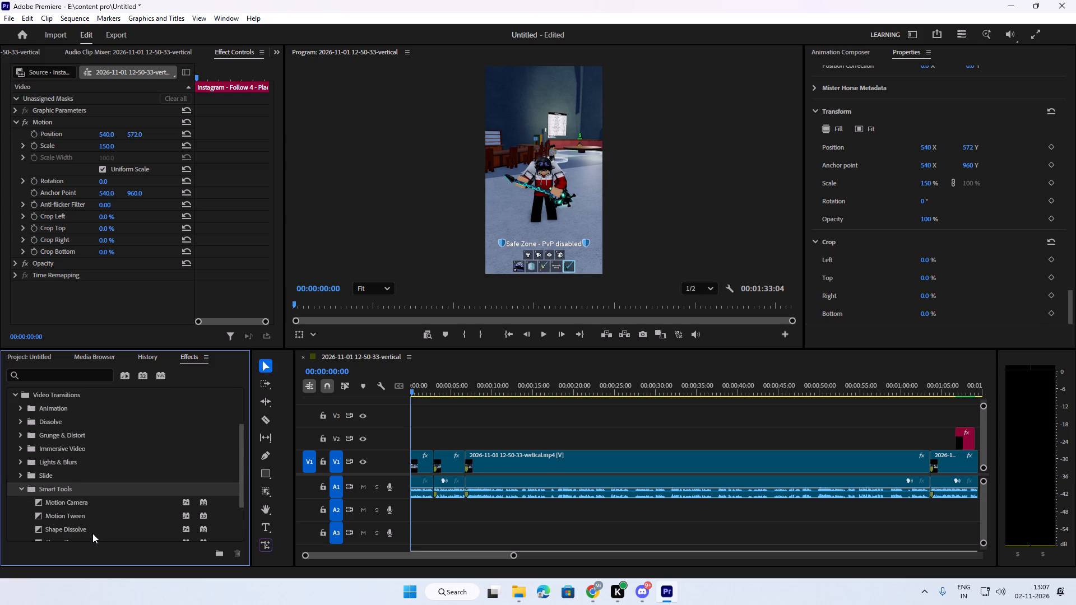
left_click(92, 533)
left_click_drag(73, 529, 402, 469)
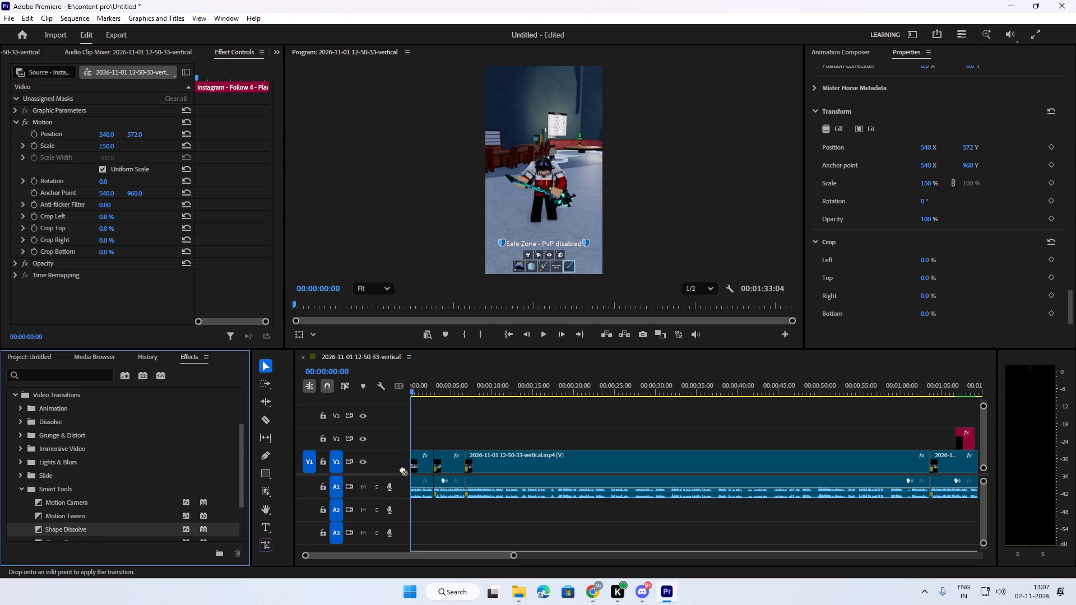
left_click_drag(402, 469, 415, 464)
Preview the Shape Dissolve by playing the sequence's opening from 00:00:00:00, and return the playhead to the start.
key("space")
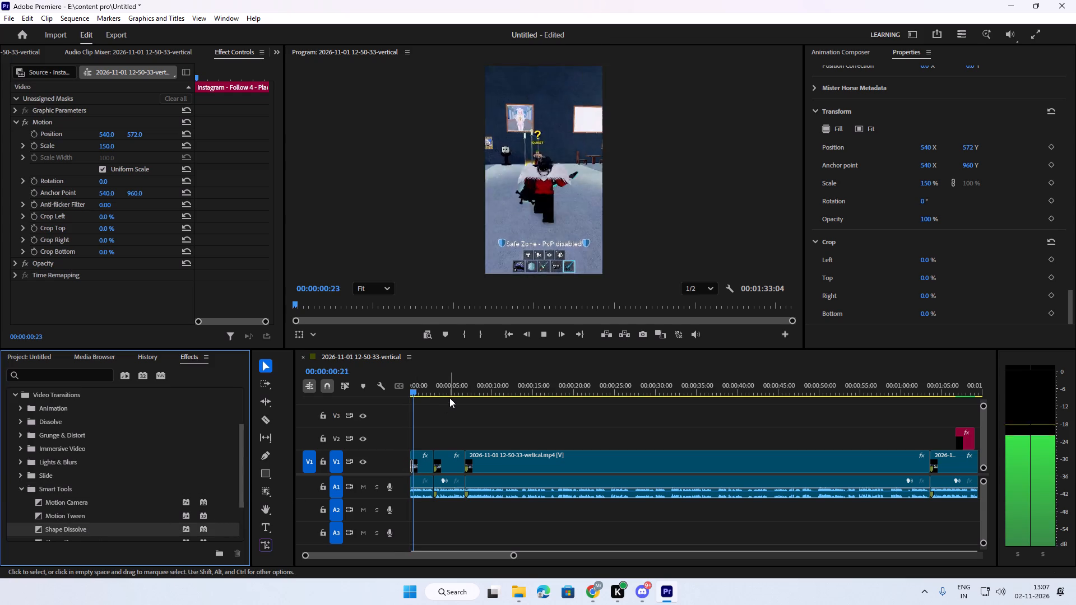
left_click_drag(423, 390, 398, 395)
key("space")
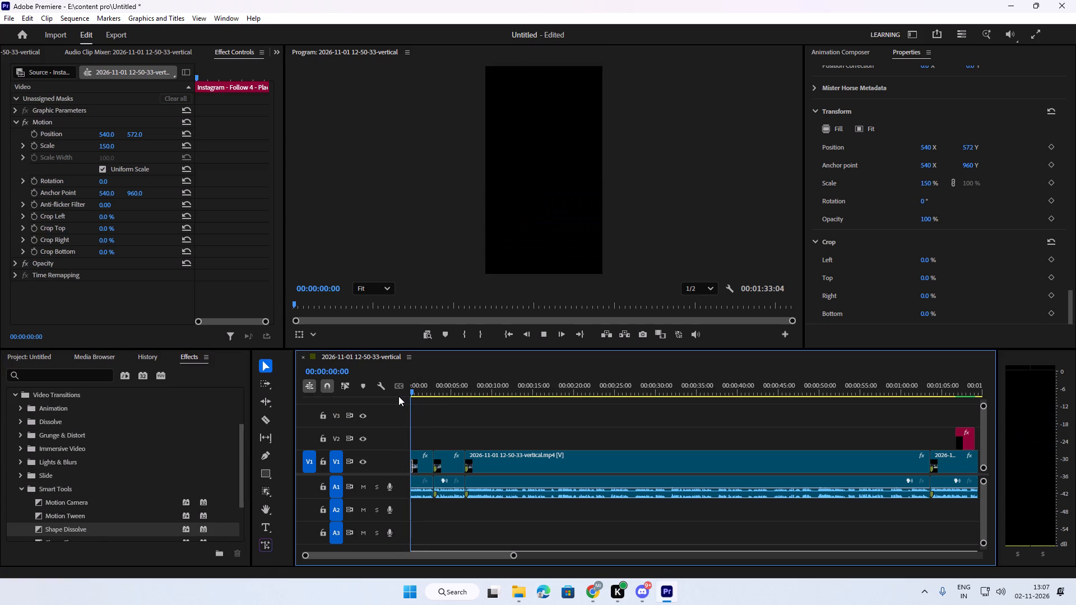
key("space")
key("space")
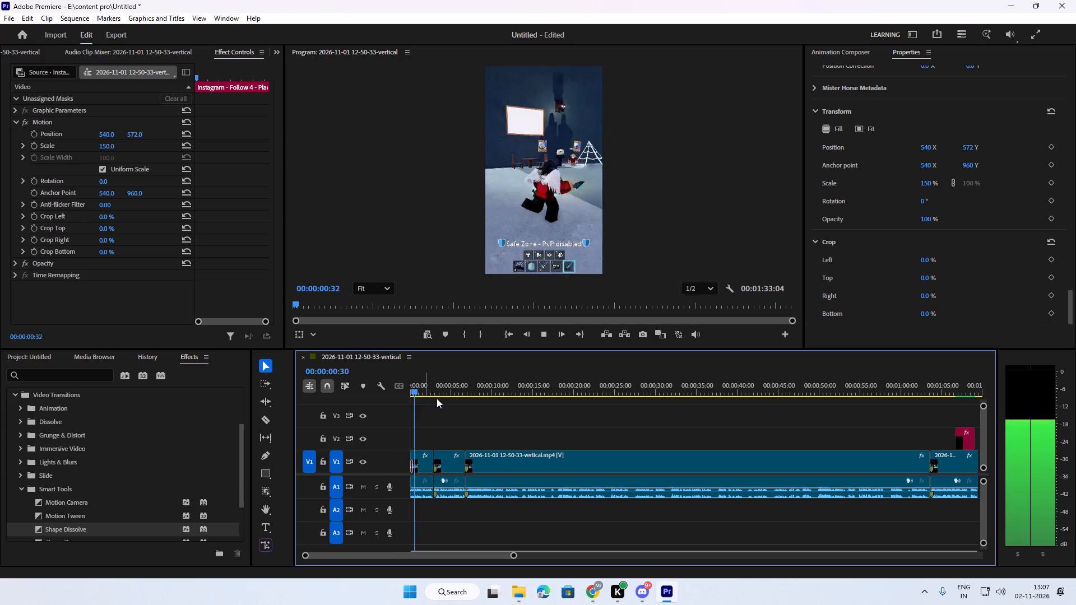
left_click_drag(436, 388, 406, 394)
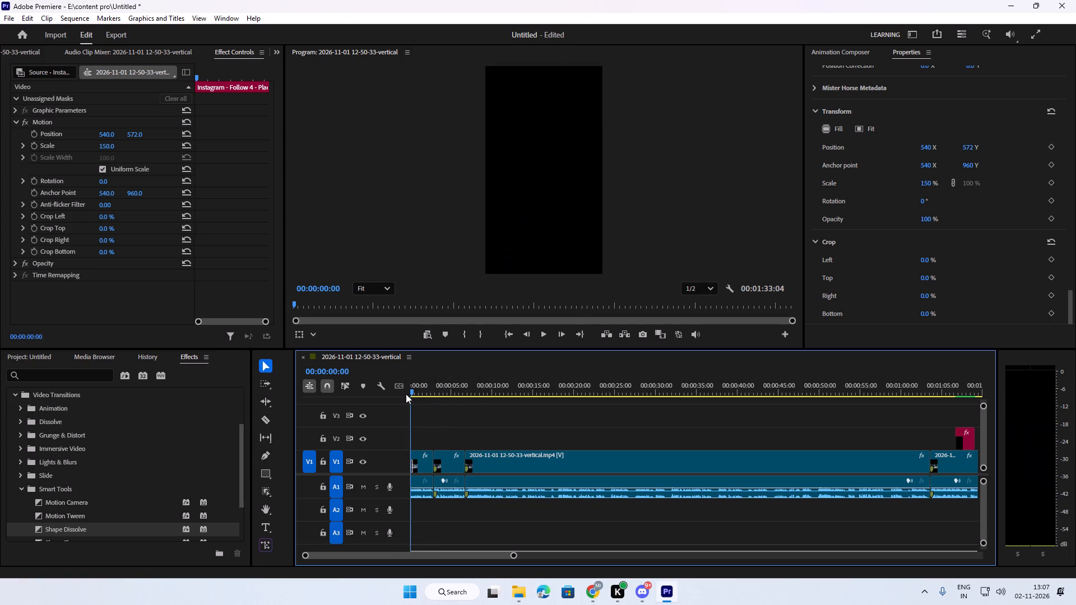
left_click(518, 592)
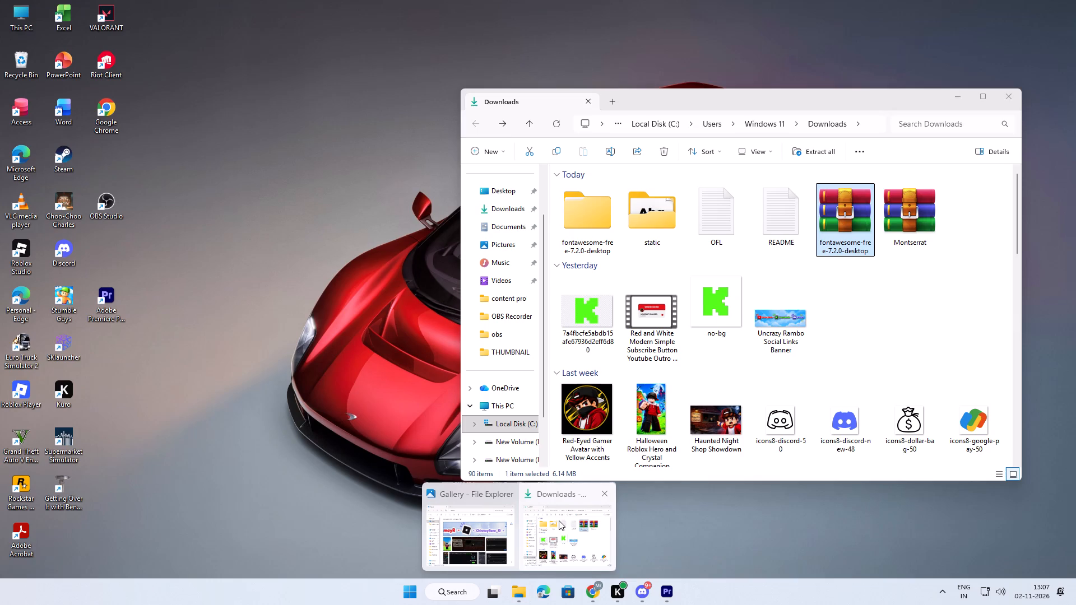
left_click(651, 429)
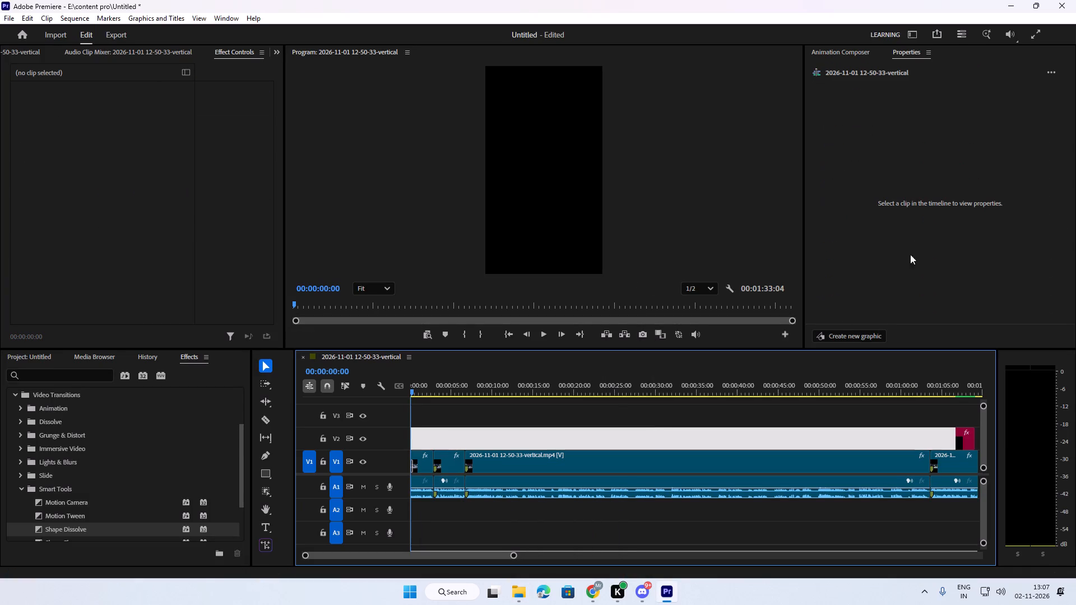
Bring up Animation Composer, replay the sequence's opening and return the playhead to 00:00:00:00.
left_click(848, 54)
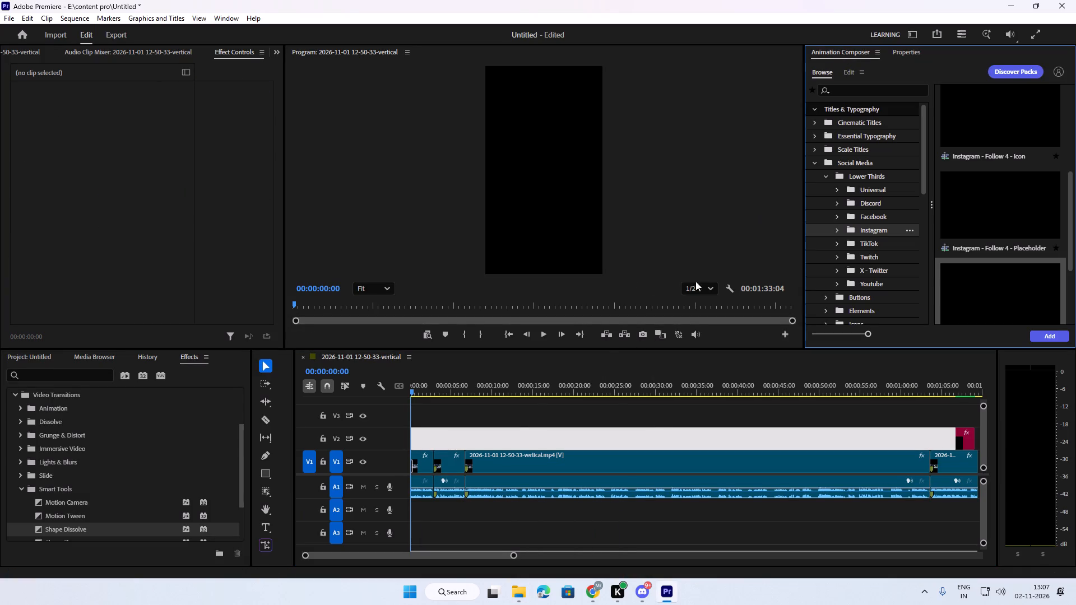
left_click(511, 418)
left_click(506, 439)
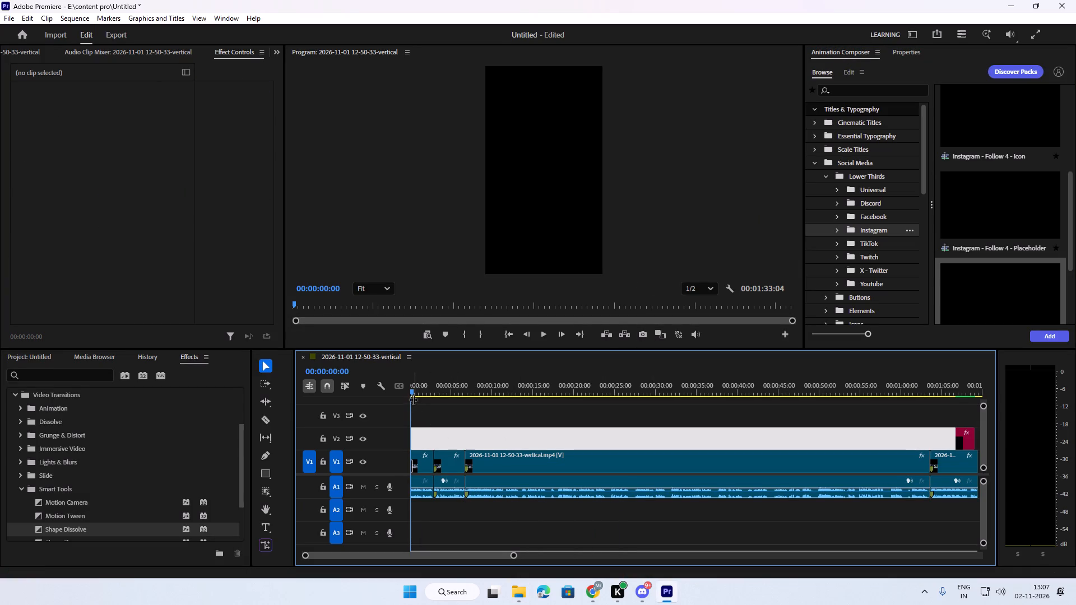
key("space")
left_click(435, 394)
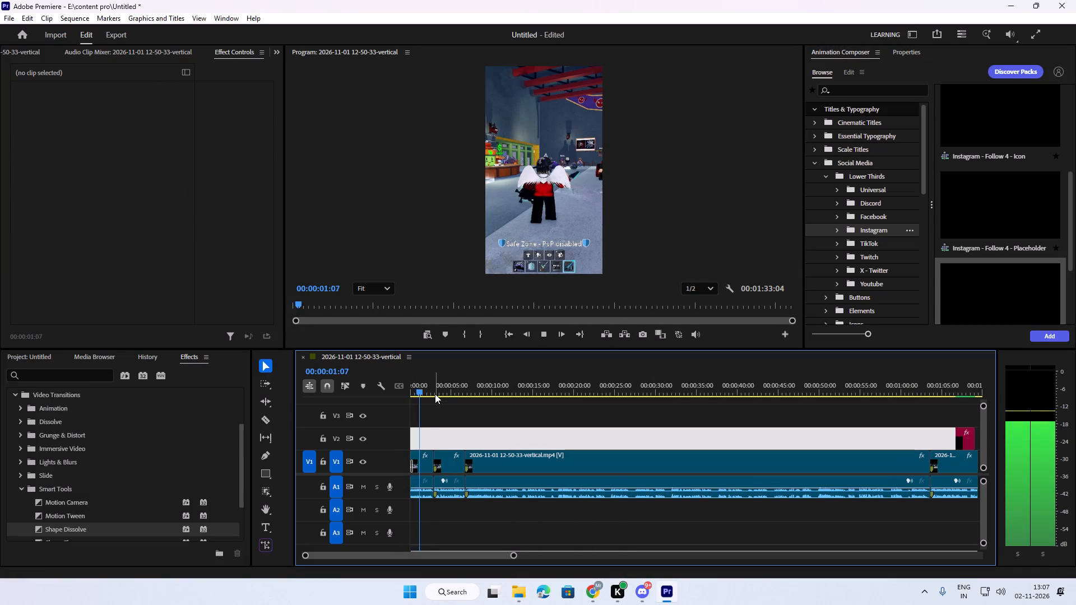
left_click(616, 408)
left_click(671, 372)
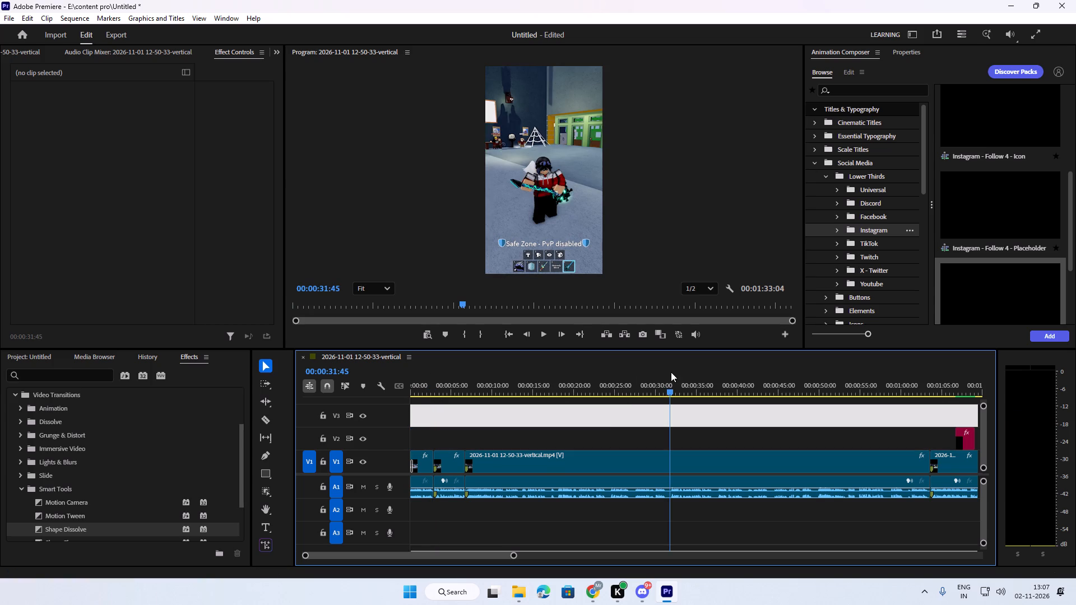
left_click_drag(672, 389, 412, 392)
left_click(658, 520)
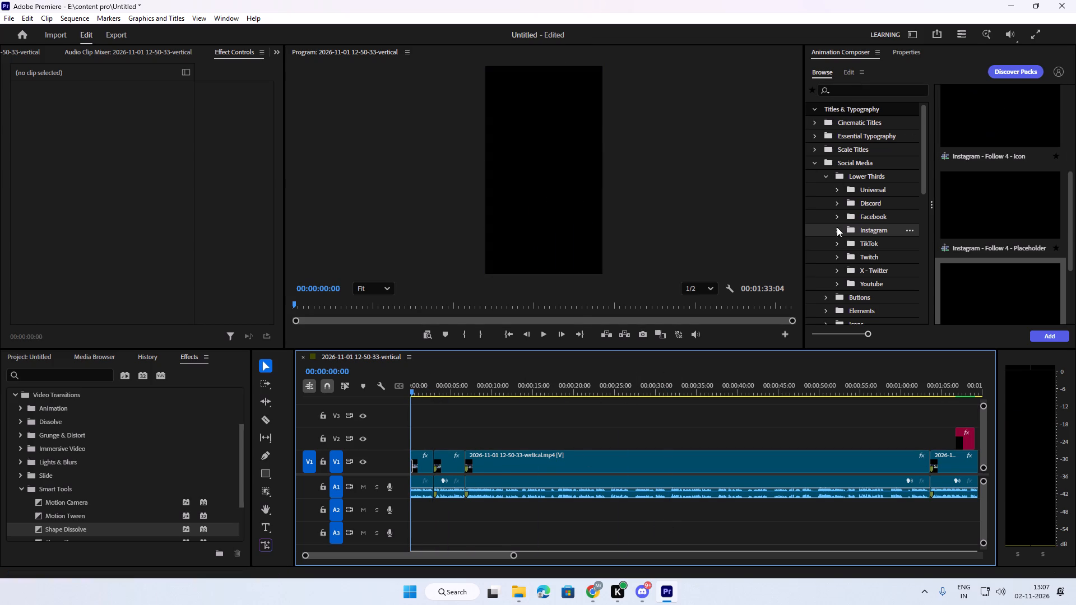
Browse the Essential Sound Effects in Animation Composer and audition Dramatic Approach 01 and other approach and bass sounds.
scroll(833, 244, "down", 9)
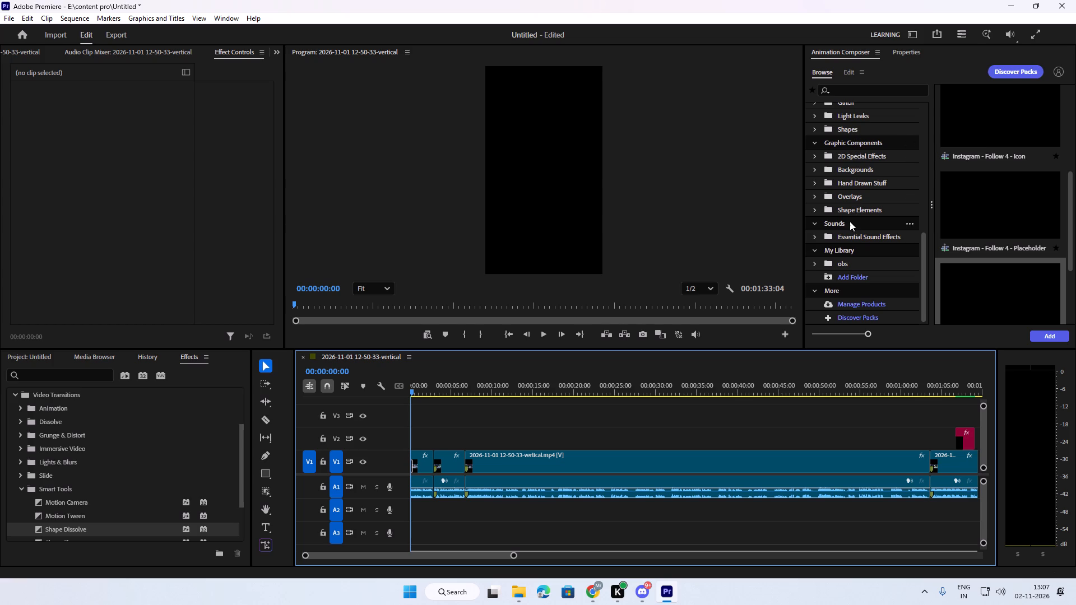
left_click(855, 236)
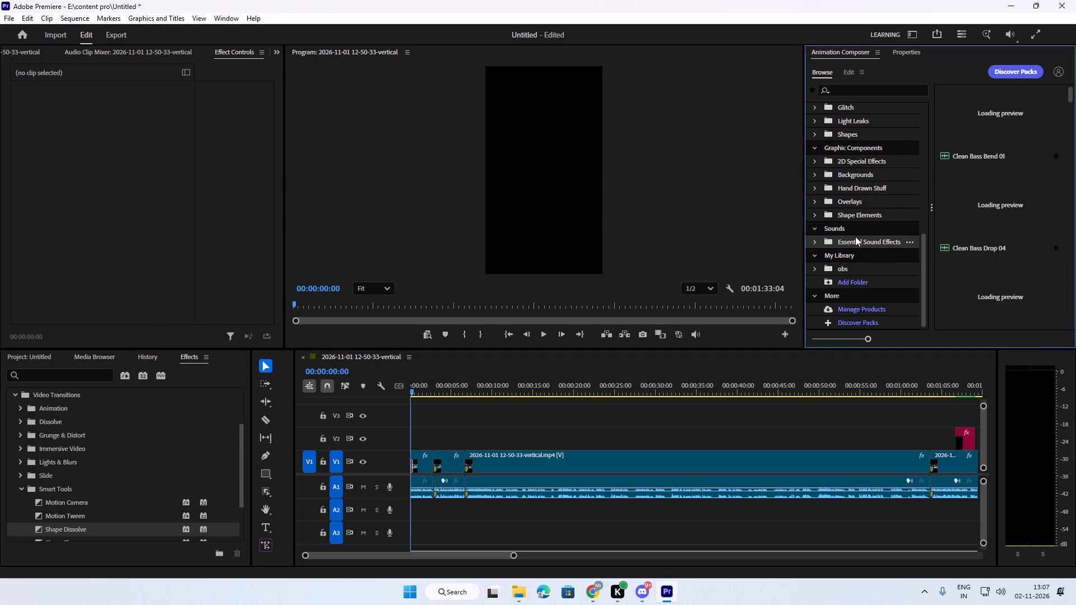
left_click(1003, 221)
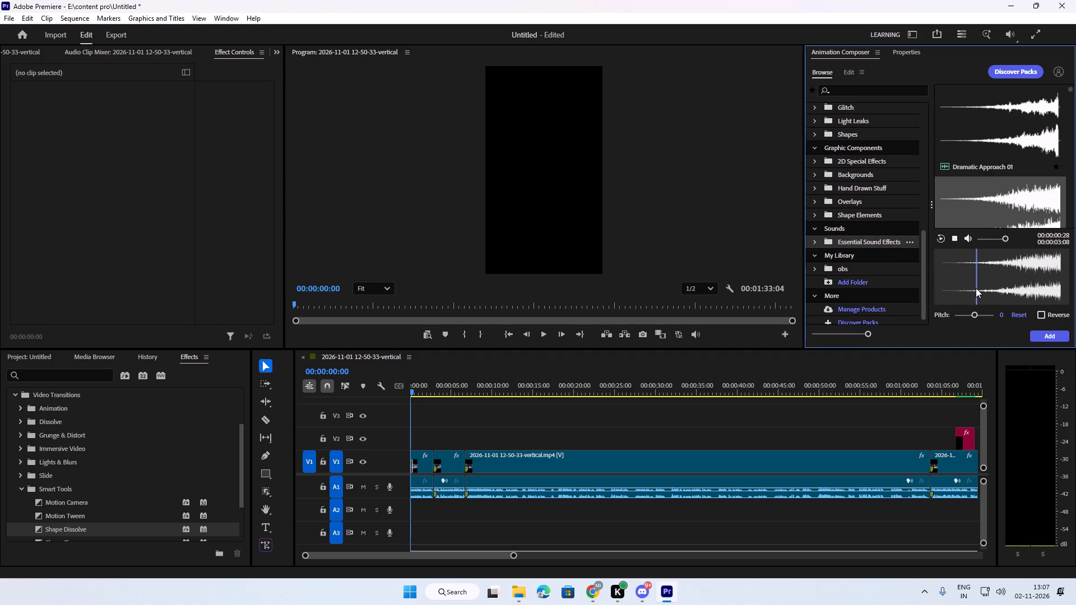
left_click(984, 131)
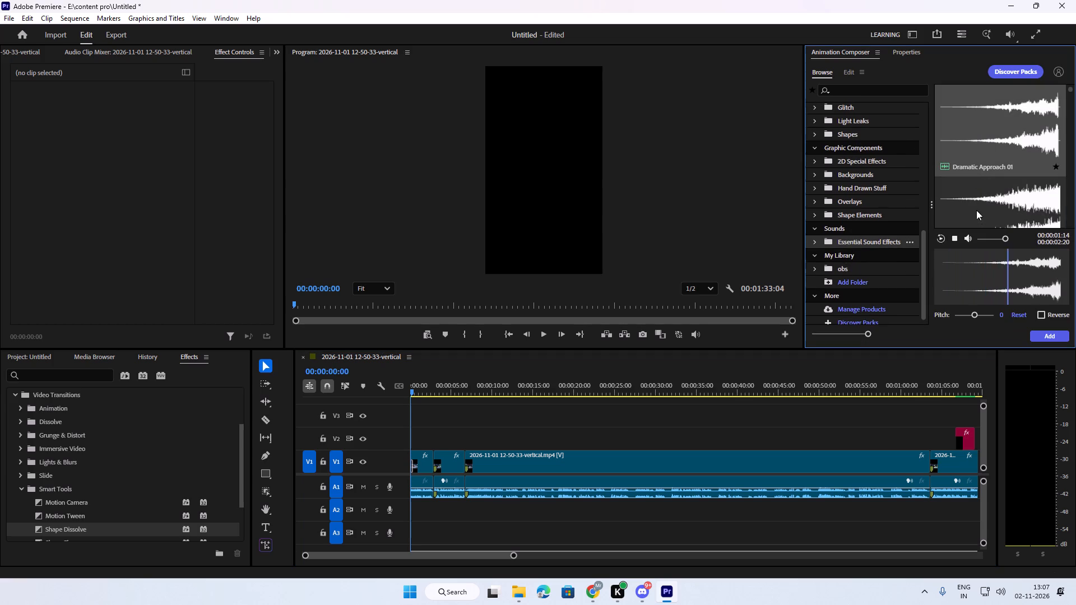
scroll(980, 238, "down", 4)
left_click(1007, 122)
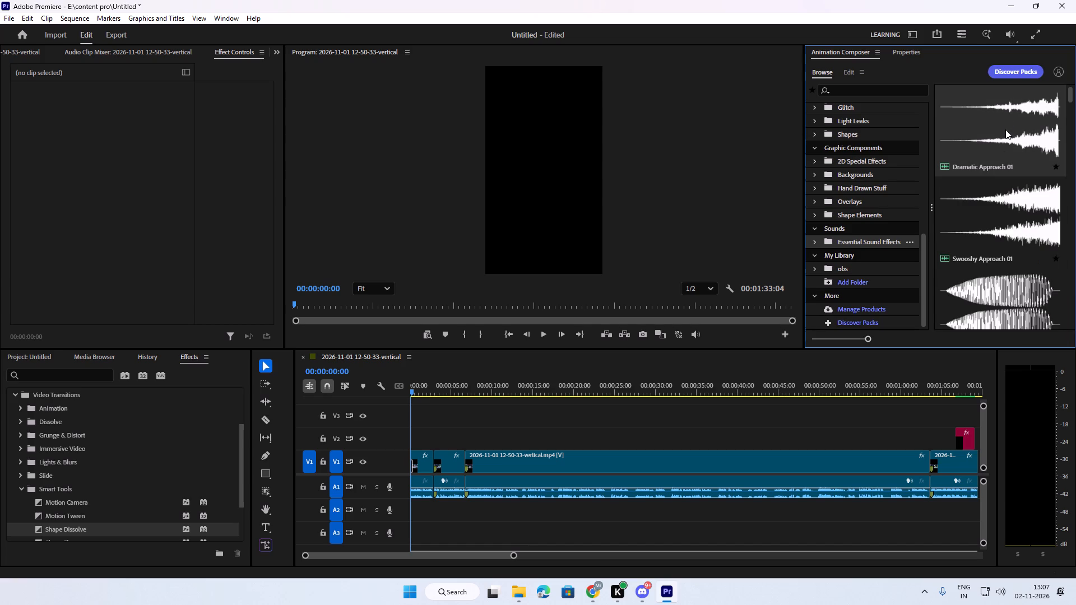
left_click(998, 143)
left_click(813, 239)
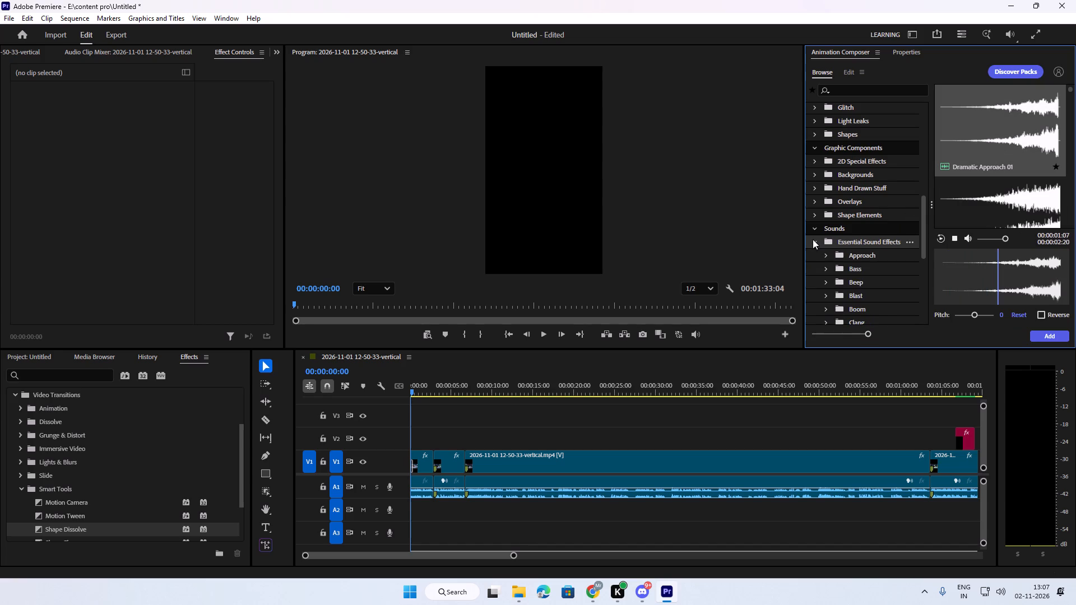
left_click(848, 260)
left_click(850, 267)
left_click(980, 202)
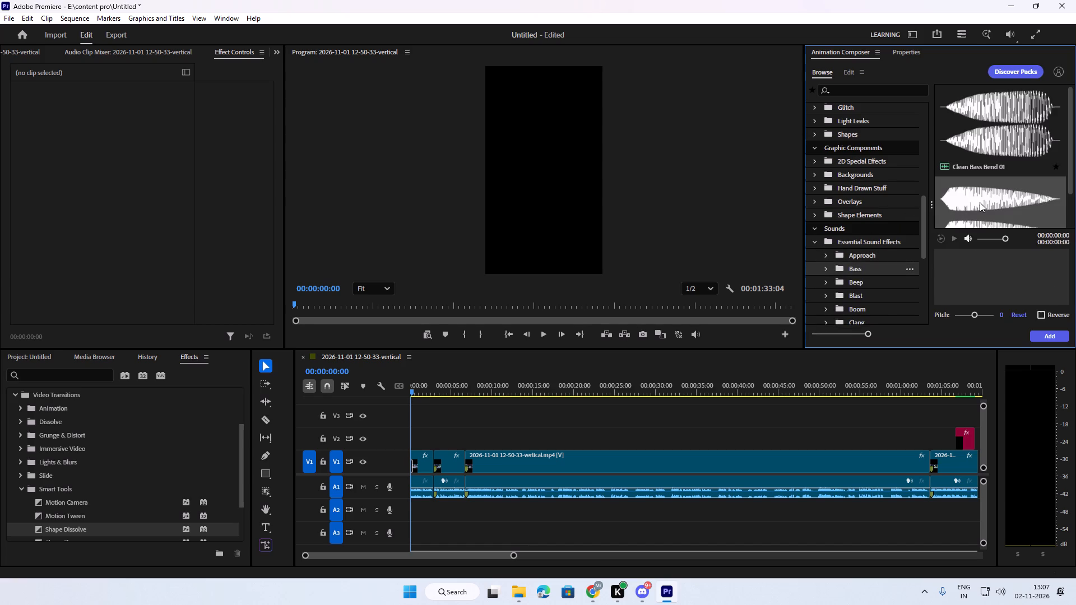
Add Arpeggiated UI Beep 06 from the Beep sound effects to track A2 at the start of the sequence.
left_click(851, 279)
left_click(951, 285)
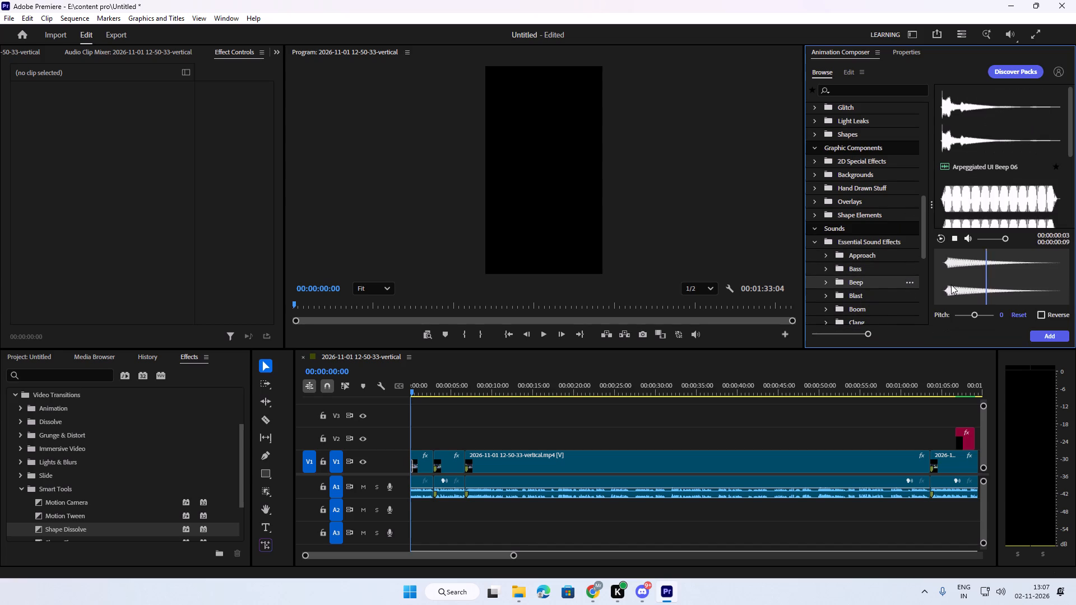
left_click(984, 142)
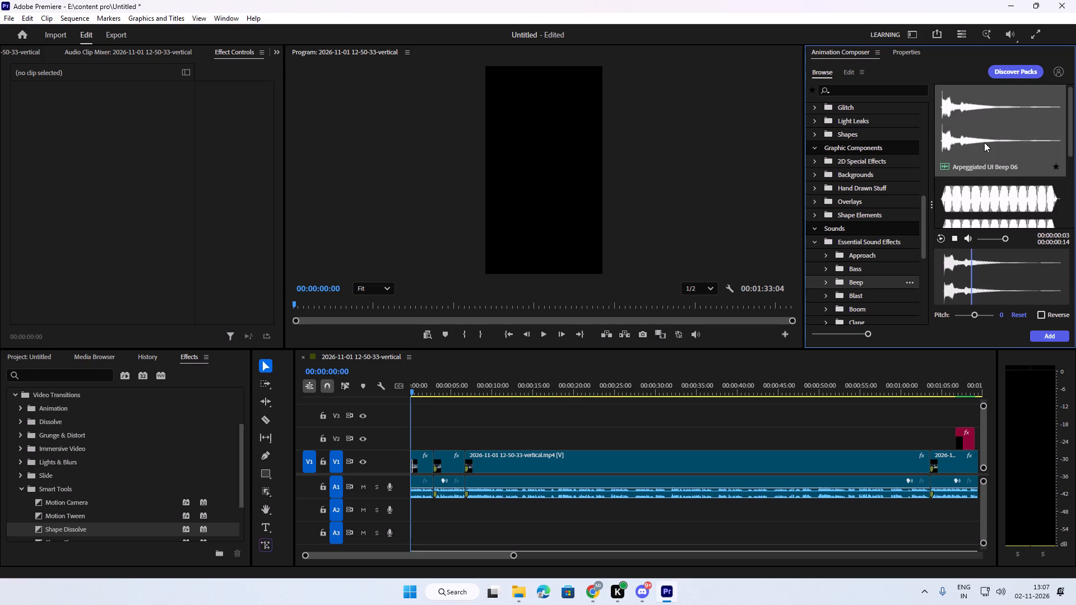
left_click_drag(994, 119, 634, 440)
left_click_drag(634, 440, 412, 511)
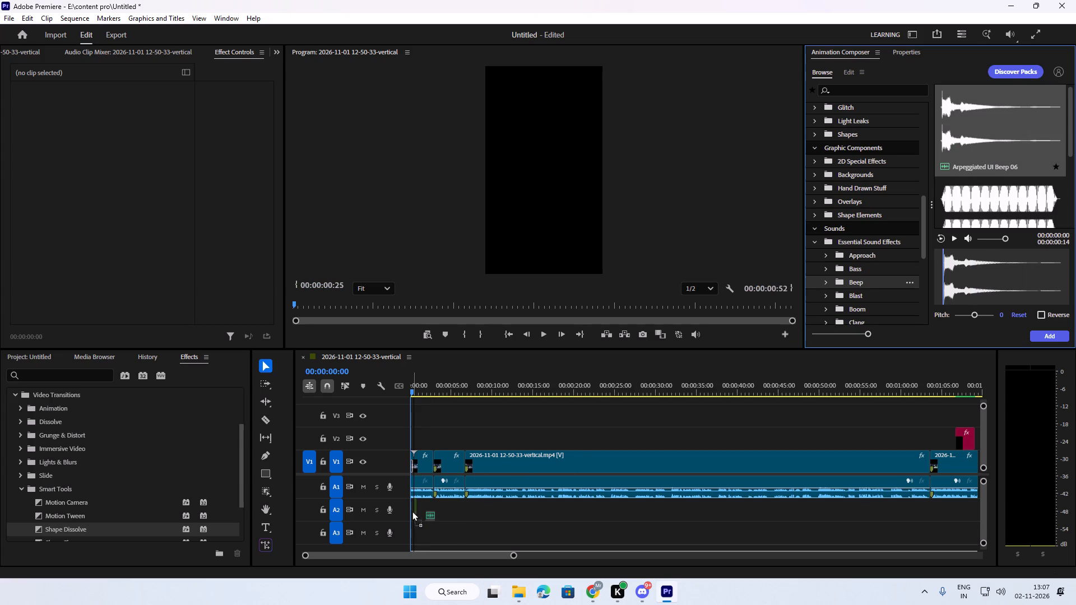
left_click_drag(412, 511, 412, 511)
Review the whole sequence from 00:00:00:00 and replay the ending from about 00:01:22:11.
key("space")
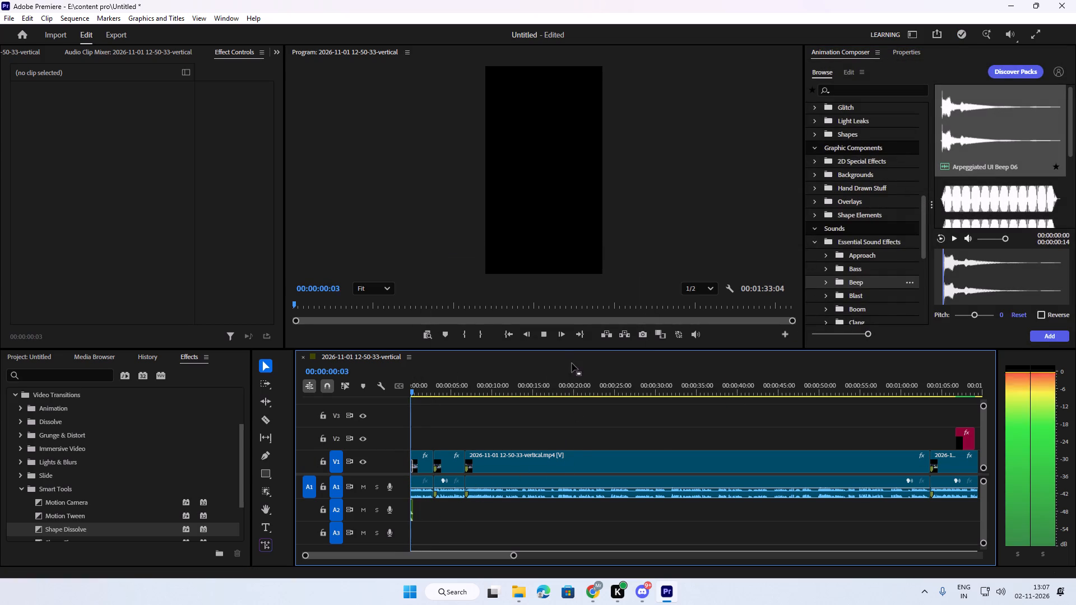
left_click_drag(436, 387, 376, 396)
key("space")
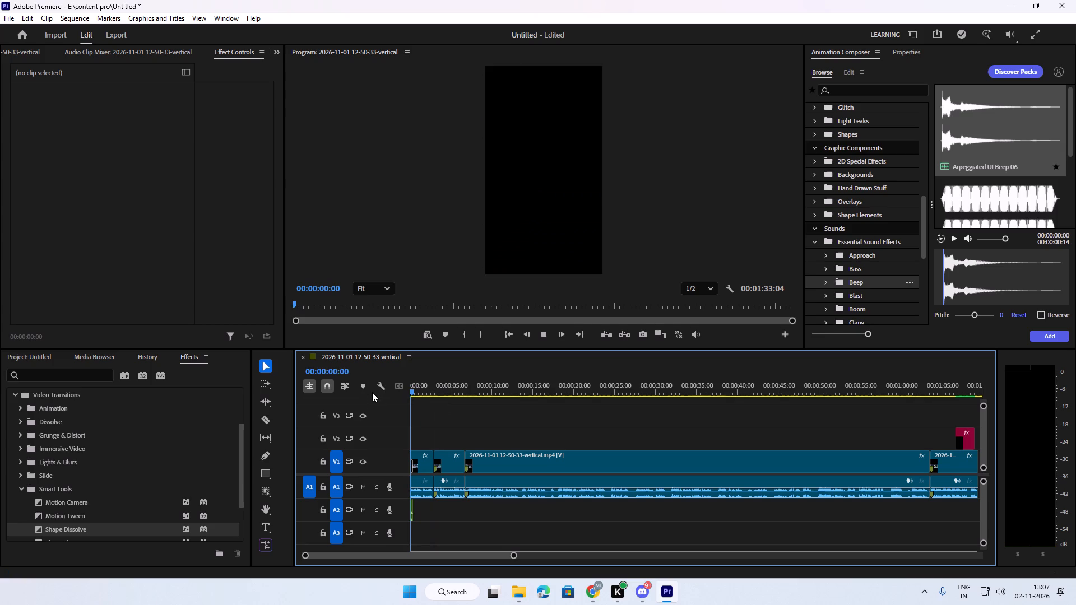
left_click_drag(424, 389, 392, 395)
left_click_drag(392, 395, 389, 396)
key("space")
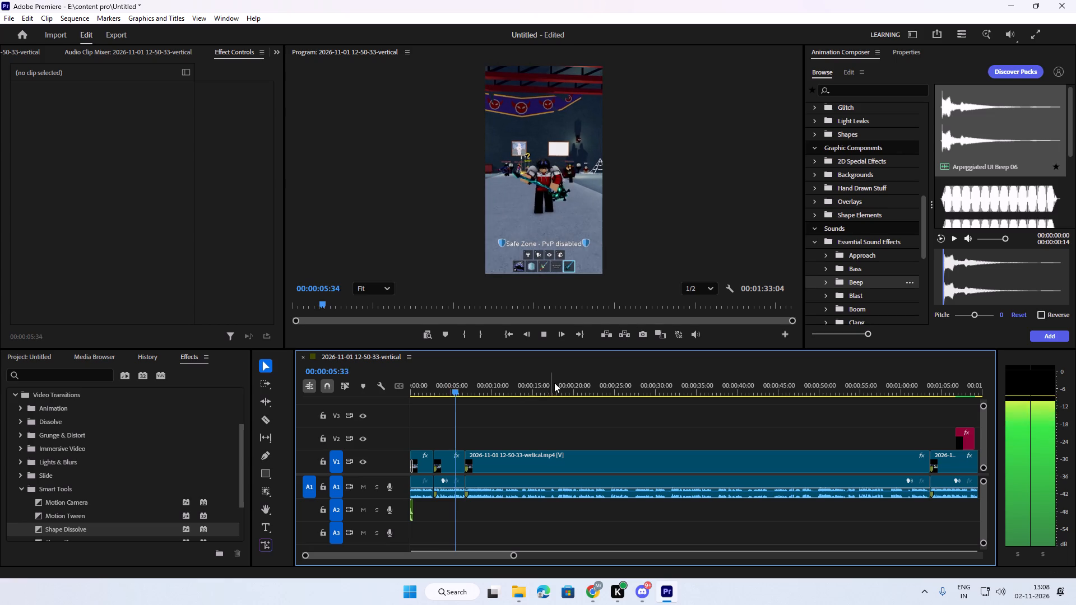
left_click_drag(516, 557, 518, 557)
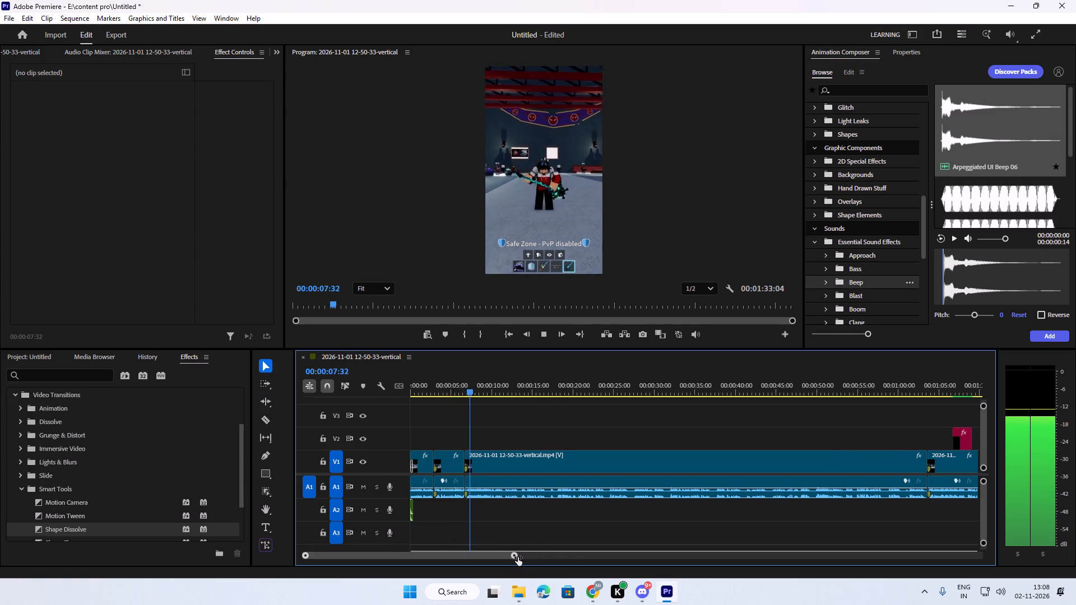
left_click_drag(518, 557, 583, 557)
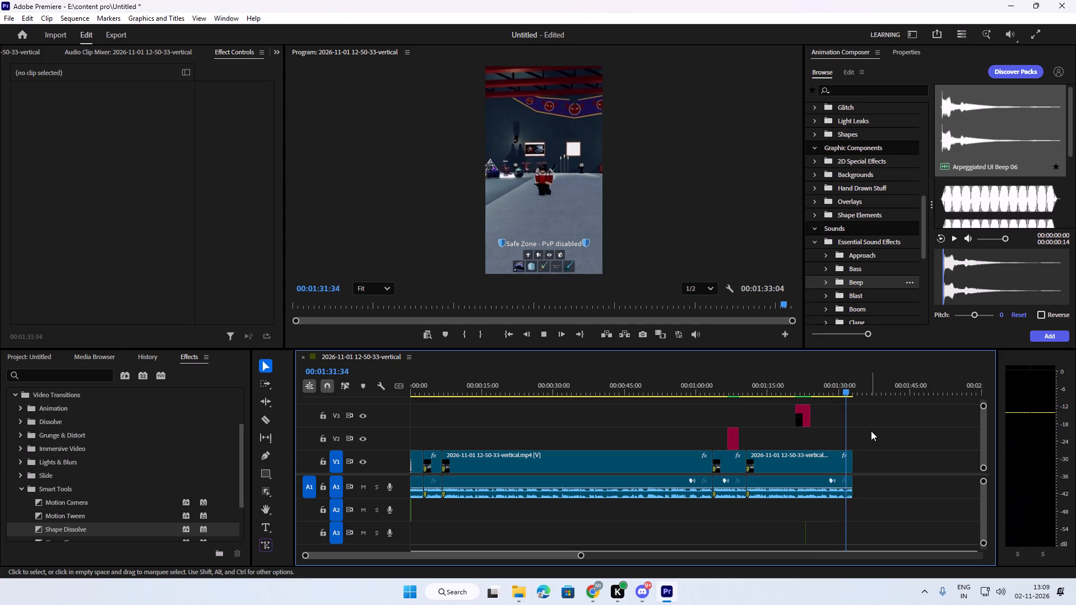
left_click_drag(852, 389, 801, 395)
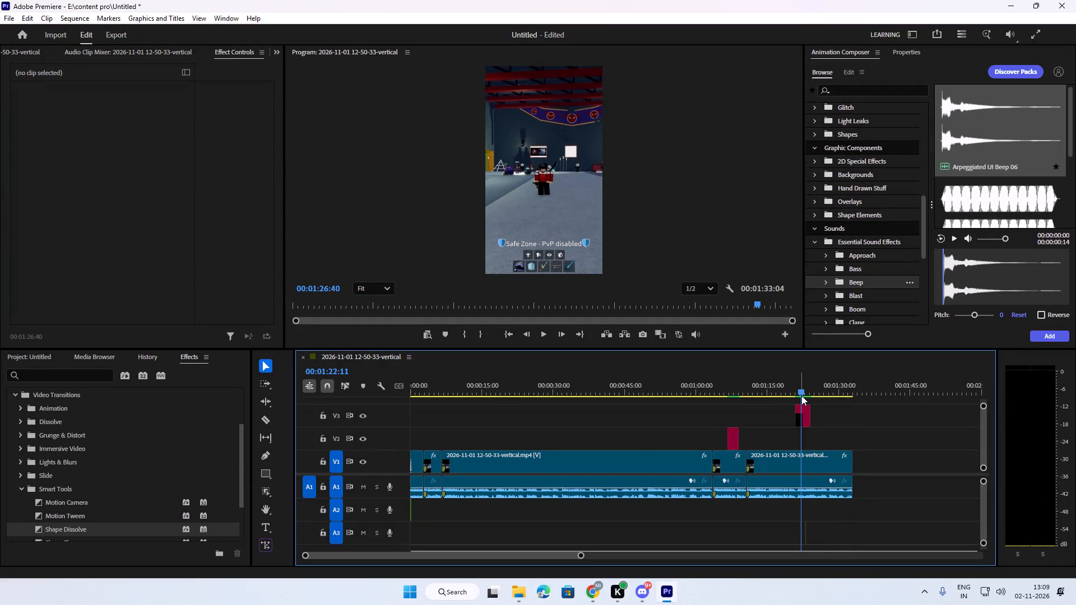
key("space")
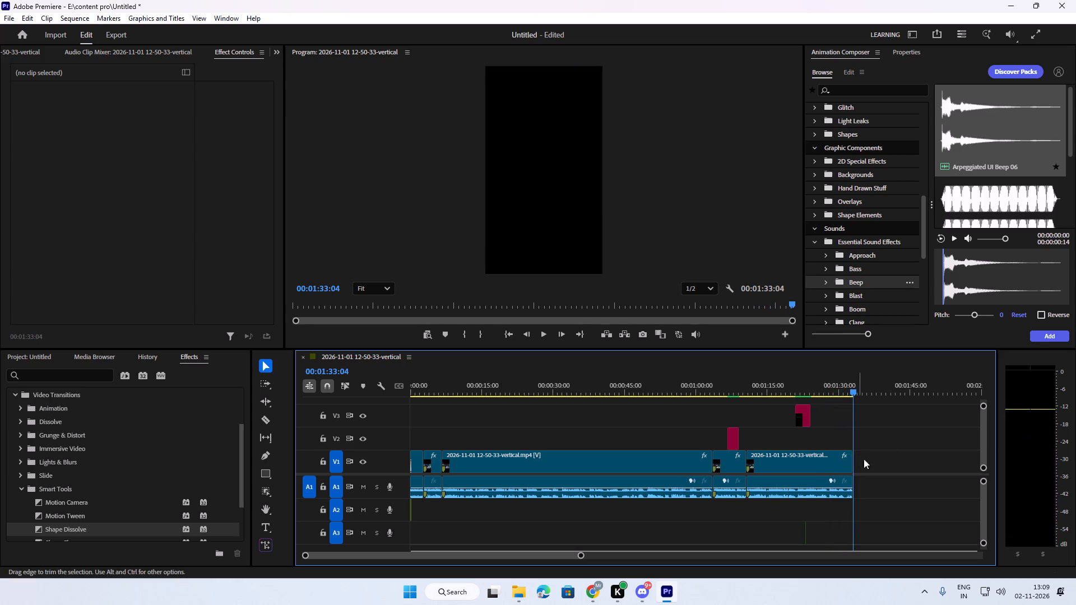
Raise the volume of all the A1 gameplay clips together to 5.00 dB and preview it from the sequence start.
left_click_drag(908, 500, 780, 500)
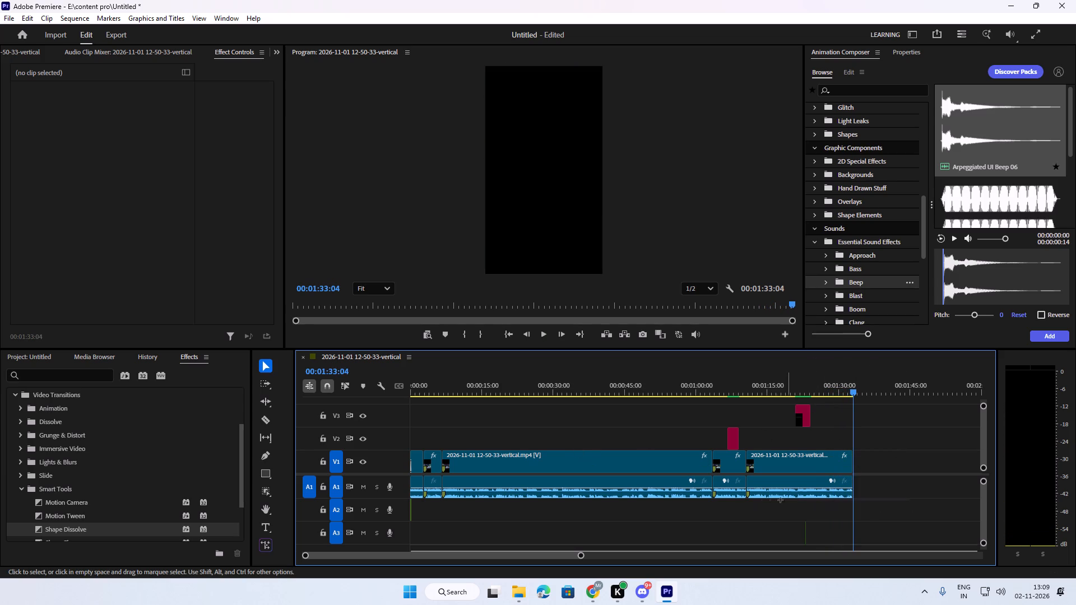
left_click_drag(780, 500, 764, 500)
left_click_drag(898, 487, 420, 497)
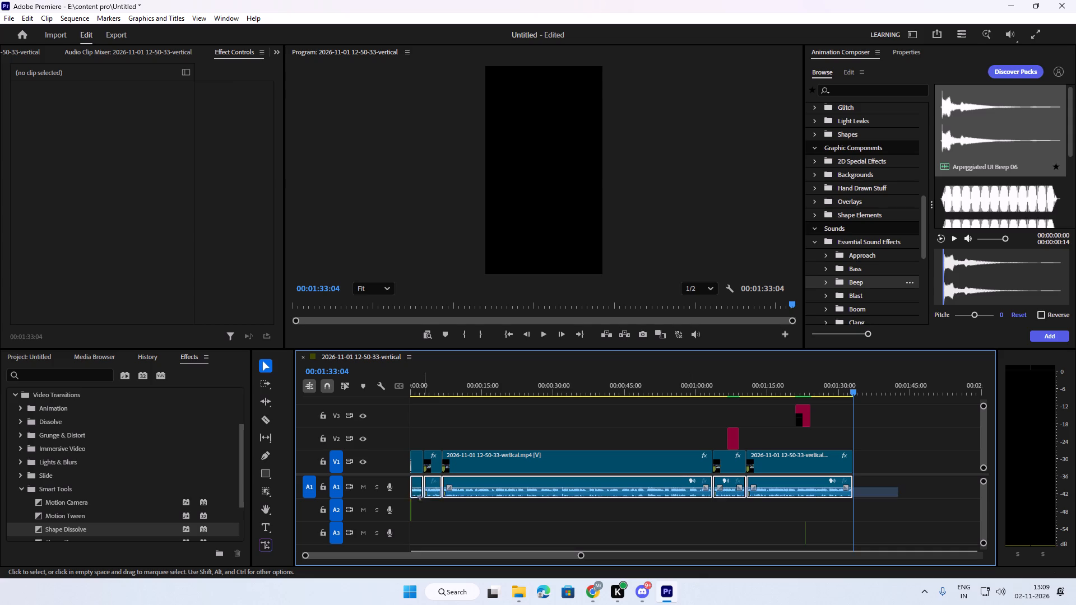
left_click_drag(420, 497, 406, 497)
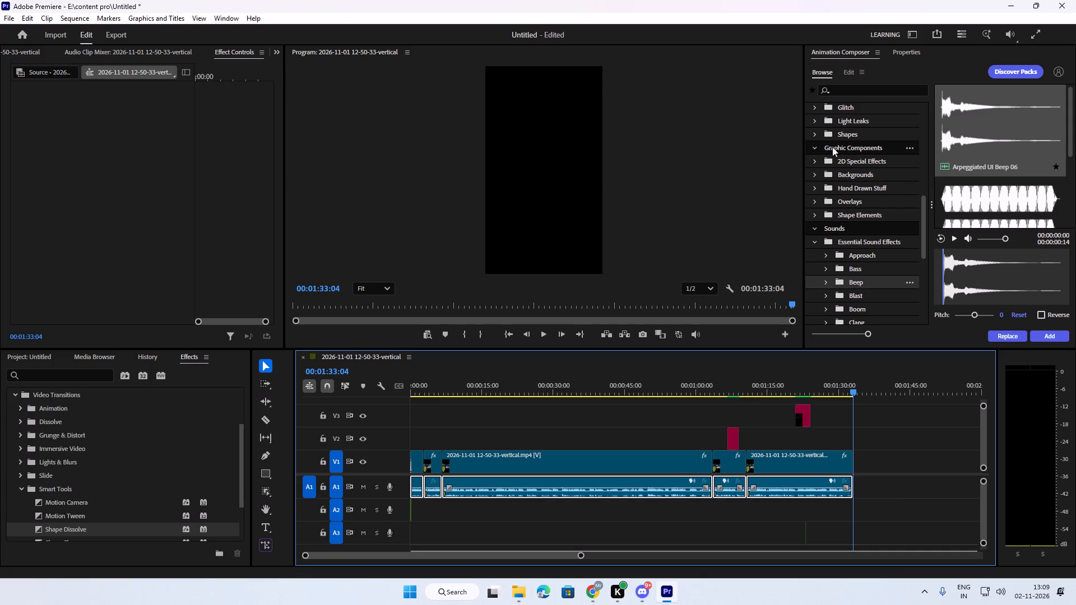
left_click(895, 55)
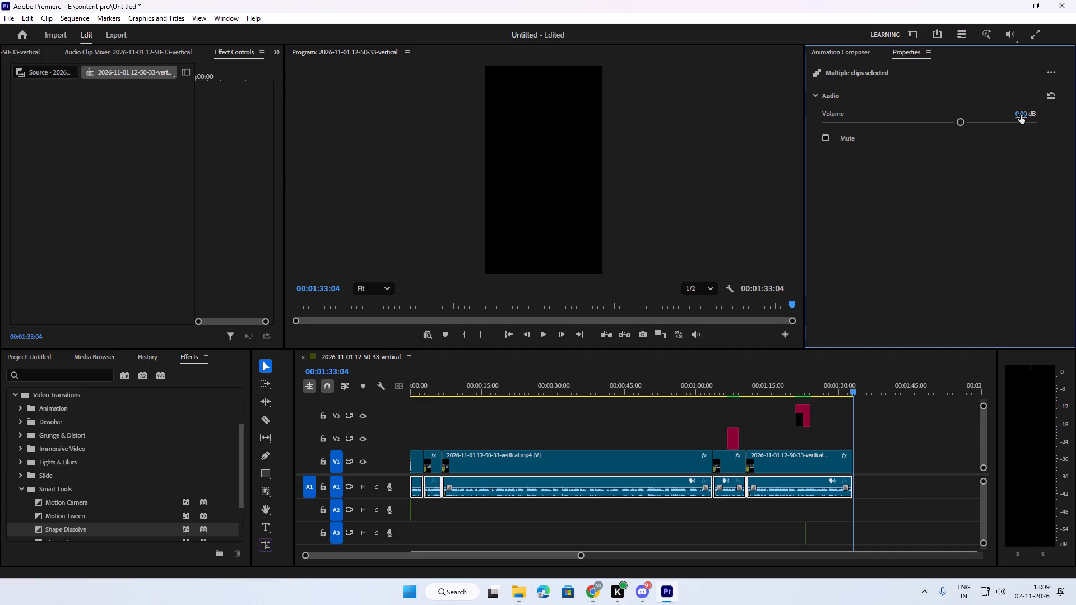
left_click_drag(1019, 114, 1051, 117)
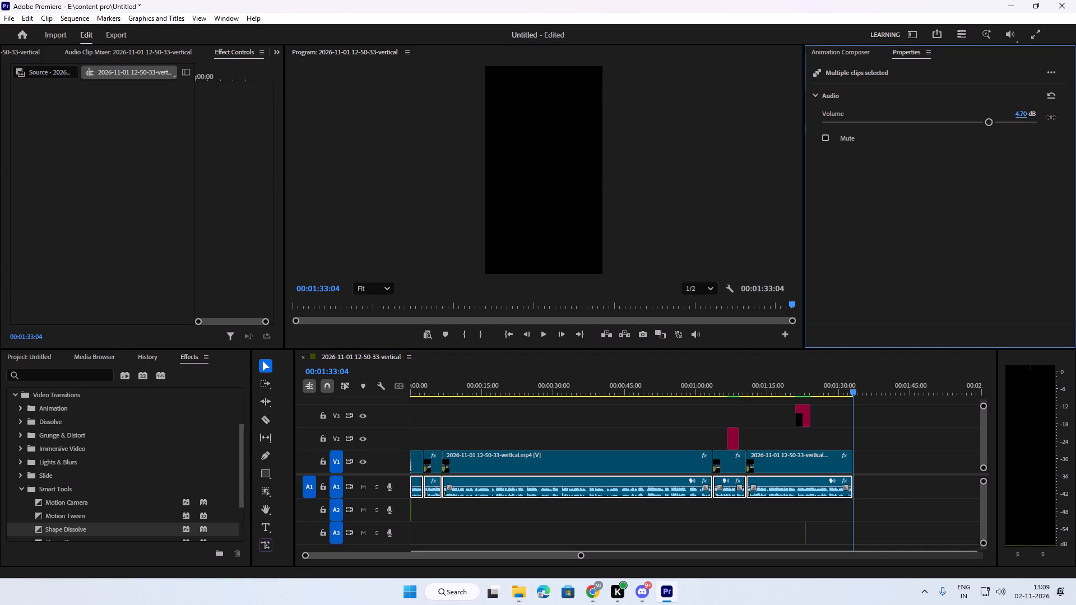
left_click_drag(1051, 117, 1052, 117)
key("space")
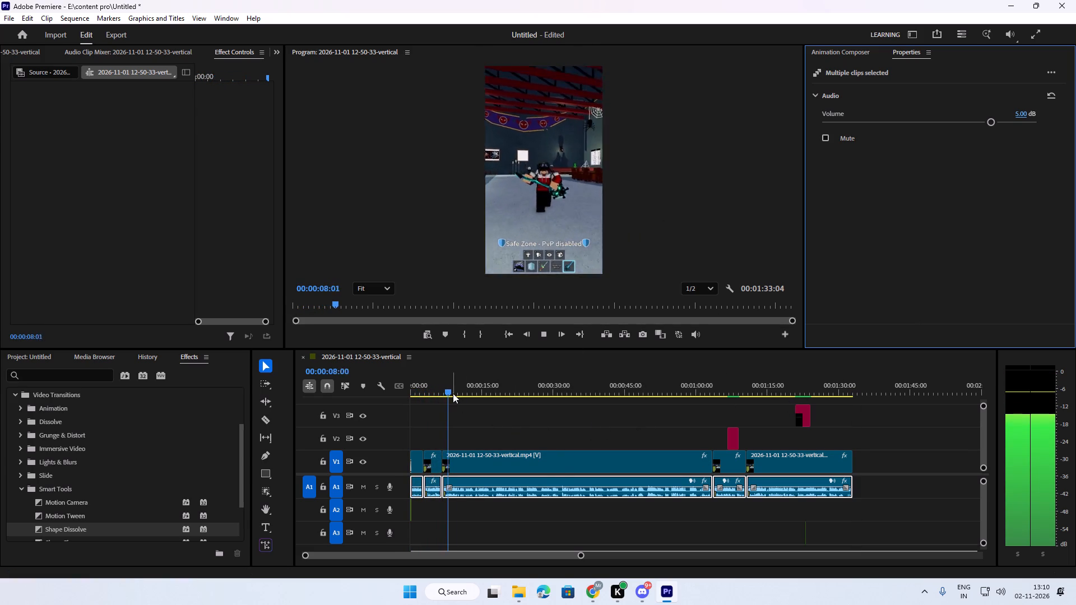
left_click_drag(453, 393, 462, 395)
Import the Shop voice m audio file into the project from the backgraund song folder on drive E.
left_click(514, 592)
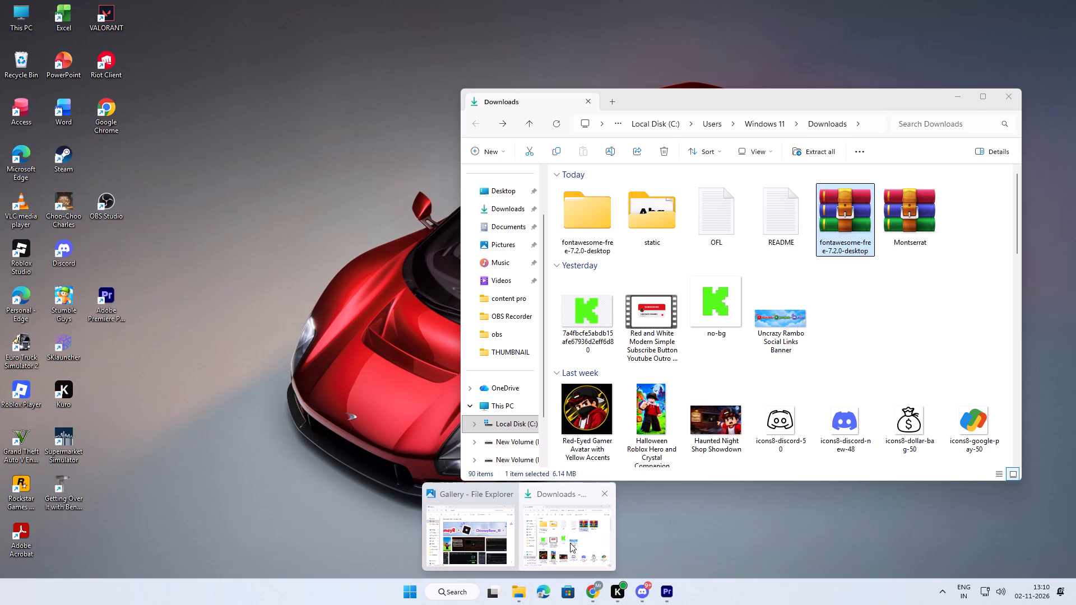
left_click(564, 539)
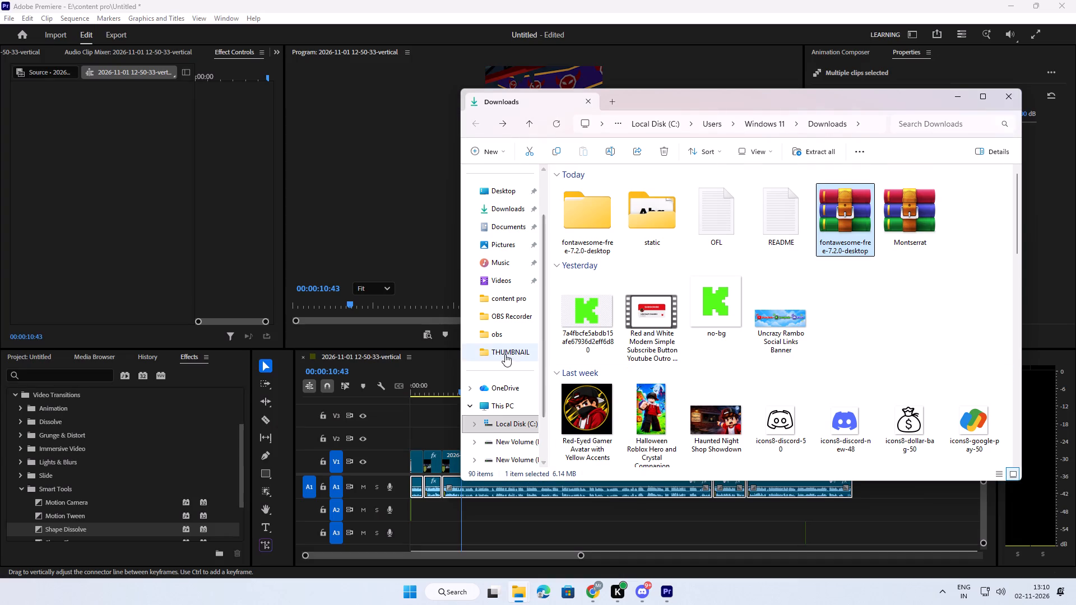
scroll(505, 354, "down", 2)
left_click(507, 403)
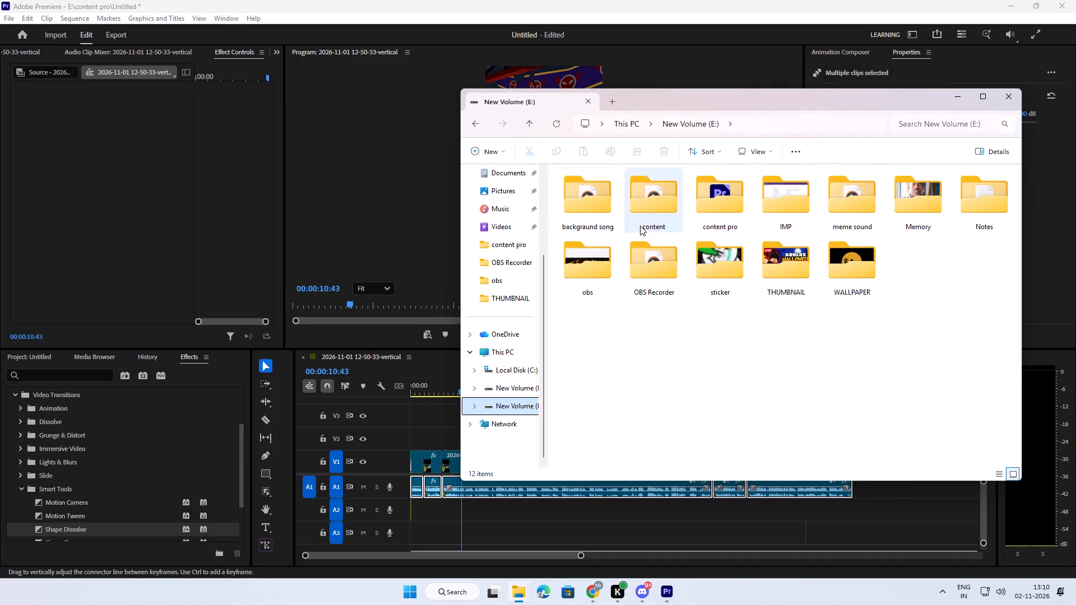
double_click(602, 218)
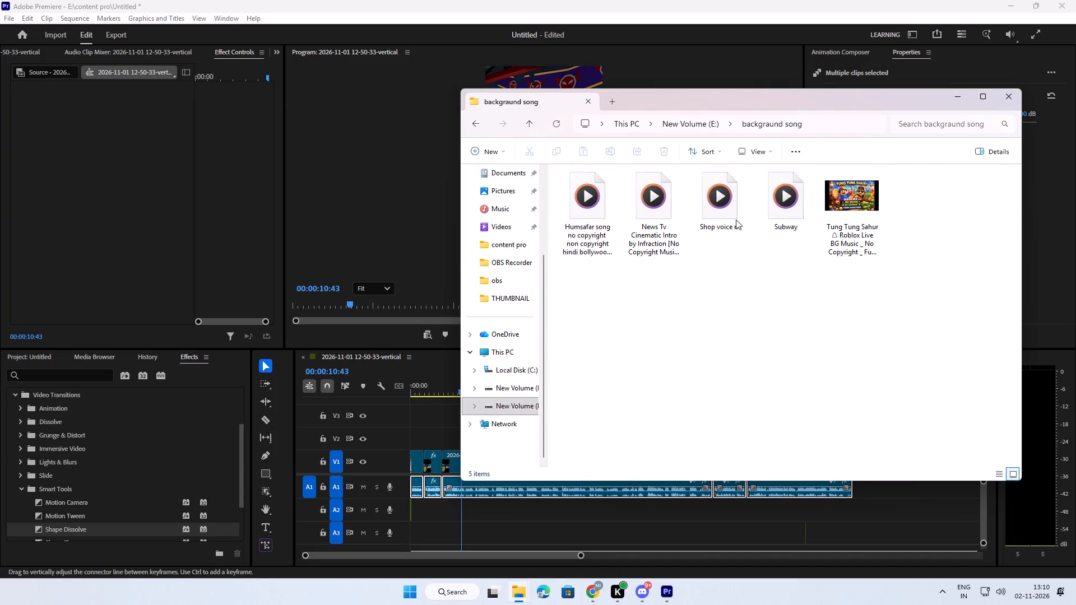
left_click(30, 352)
left_click(521, 597)
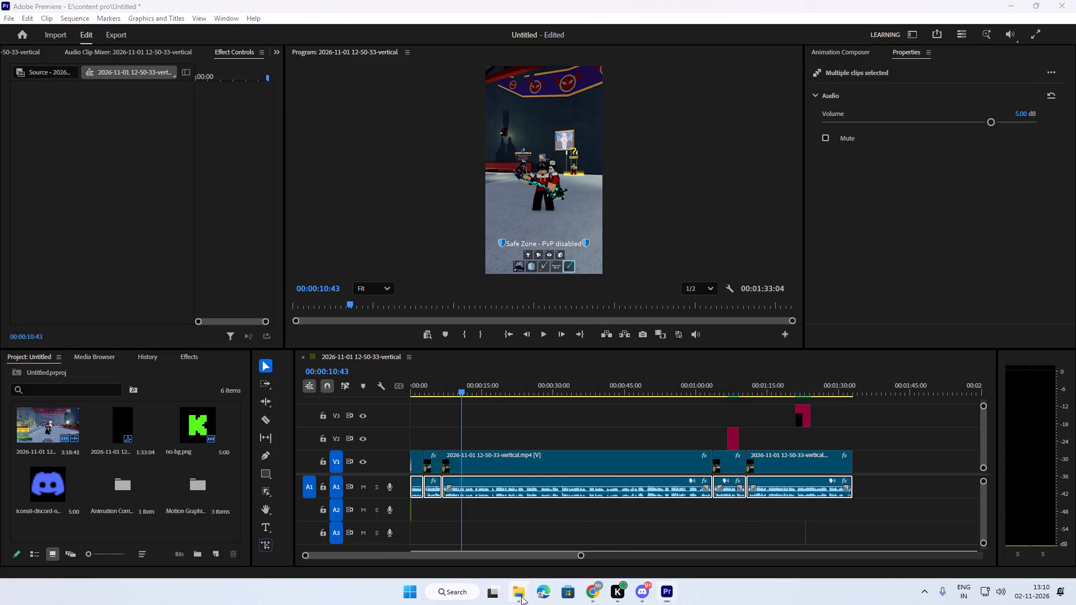
left_click(573, 548)
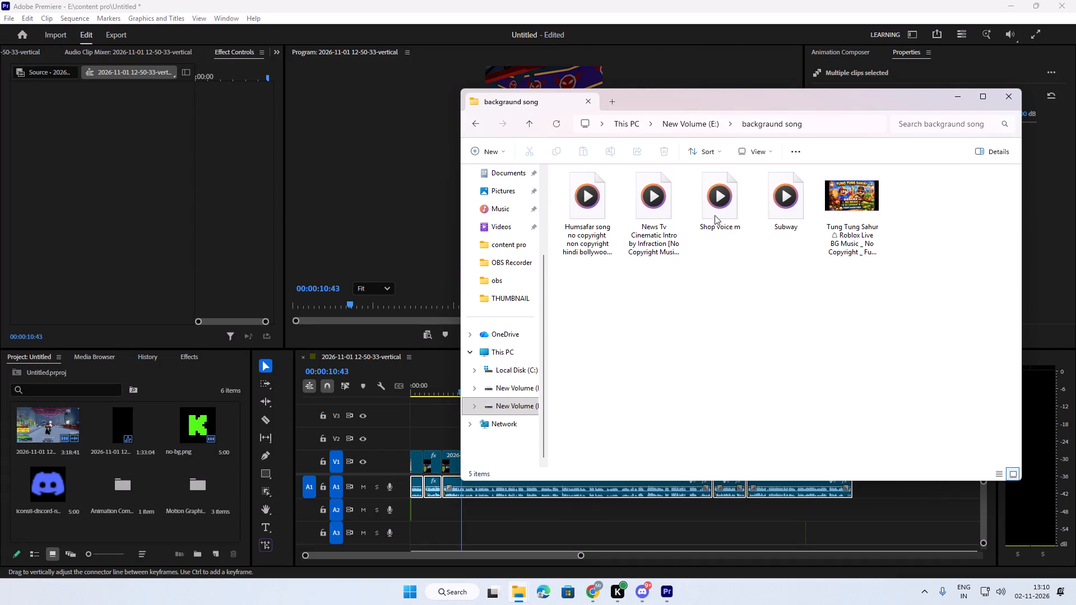
left_click_drag(727, 212, 171, 524)
left_click(949, 94)
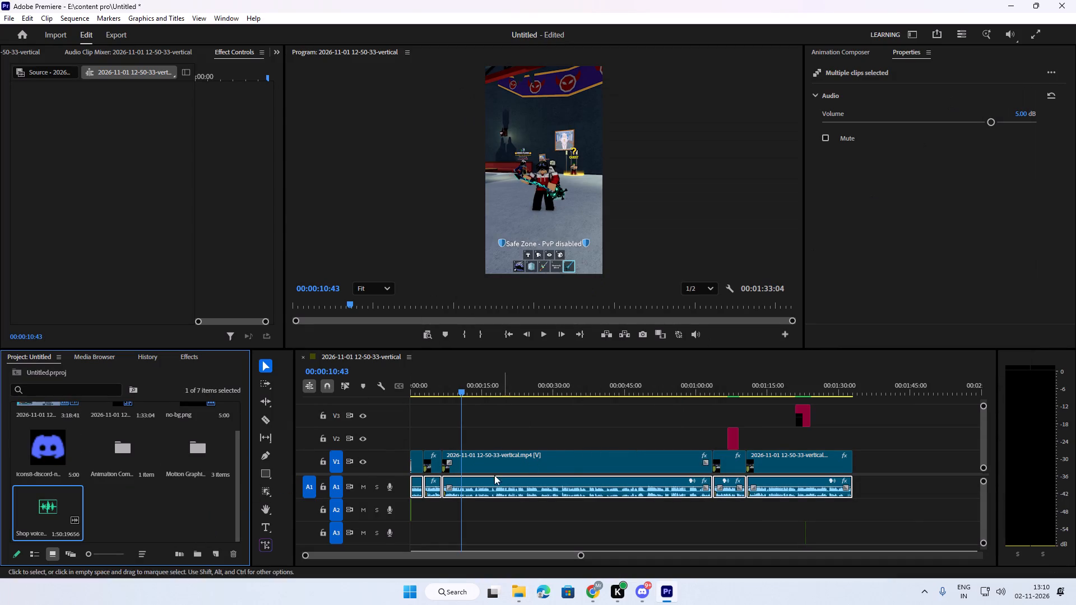
Place the Shop voice audio on track A2 from the start of the sequence and briefly preview it at about 00:00:10:57.
left_click_drag(62, 516, 66, 516)
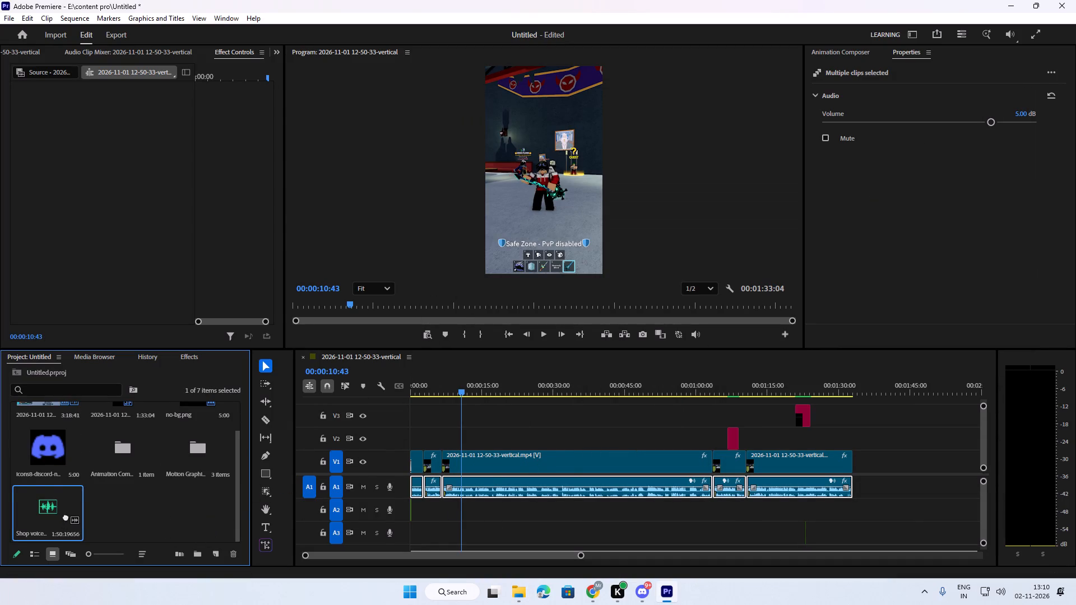
left_click_drag(66, 516, 418, 511)
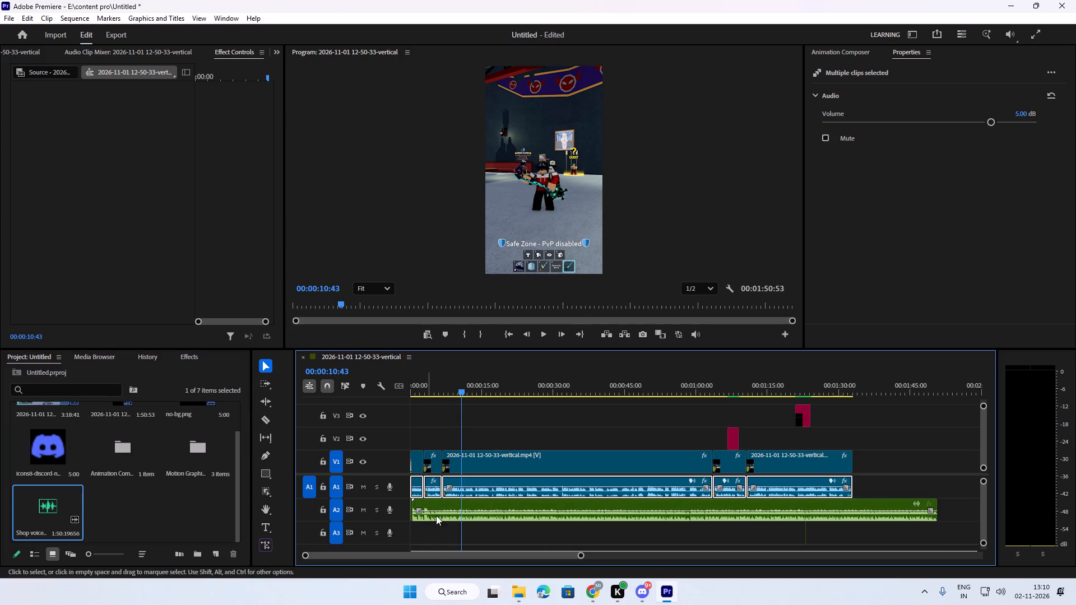
key("space")
left_click(463, 389)
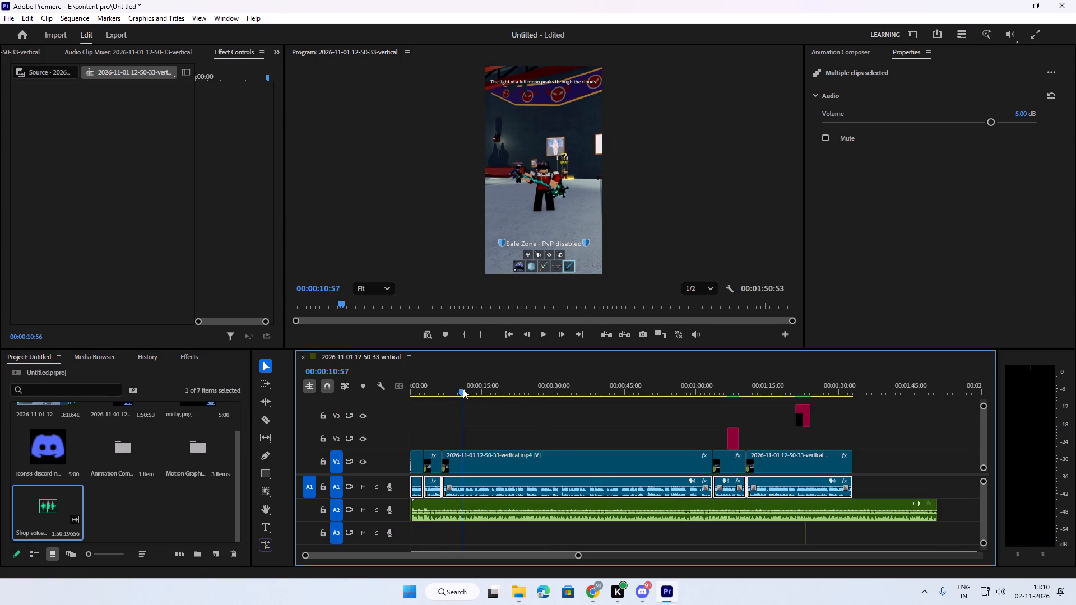
Lower the volume of the Shop voice audio on track A2 to -32.10 dB while previewing from 00:00:10:57.
left_click(564, 514)
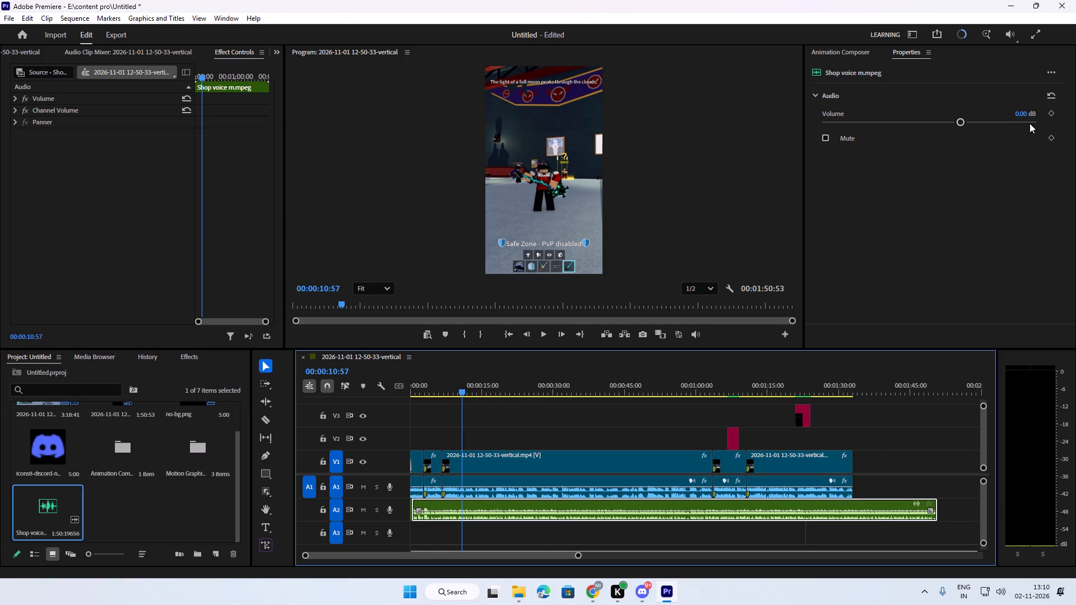
left_click_drag(1023, 117, 905, 121)
key("space")
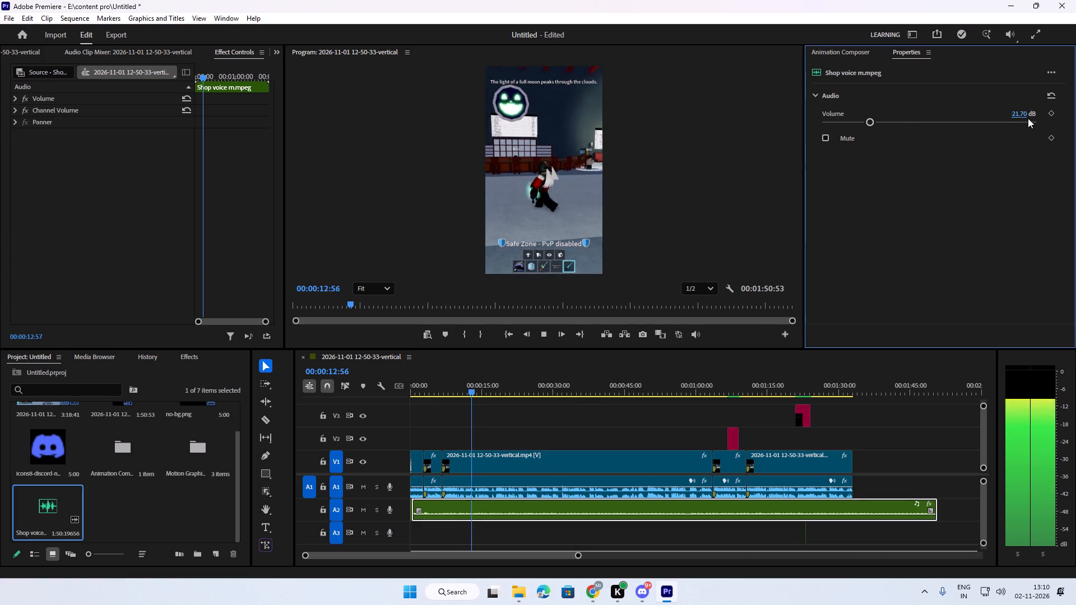
left_click_drag(1015, 114, 1003, 117)
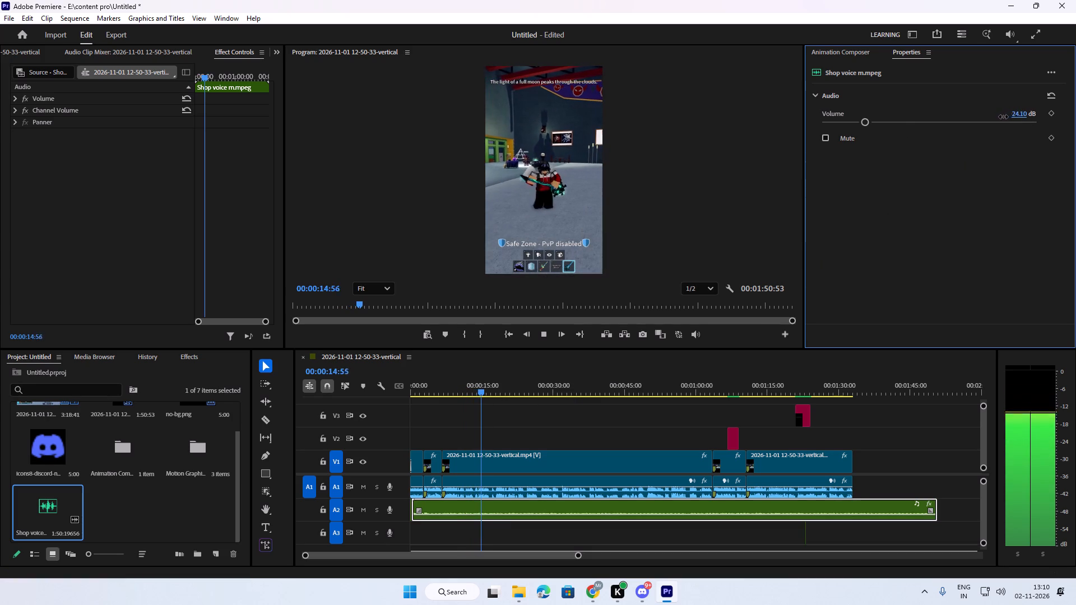
left_click_drag(1003, 117, 988, 119)
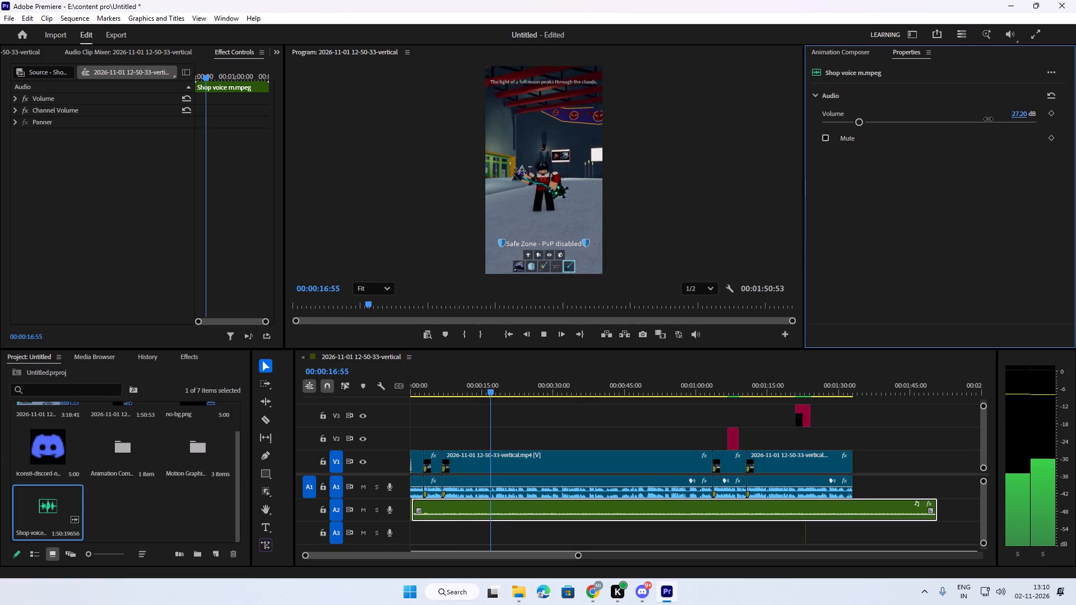
left_click_drag(988, 119, 981, 119)
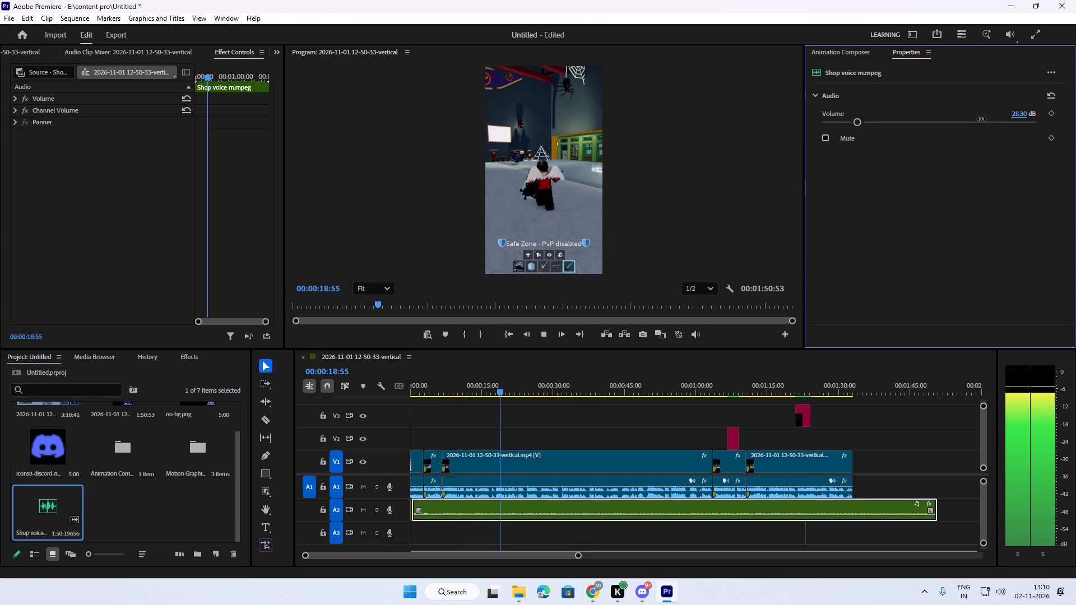
left_click_drag(981, 119, 978, 119)
left_click_drag(1021, 114, 1010, 115)
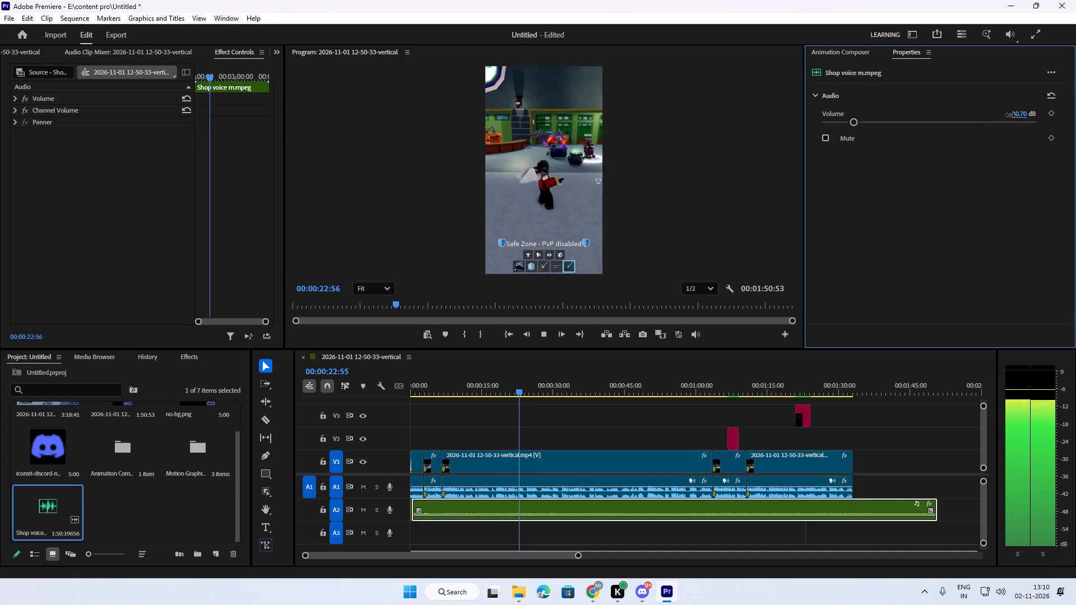
left_click_drag(1010, 115, 1005, 116)
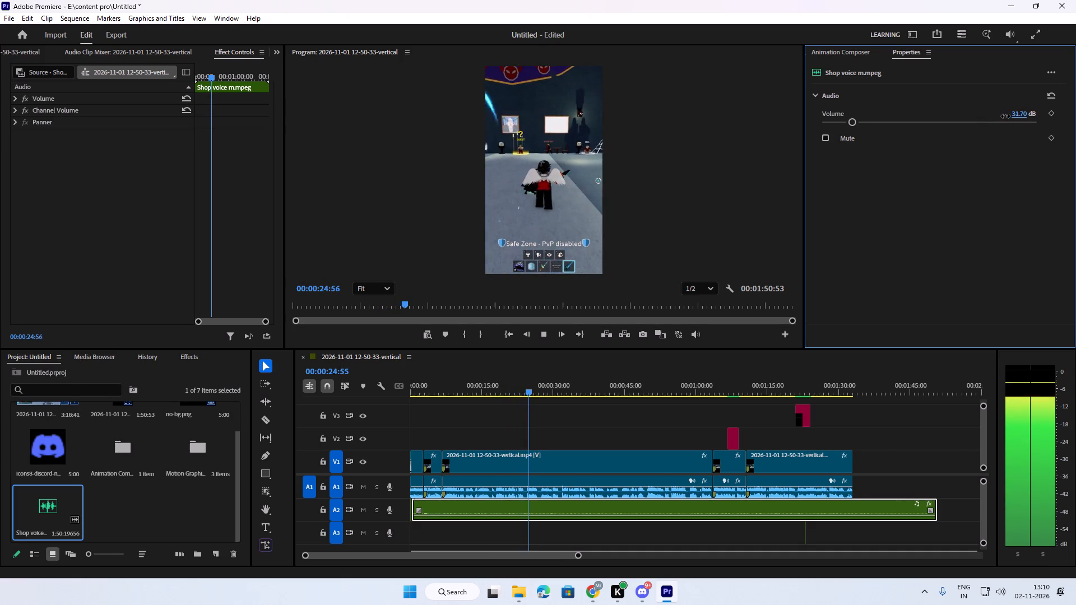
left_click_drag(1005, 116, 1003, 116)
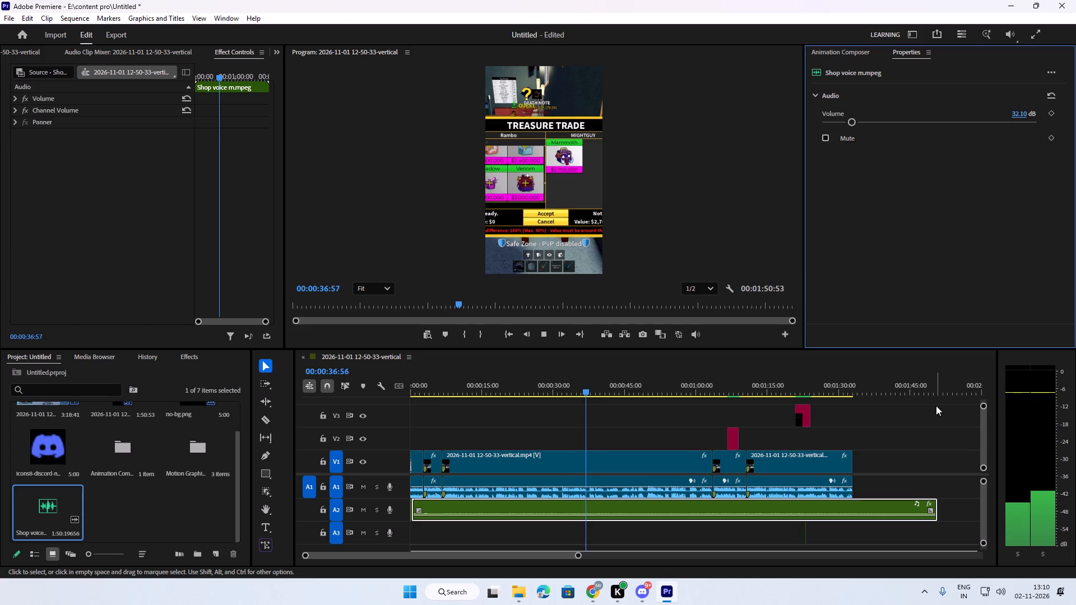
Trim the end of the Shop voice audio on A2 to the end of the last gameplay clip and check the ending.
left_click_drag(942, 513, 929, 513)
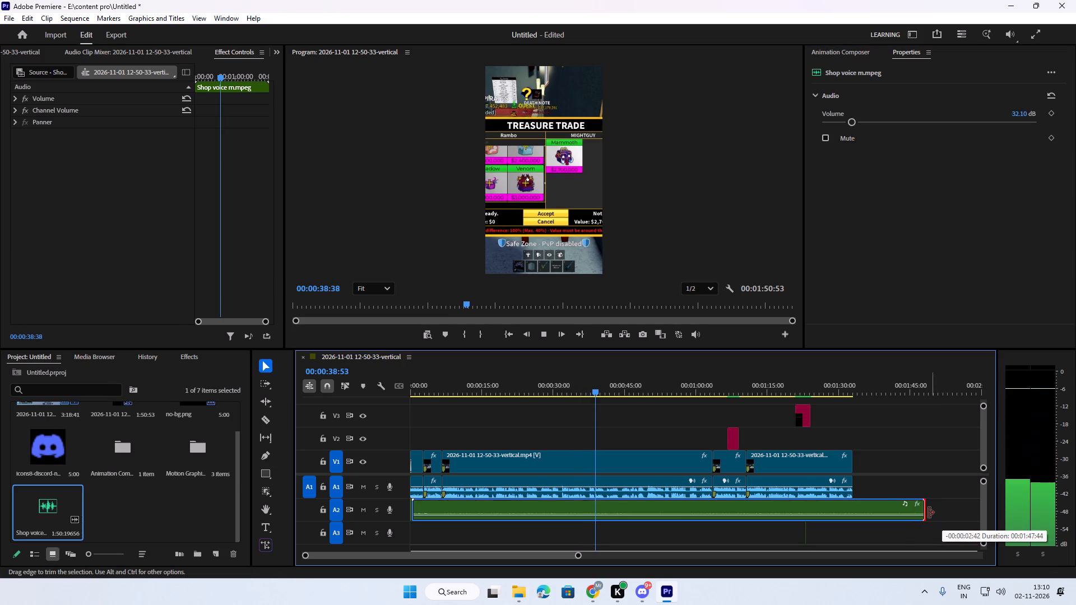
left_click_drag(929, 513, 861, 511)
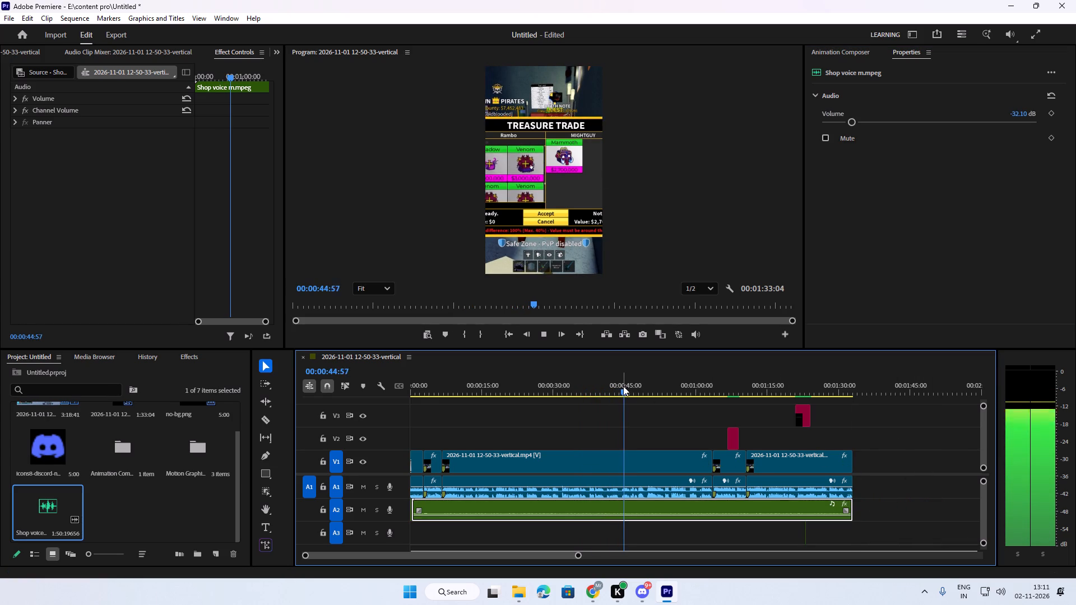
left_click_drag(624, 387, 846, 407)
key("space")
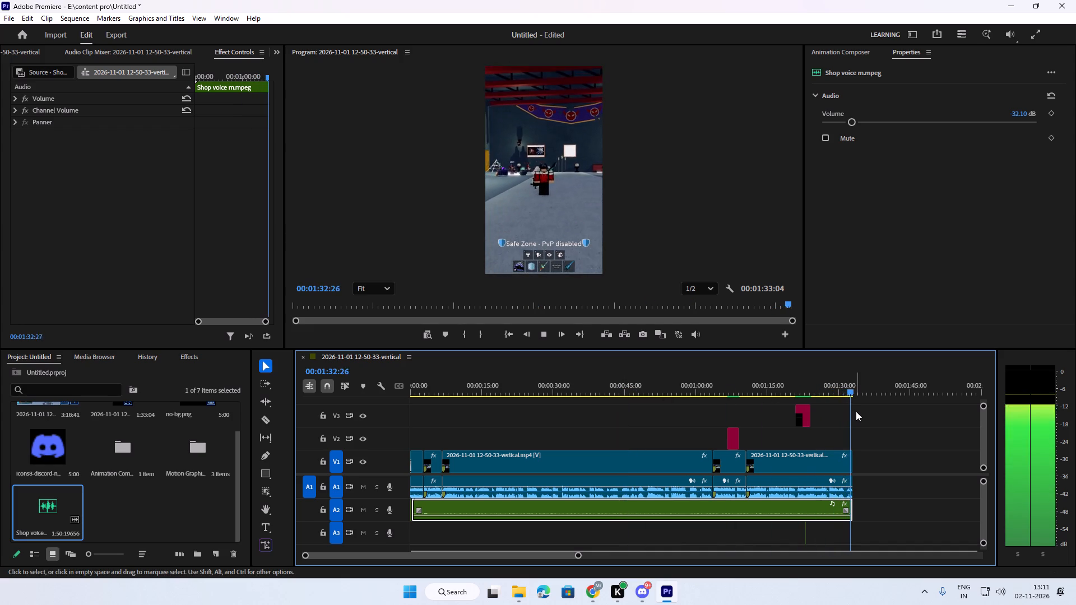
left_click_drag(855, 390, 708, 397)
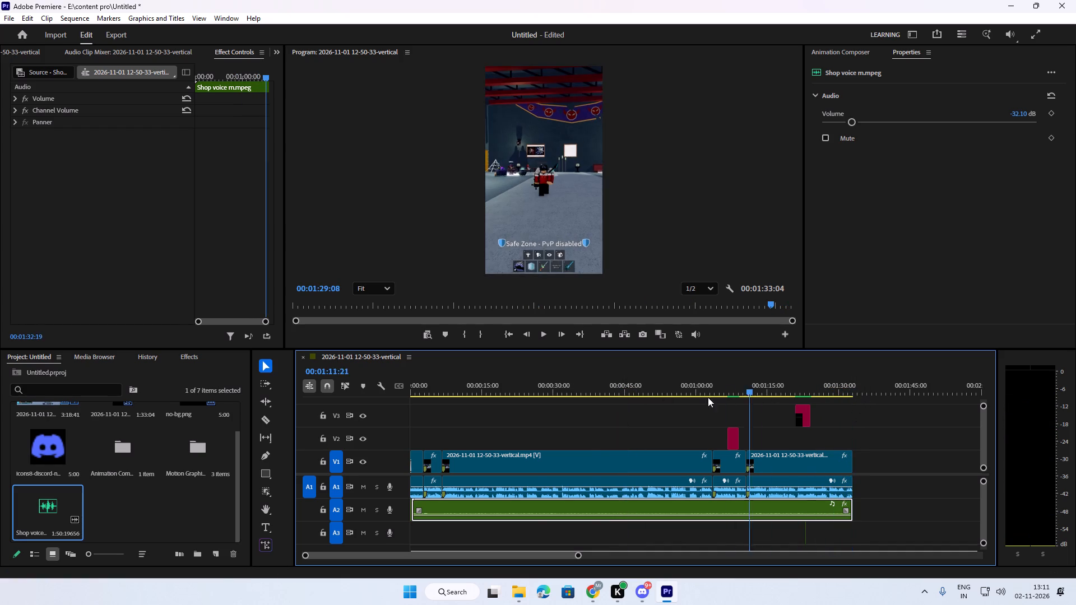
left_click_drag(708, 397, 536, 394)
Render the sequence previews from In to Out.
left_click(66, 13)
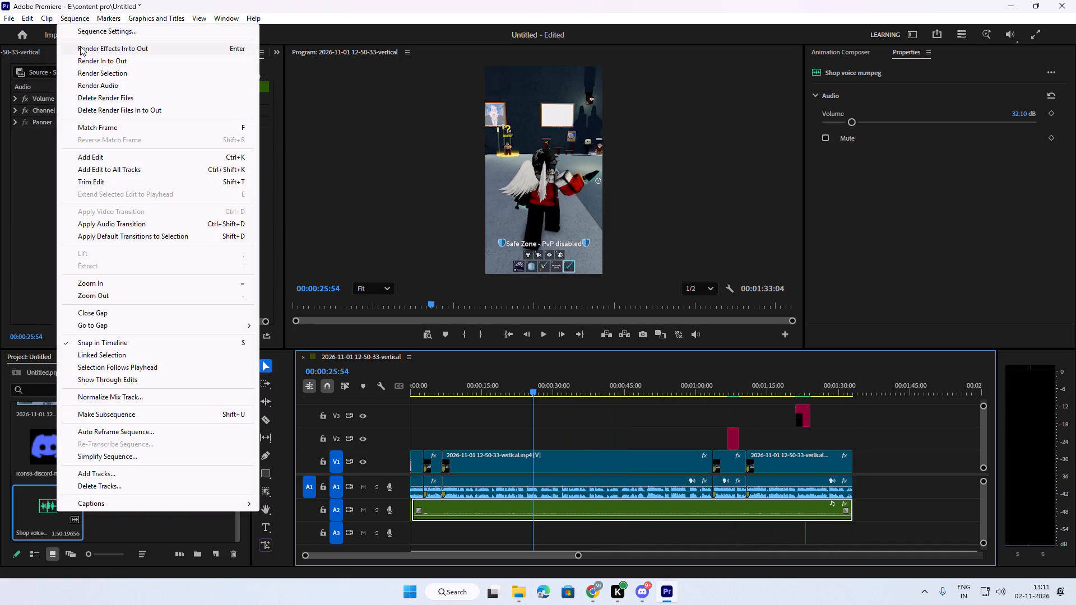
left_click(93, 60)
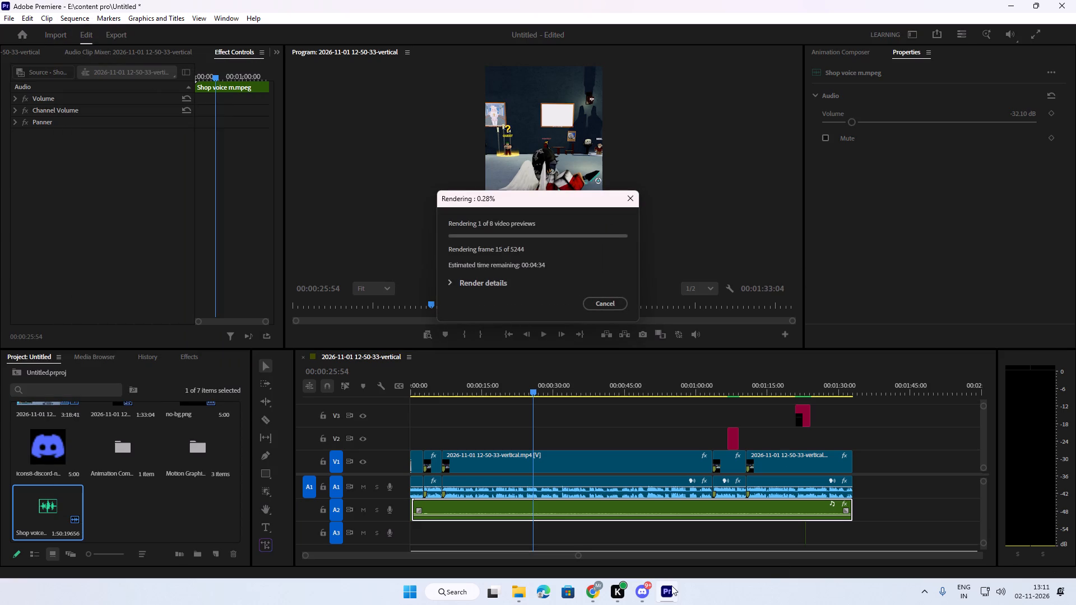
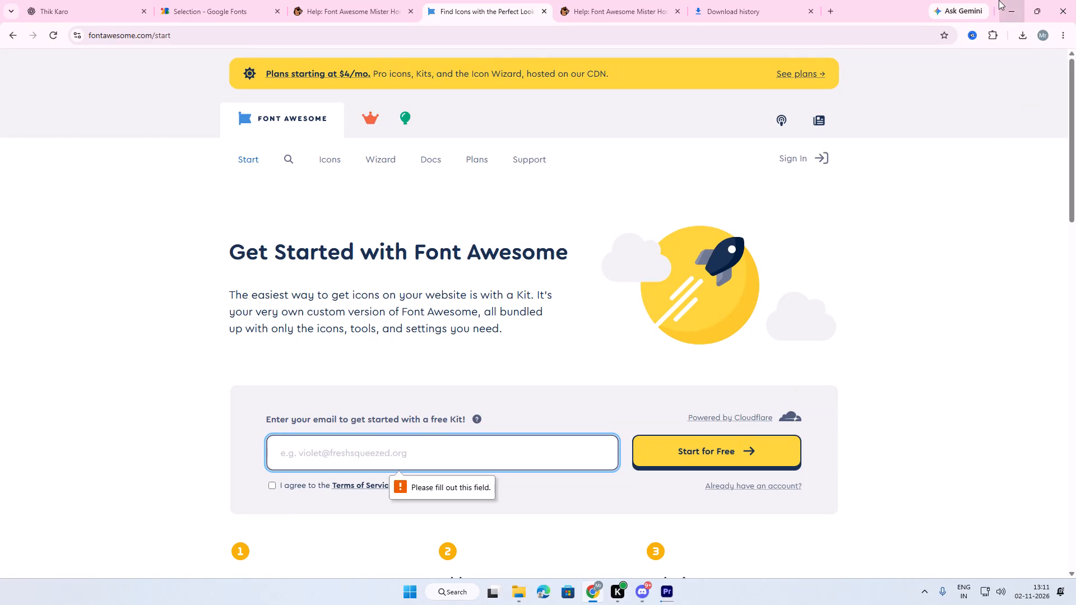
Return to Premiere and play the rendered sequence from the start at 00:00:00:00 to review the edit.
left_click(1007, 0)
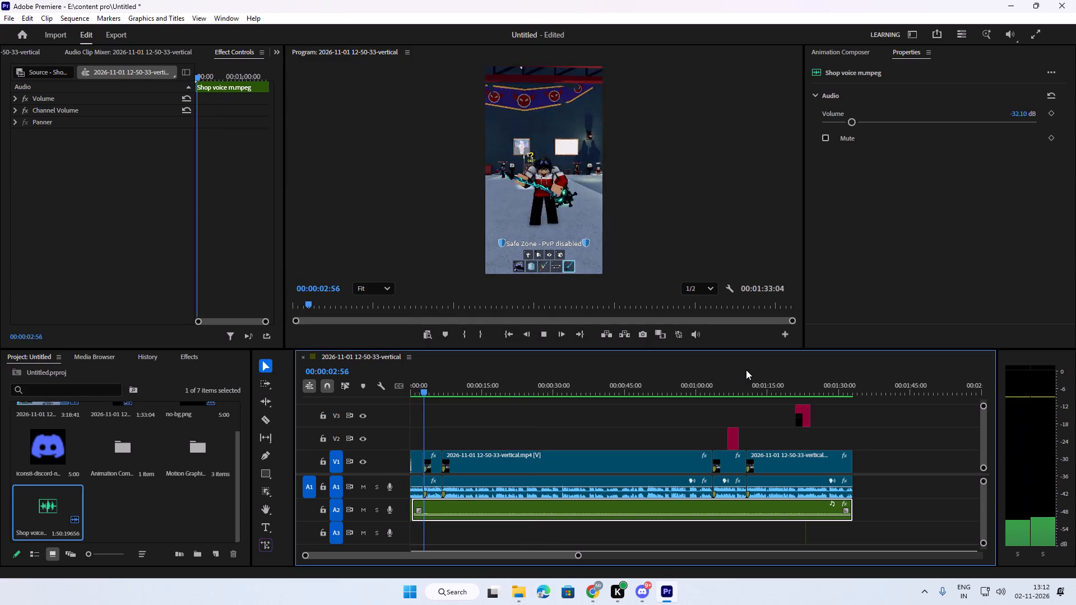
left_click_drag(443, 392, 384, 391)
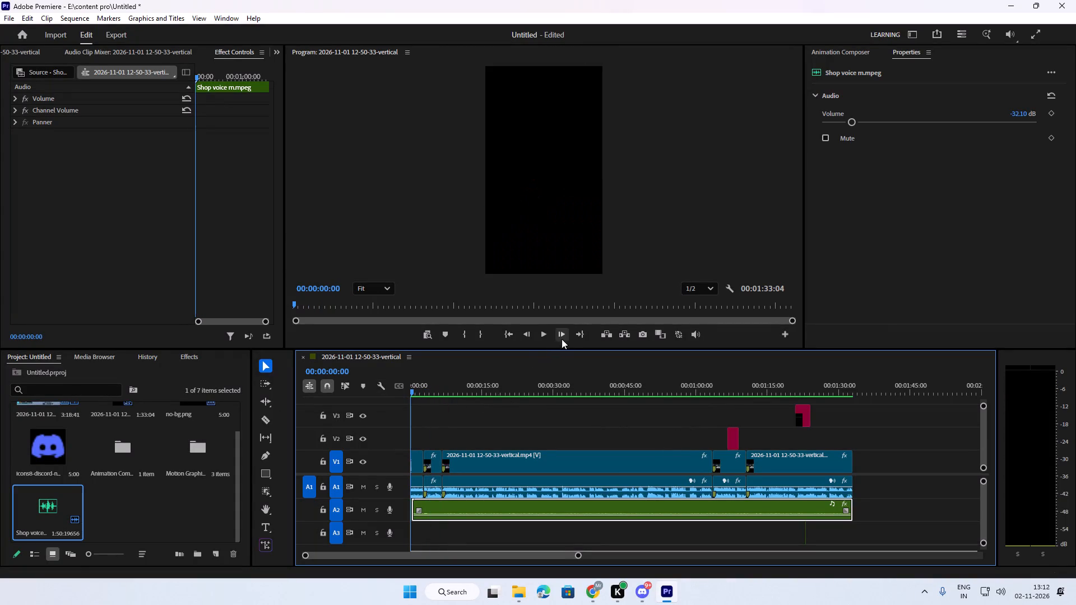
left_click(544, 335)
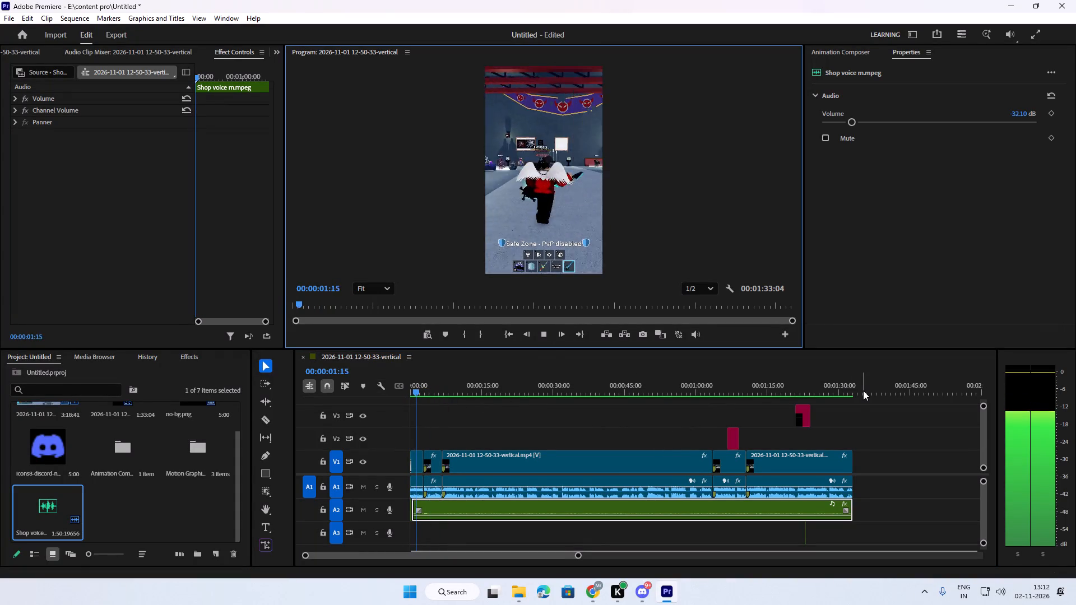
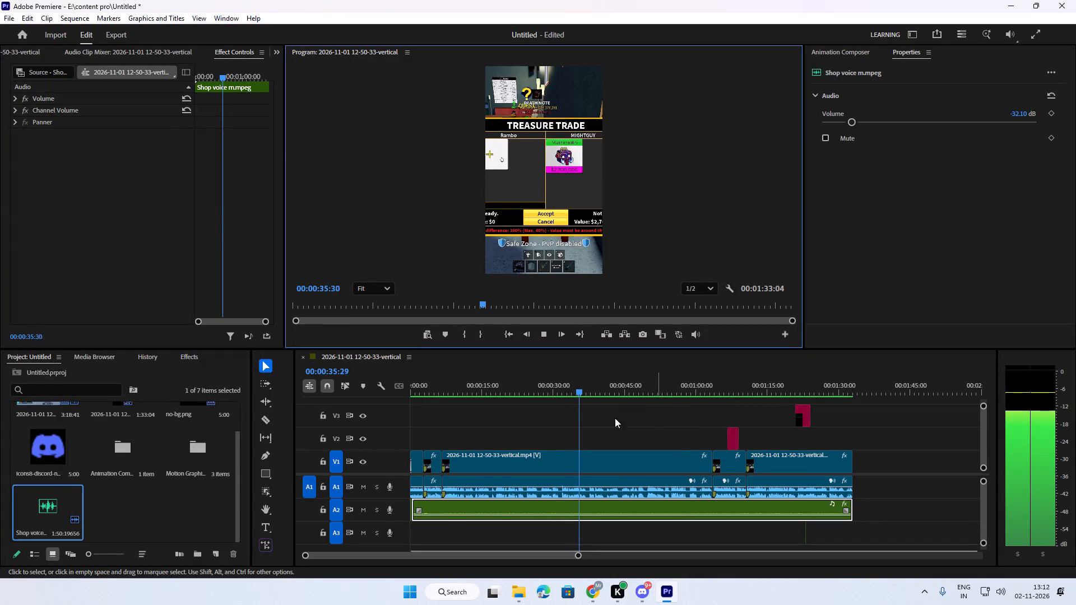
Select all the audio clips on track A1 and render their audio previews.
left_click(64, 17)
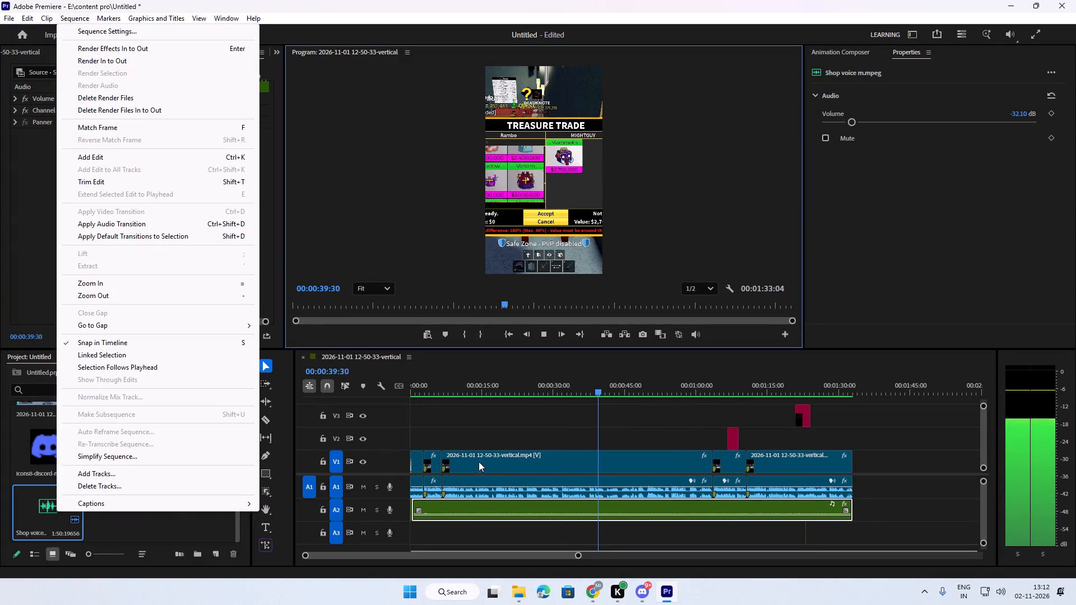
left_click(491, 480)
left_click_drag(879, 489, 825, 490)
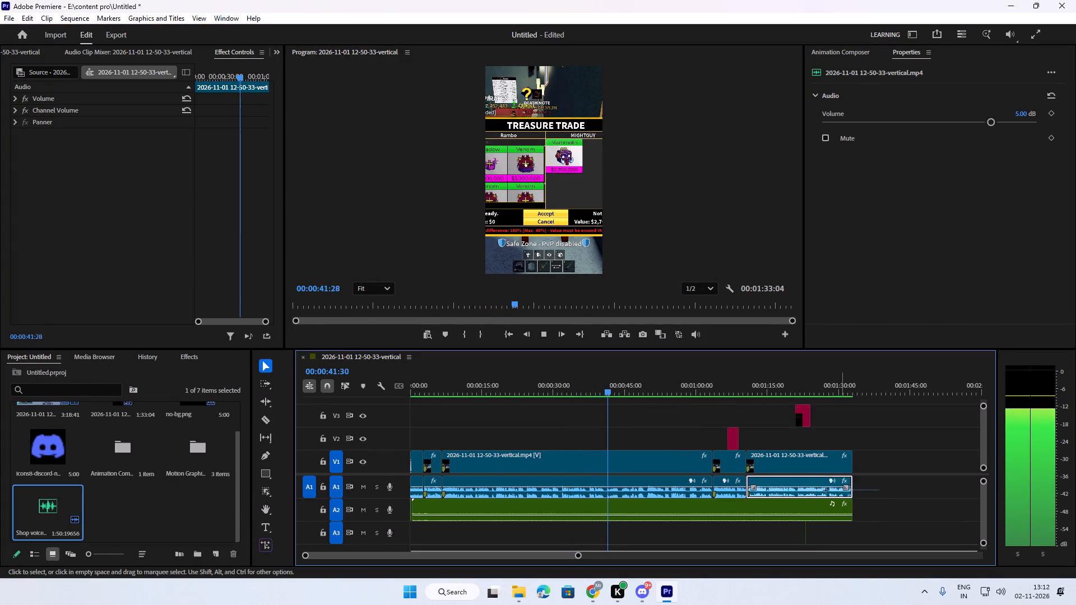
left_click_drag(825, 490, 465, 495)
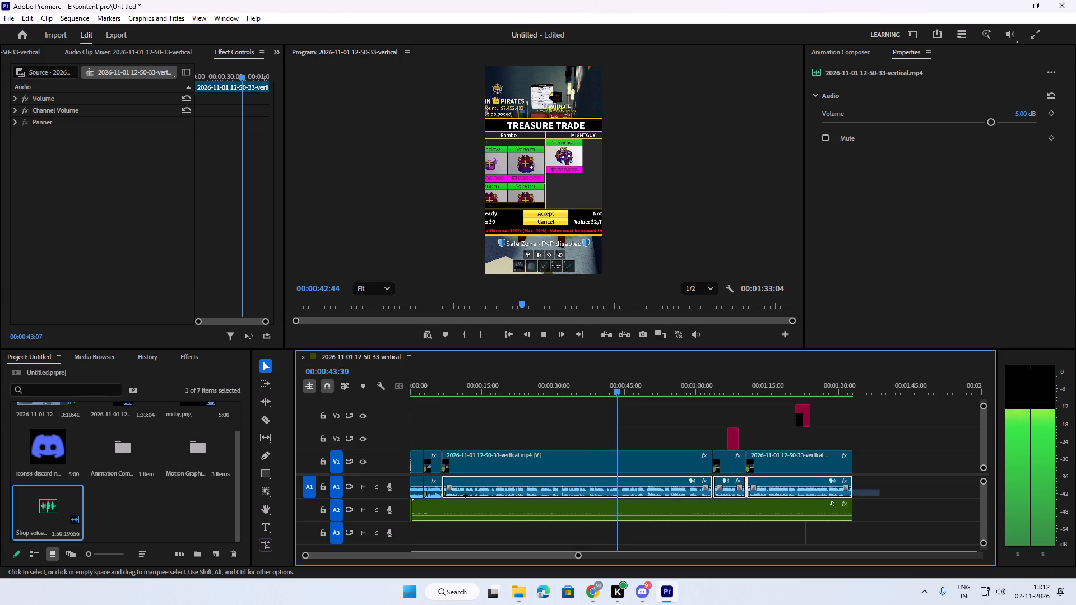
left_click_drag(465, 495, 420, 494)
left_click(77, 13)
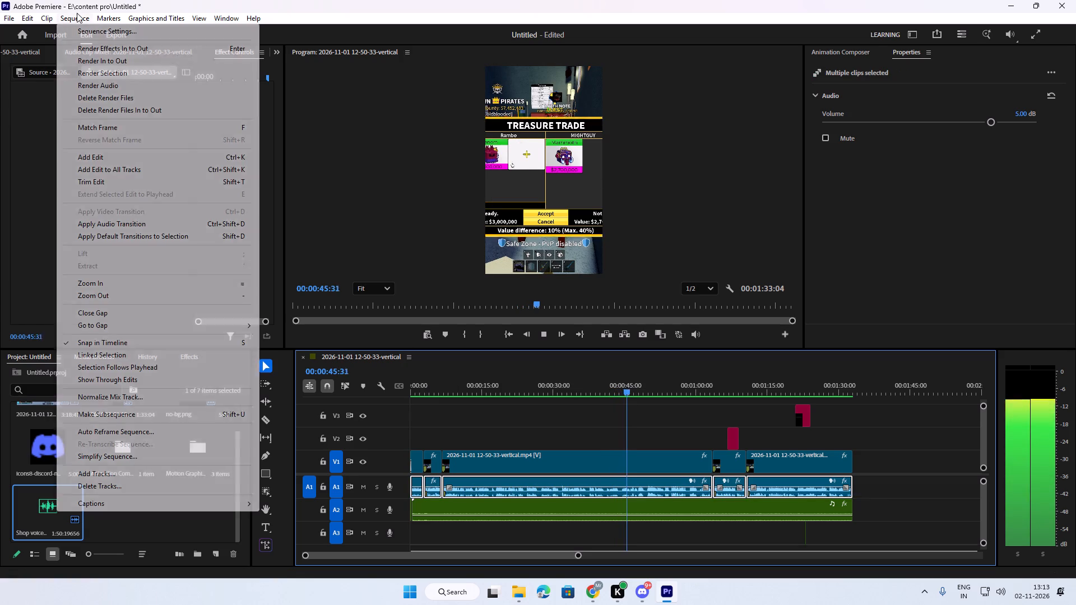
left_click(103, 85)
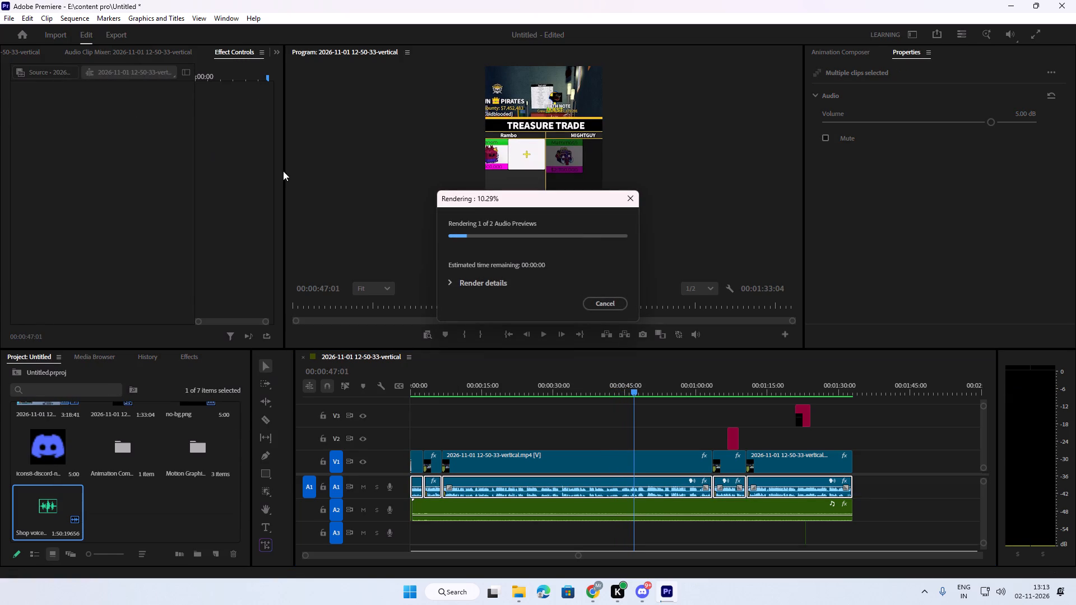
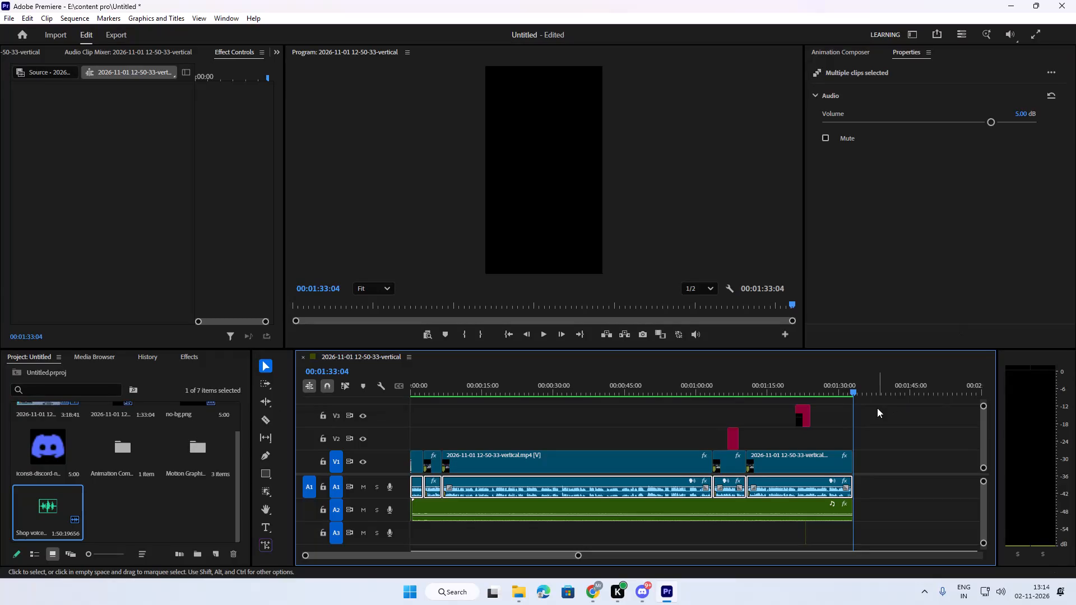
Play back the end of the sequence from the follow graphic on V3 to check its picture and sound.
left_click_drag(861, 393, 846, 395)
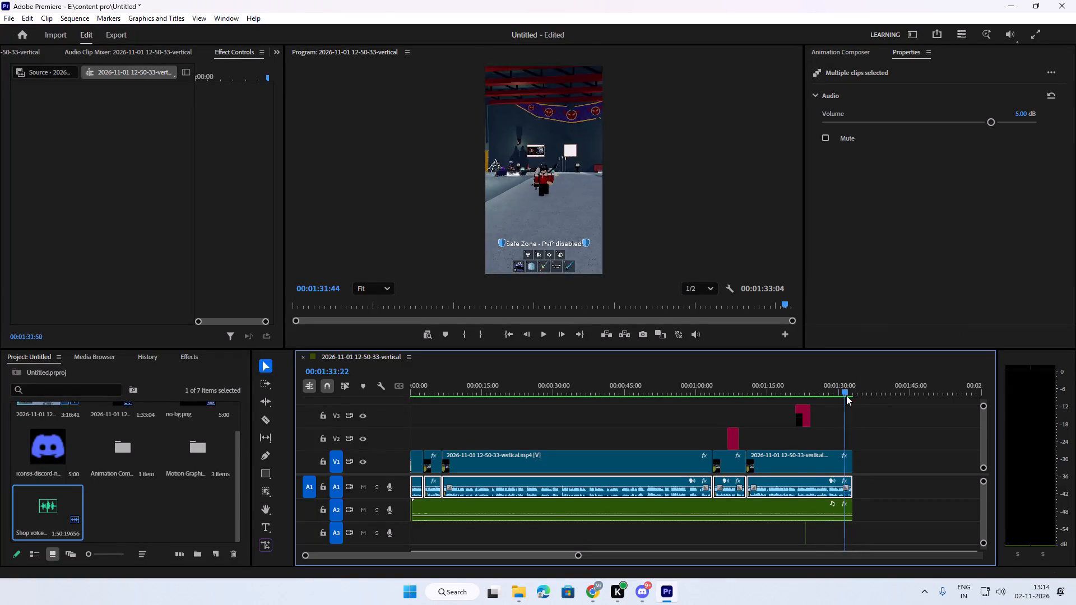
left_click_drag(846, 395, 797, 402)
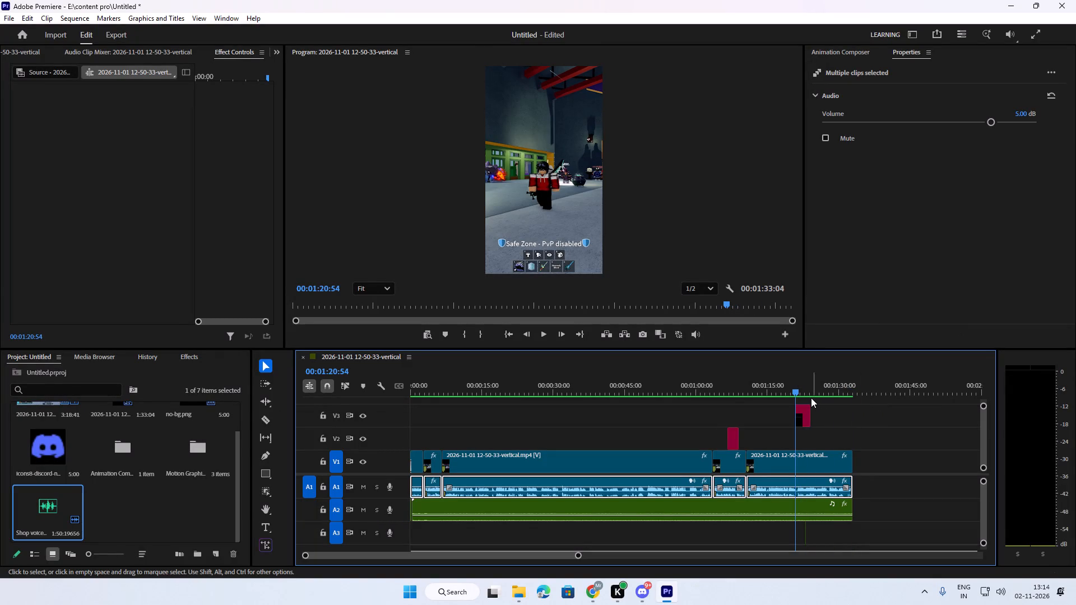
key("space")
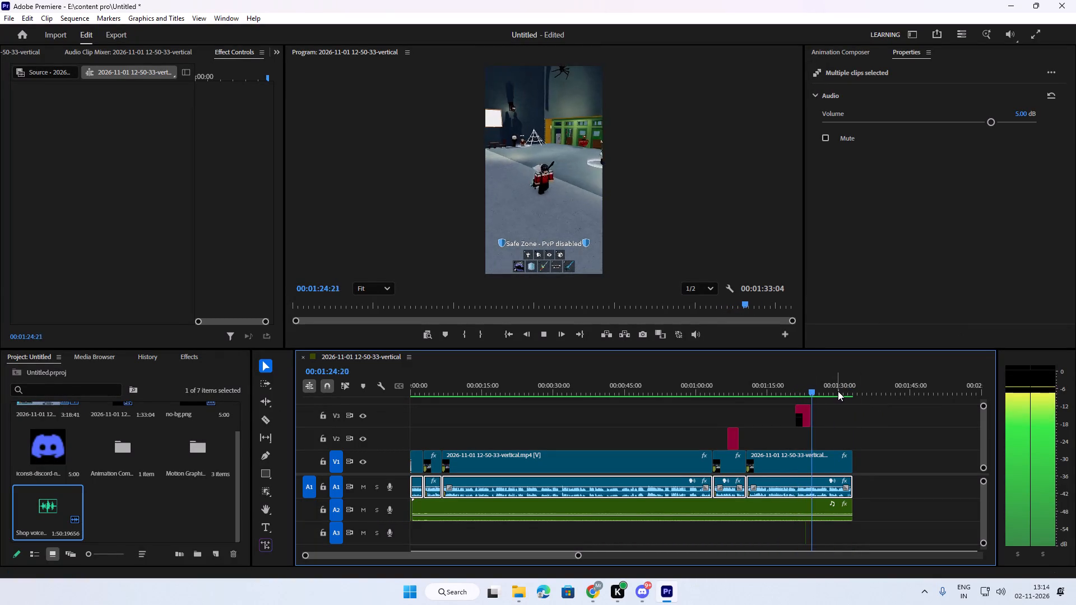
left_click_drag(825, 394, 799, 401)
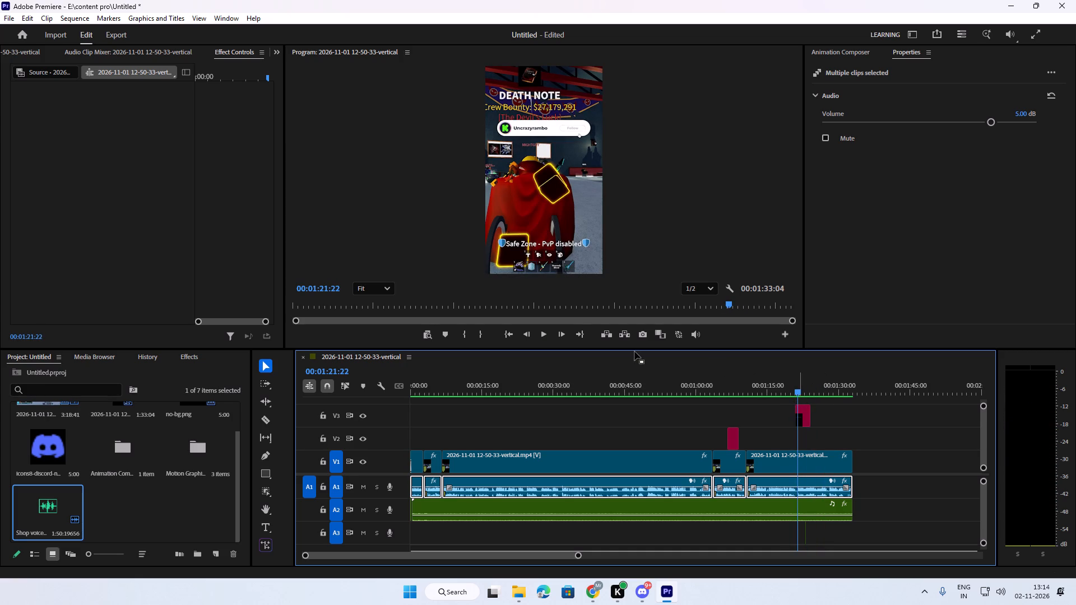
Open the export settings and name the output file "Roblox blox fruit venom trade".
left_click(118, 37)
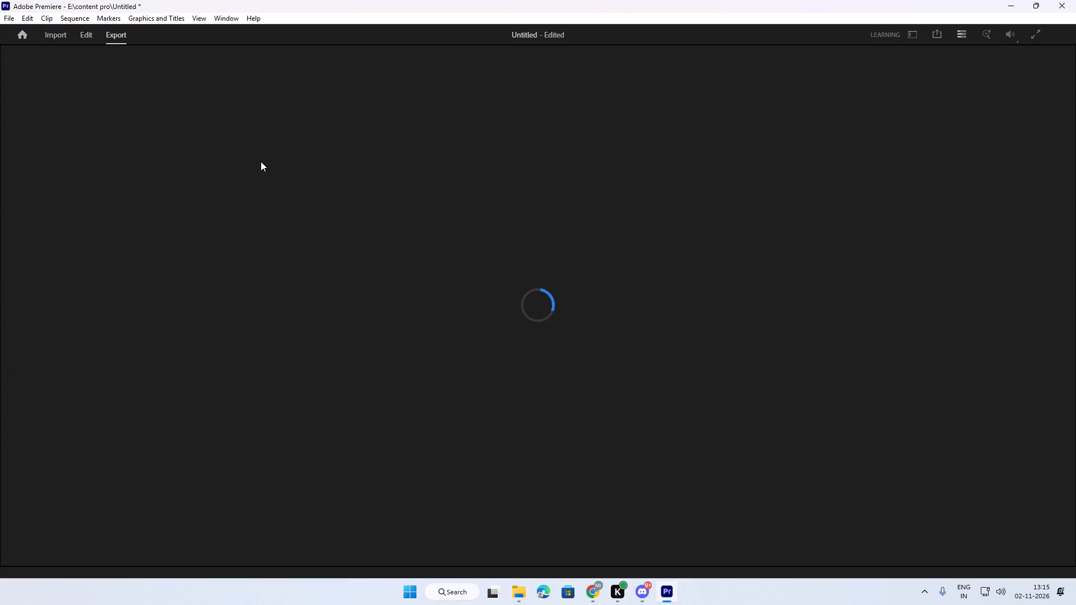
left_click_drag(382, 85, 237, 95)
key("BackSpace")
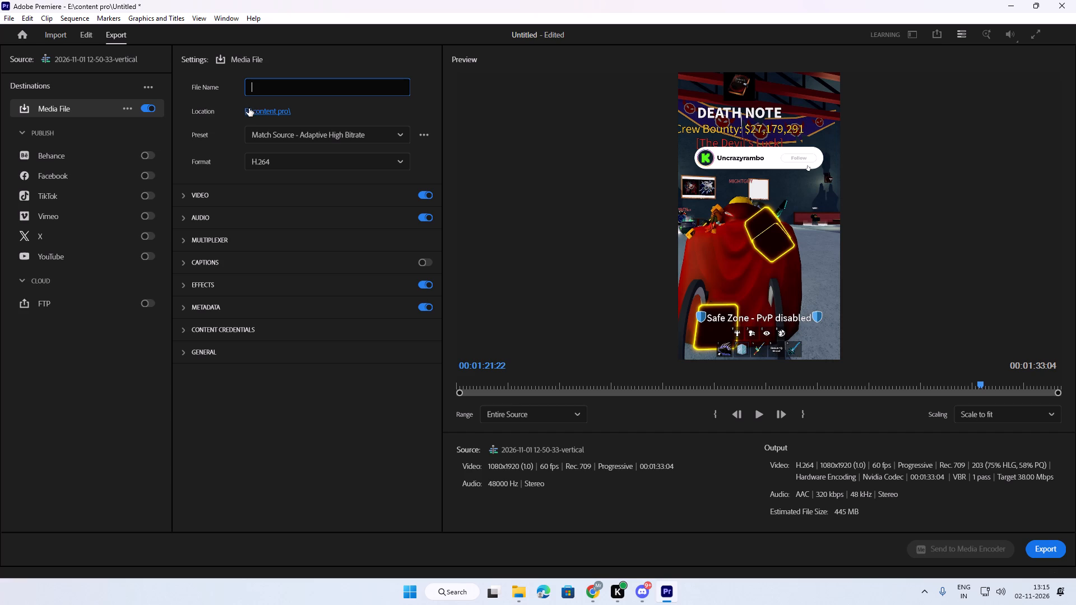
key("r")
key("BackSpace")
key("r")
key("o")
type("blo")
type("x")
key("space")
type("bl")
key("o")
type("x fruit")
key("space")
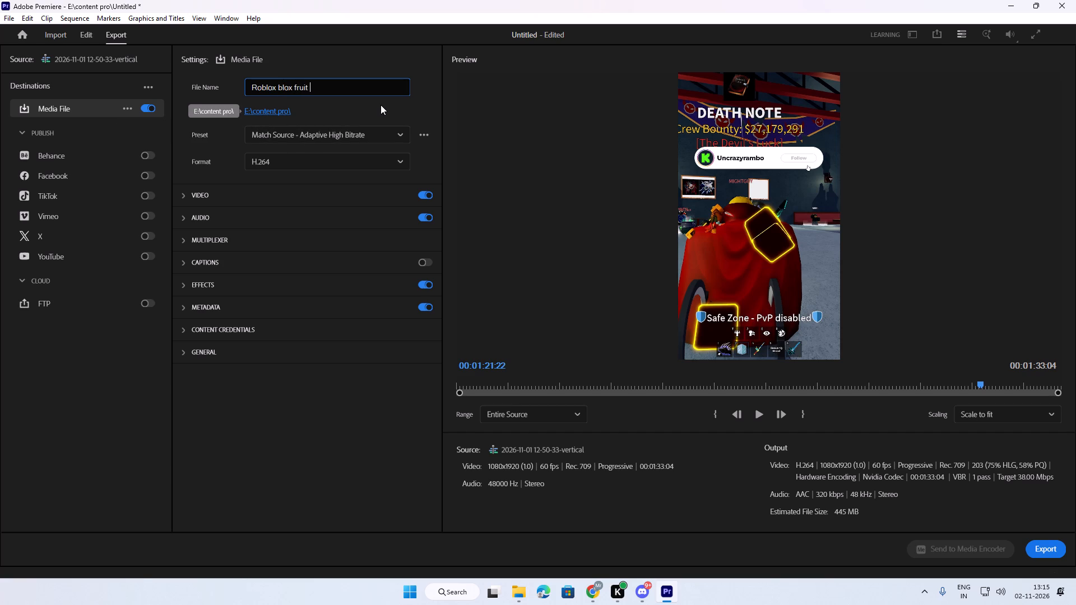
type("venom")
key("space")
type("trade")
Export the entire sequence as a media file with the current preset and format.
left_click(1047, 544)
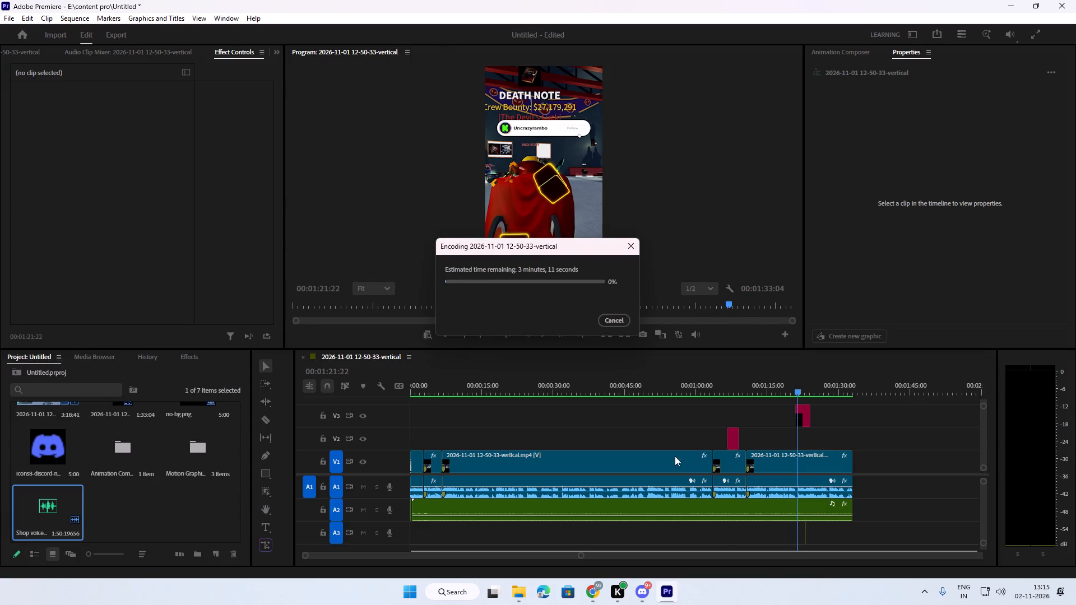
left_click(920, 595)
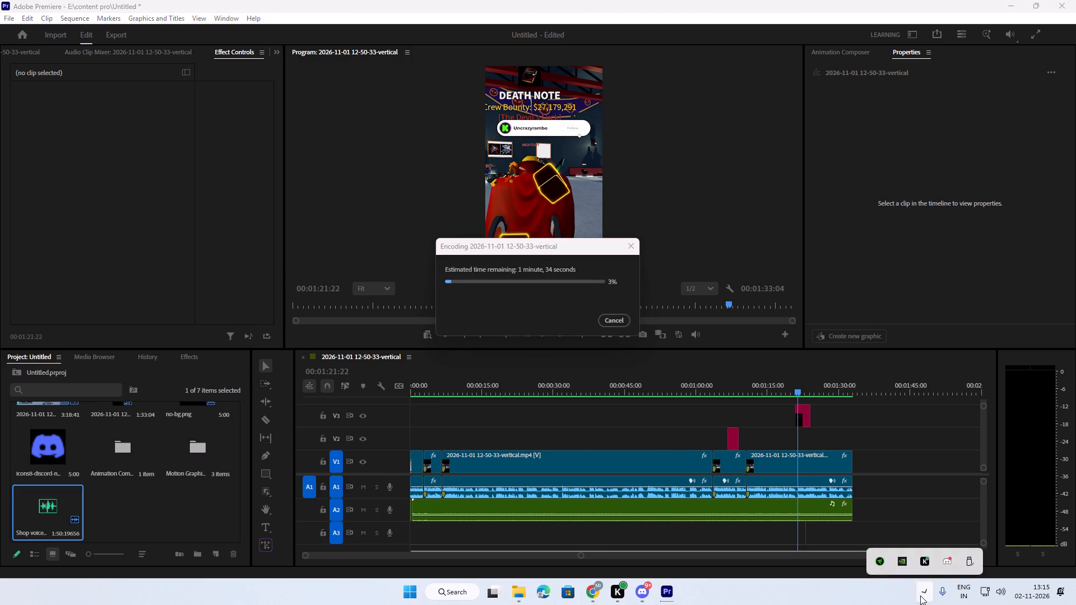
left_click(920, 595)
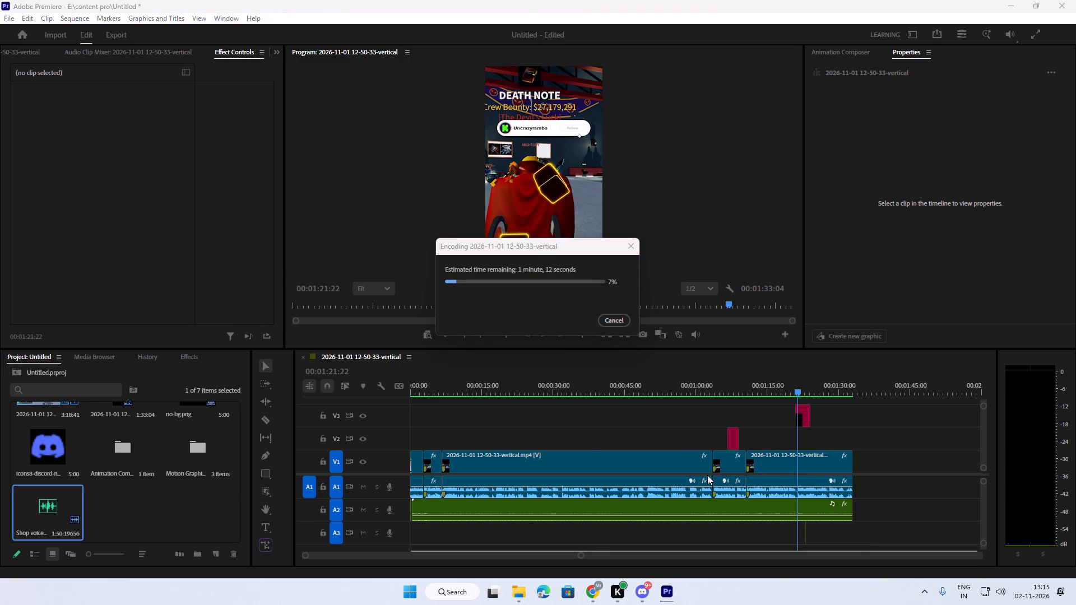
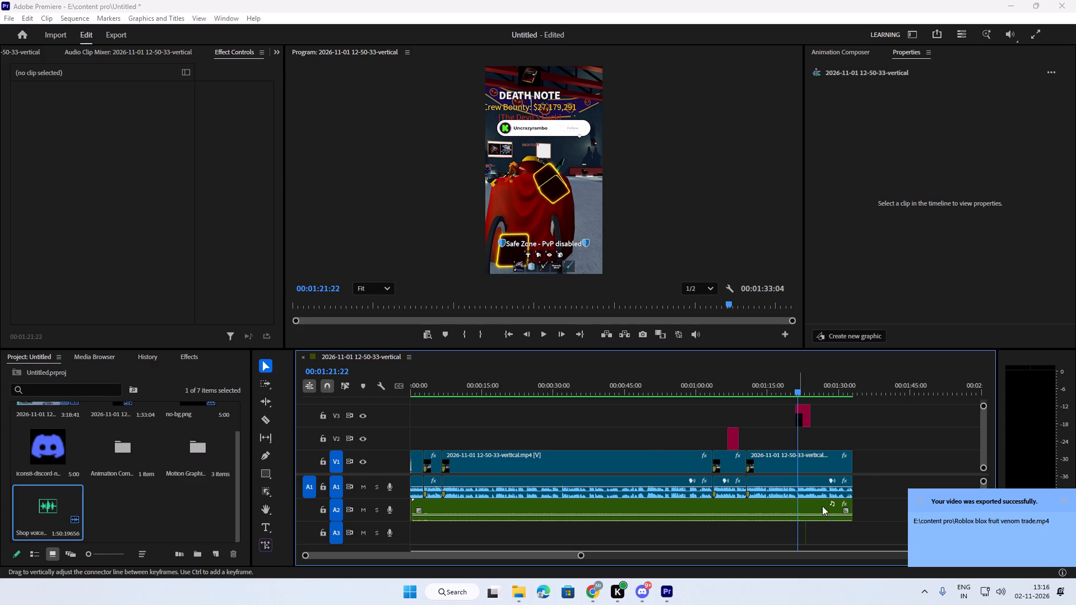
Play back the opening of the sequence from its very start to check the picture and sound.
left_click_drag(798, 389, 372, 395)
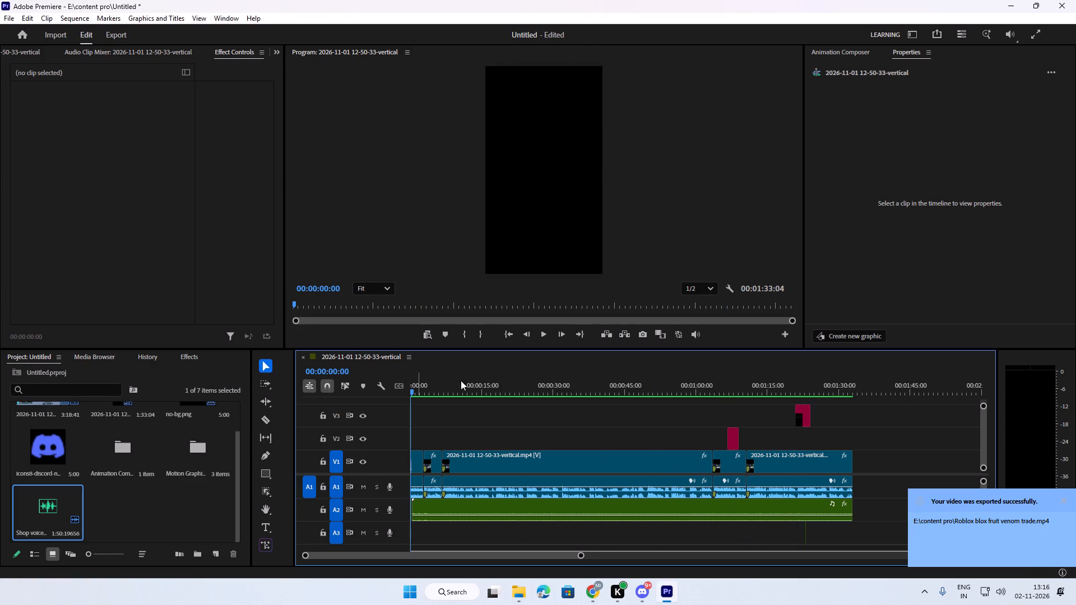
left_click(547, 339)
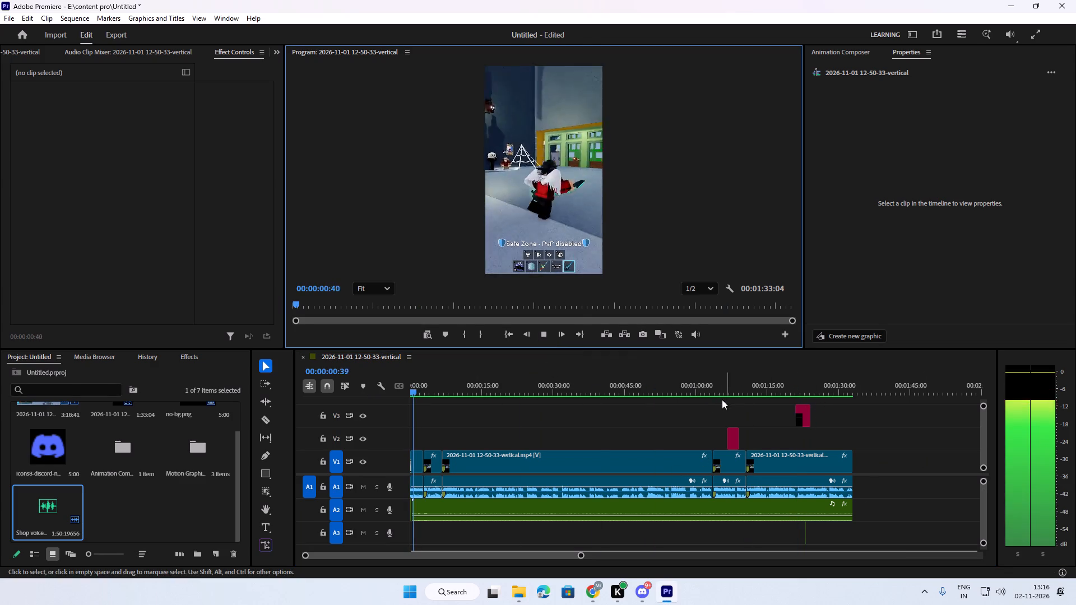
left_click_drag(419, 388, 375, 398)
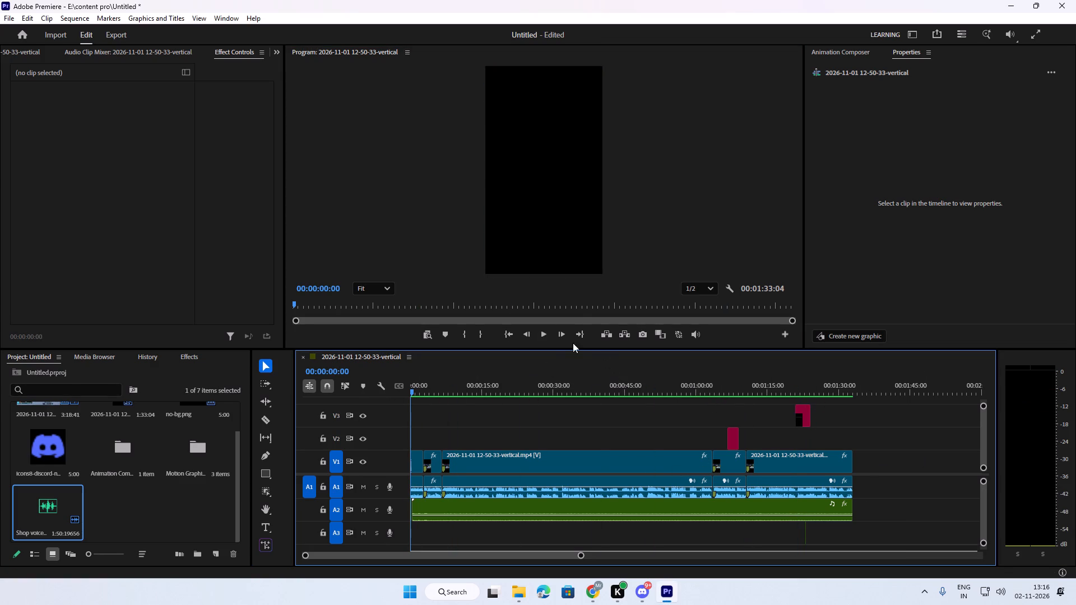
left_click(542, 336)
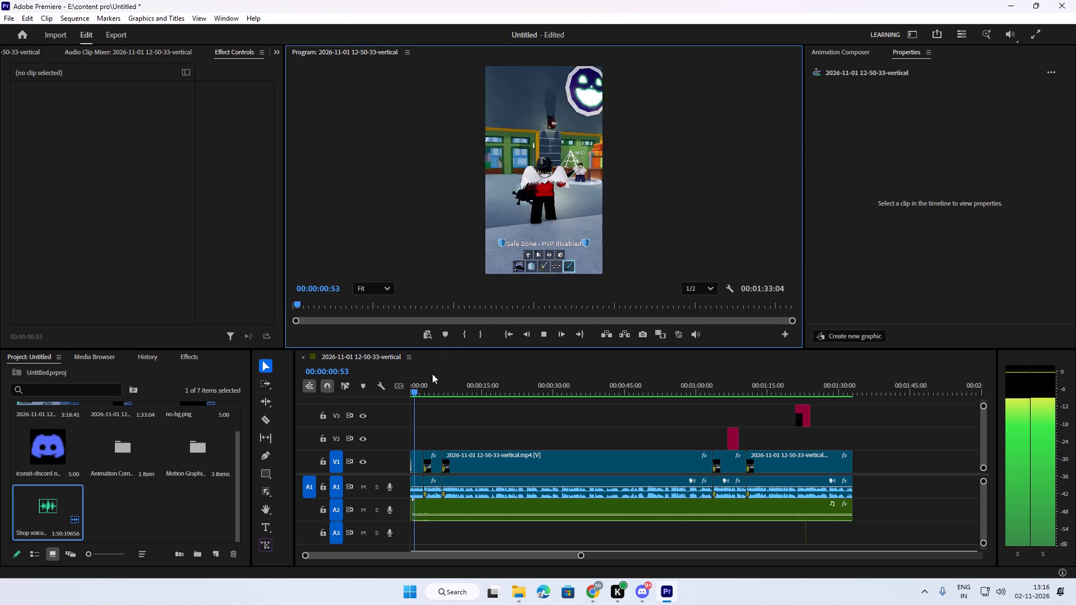
left_click_drag(420, 378, 373, 399)
left_click(540, 336)
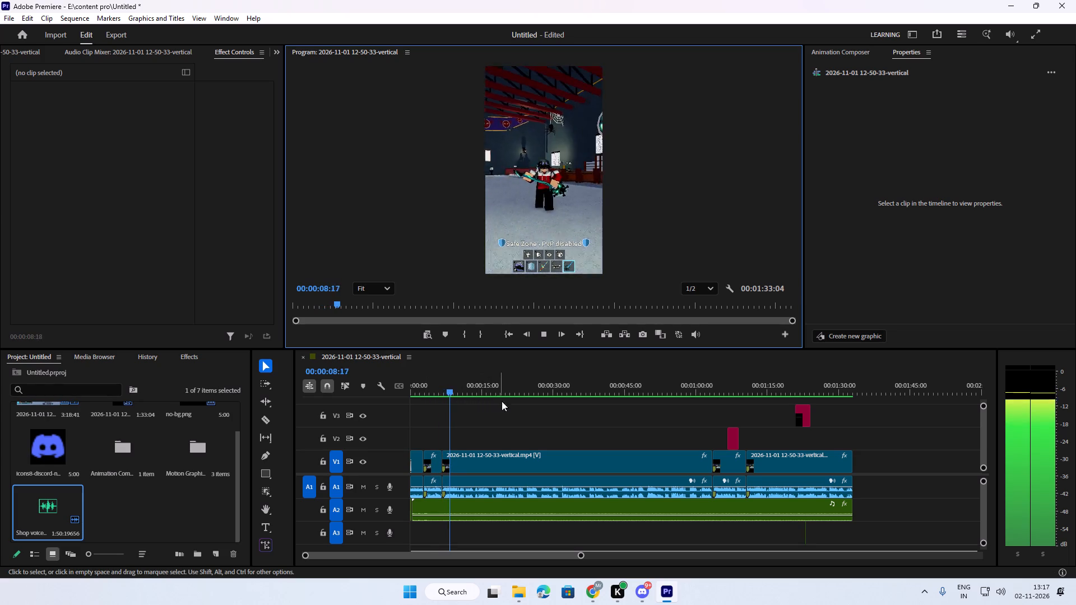
Scrub through the rest of the sequence to its end and back to about 30 seconds to review the edit.
left_click_drag(461, 389, 590, 420)
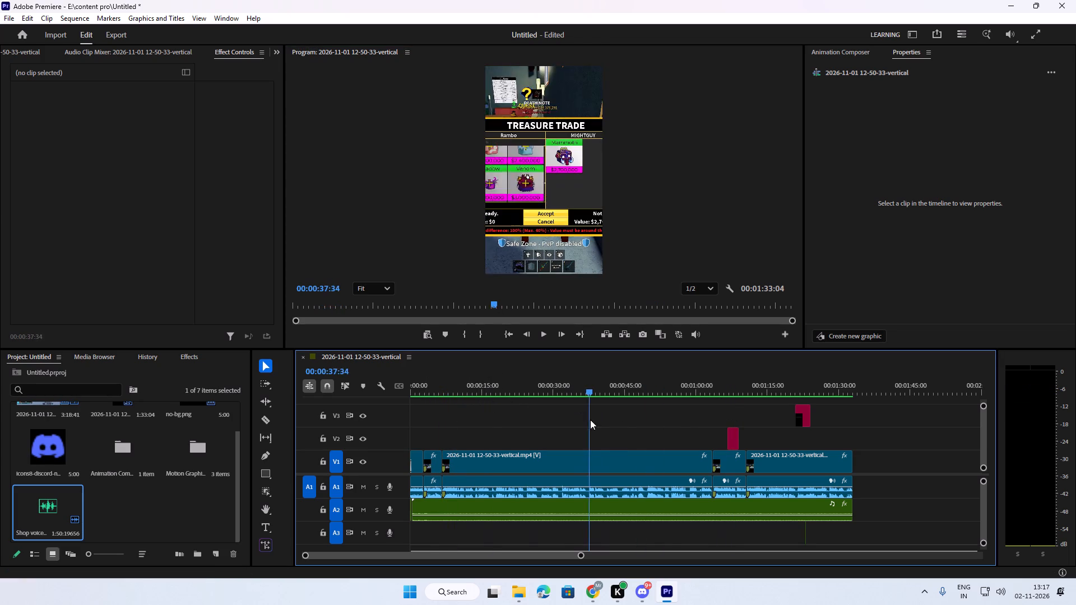
left_click_drag(590, 420, 619, 420)
left_click_drag(621, 387, 825, 408)
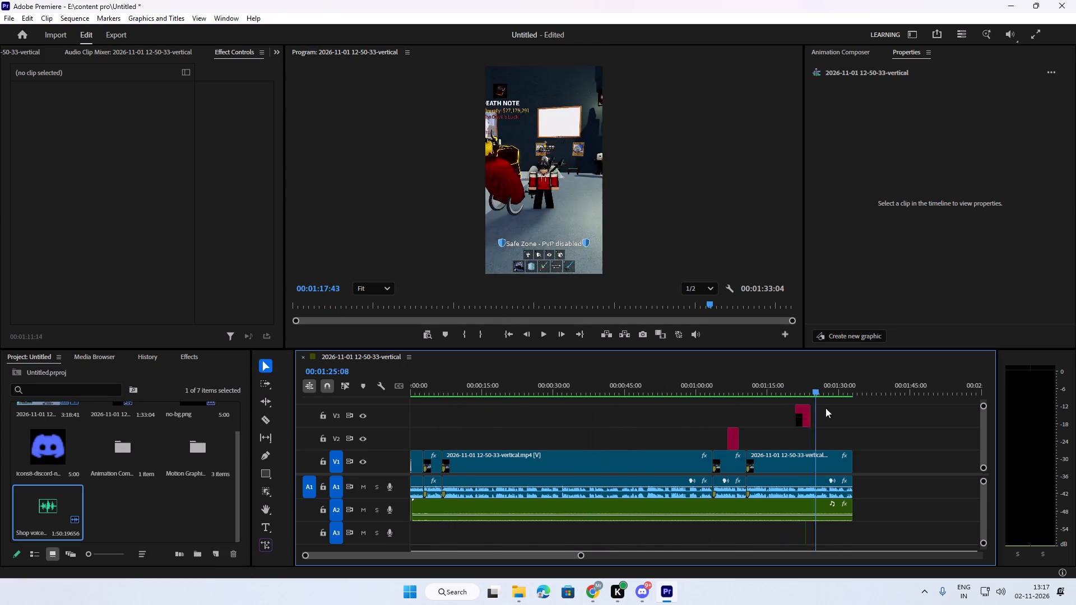
left_click_drag(825, 408, 846, 420)
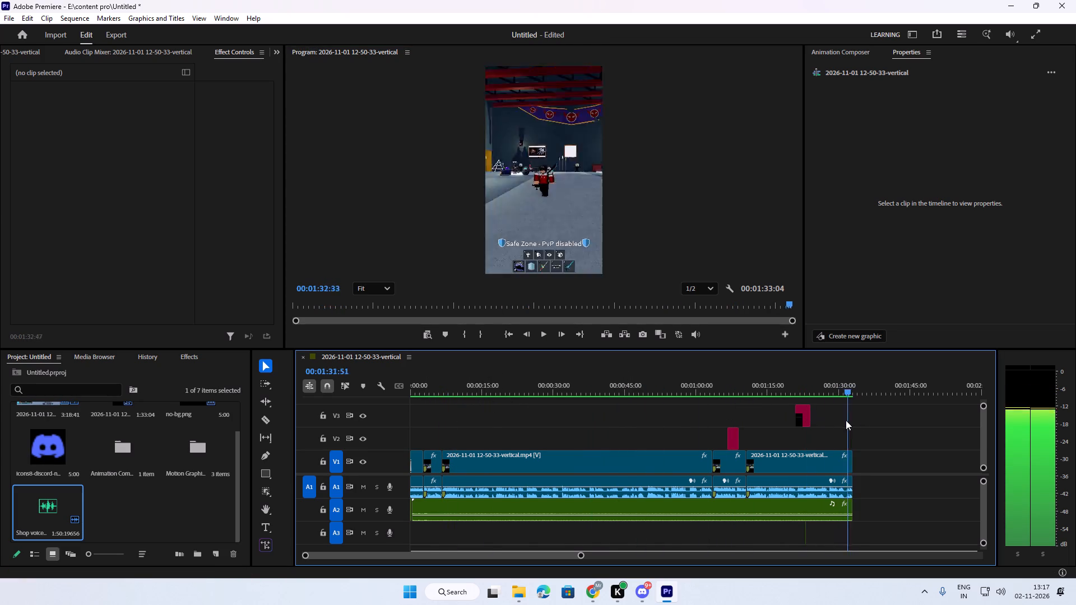
left_click_drag(846, 420, 555, 430)
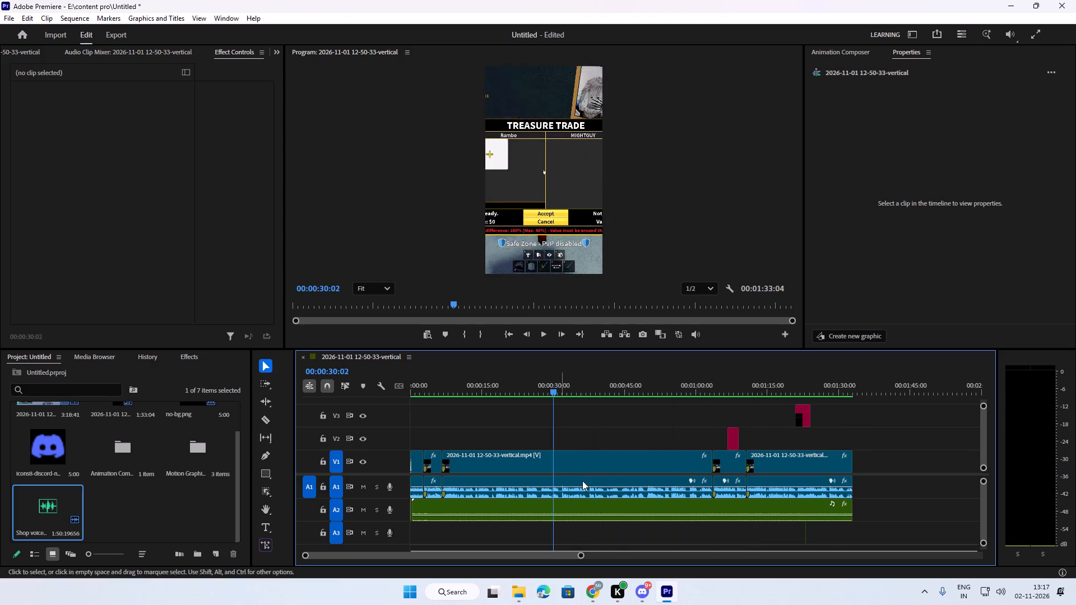
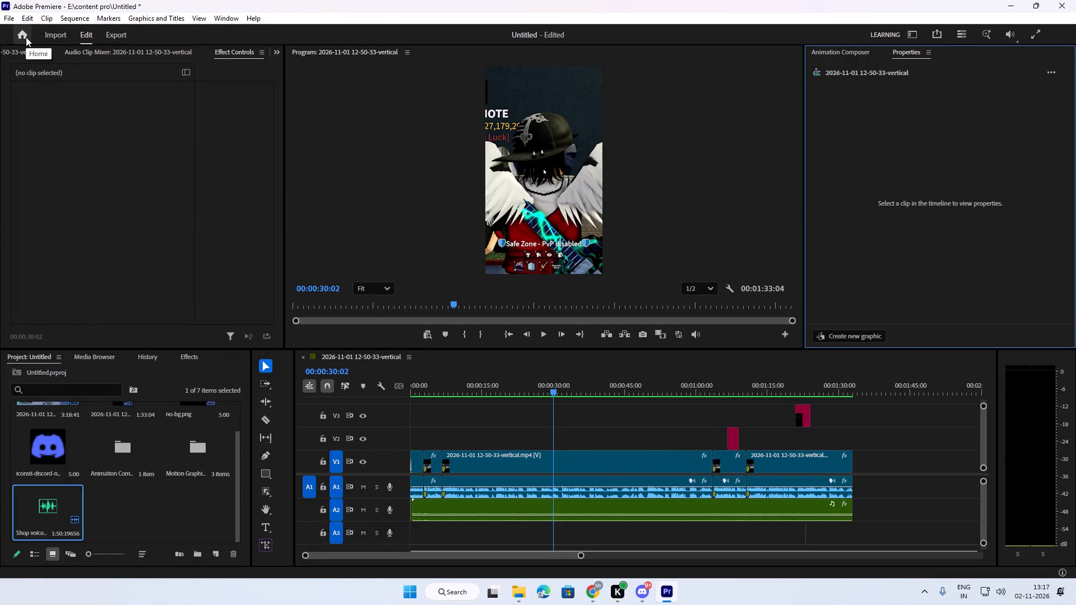
Create a new project named Untitled in E:\content pro, replacing the existing one, and open its editing workspace.
left_click(26, 37)
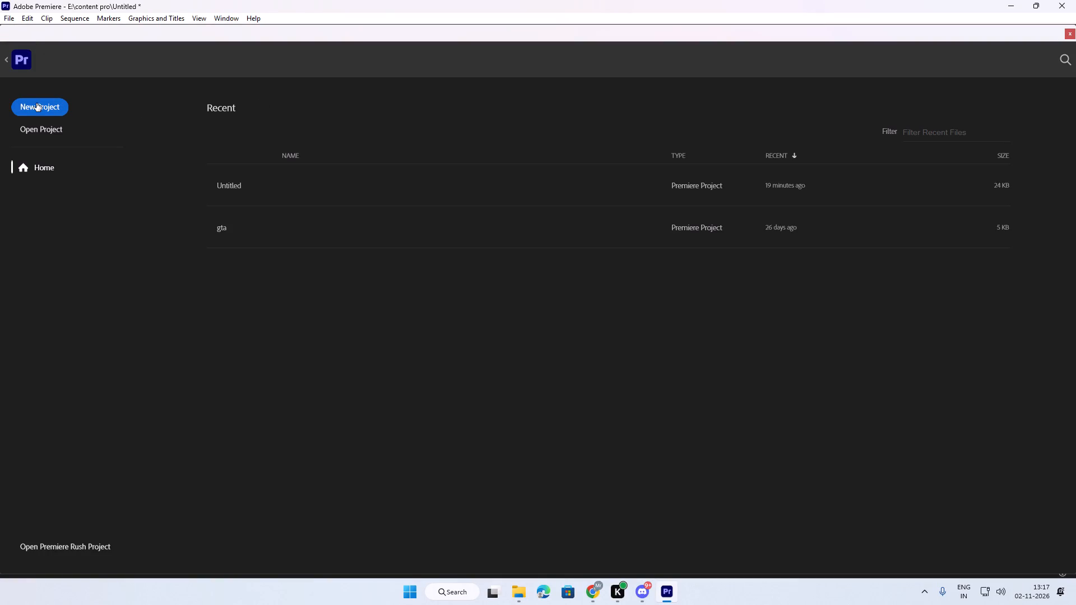
left_click(36, 103)
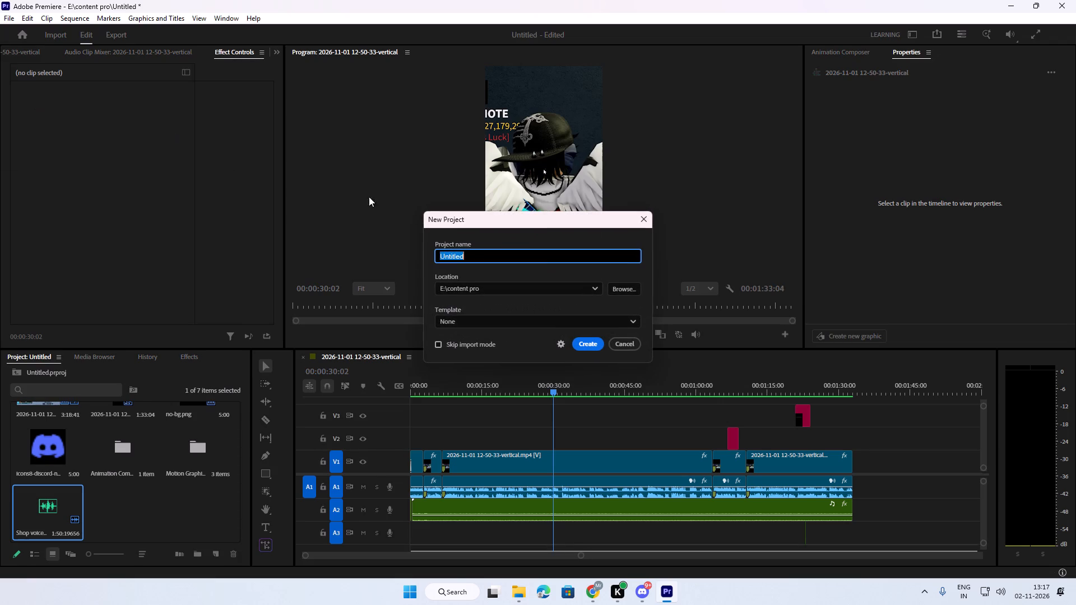
left_click(601, 345)
left_click(604, 338)
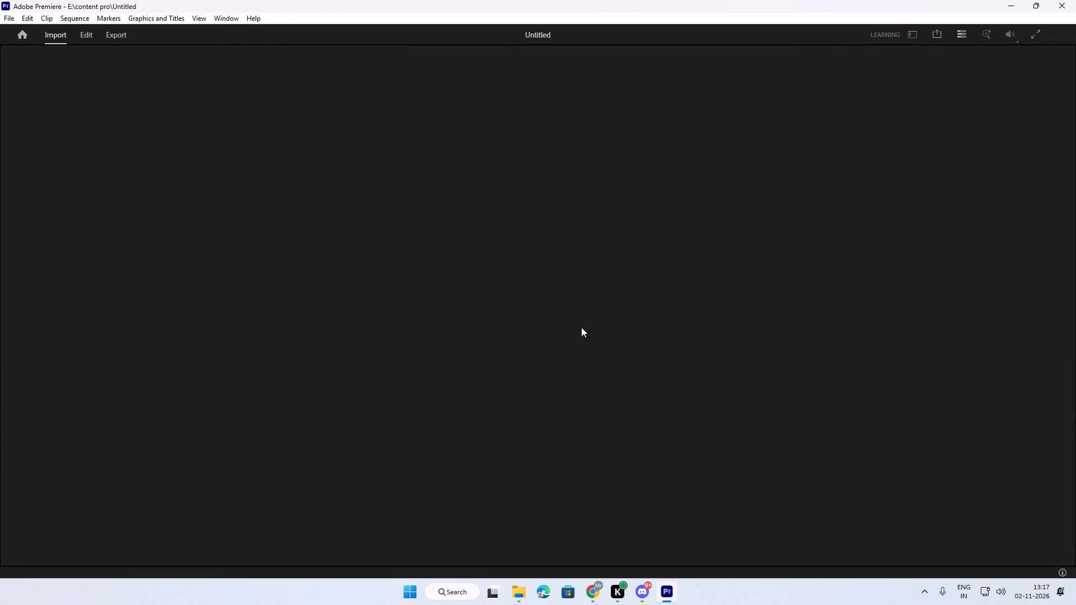
left_click(81, 37)
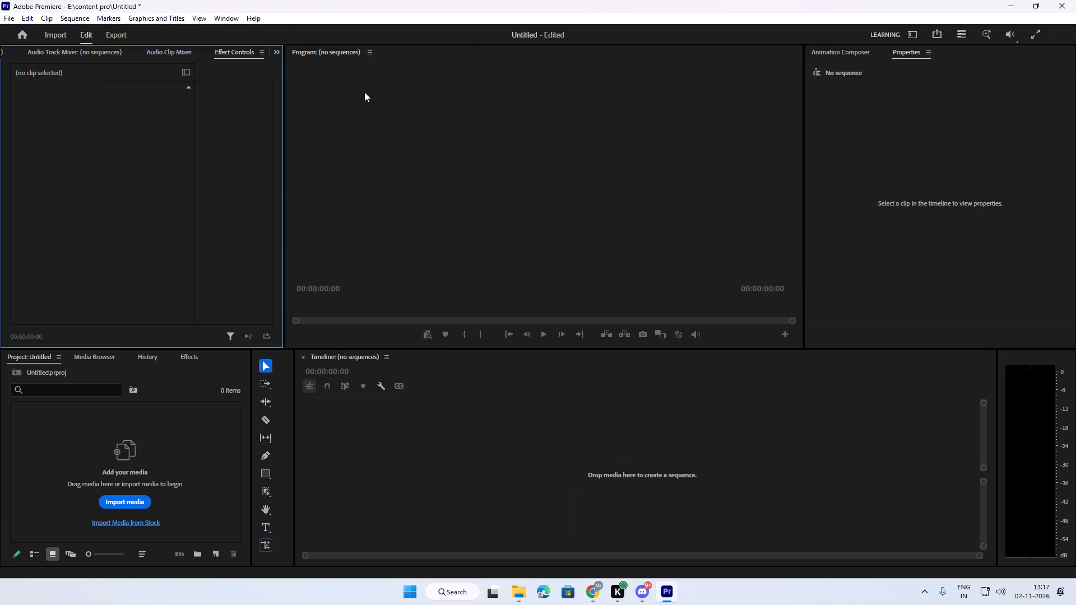
Open the Animation Composer extension and check it for updates.
left_click(828, 57)
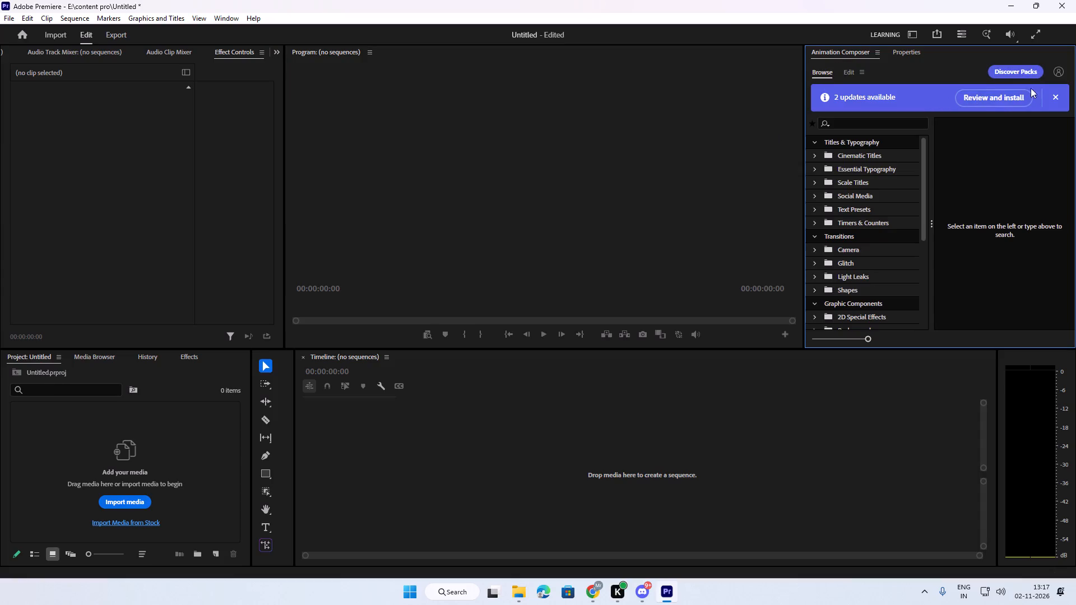
left_click(1057, 76)
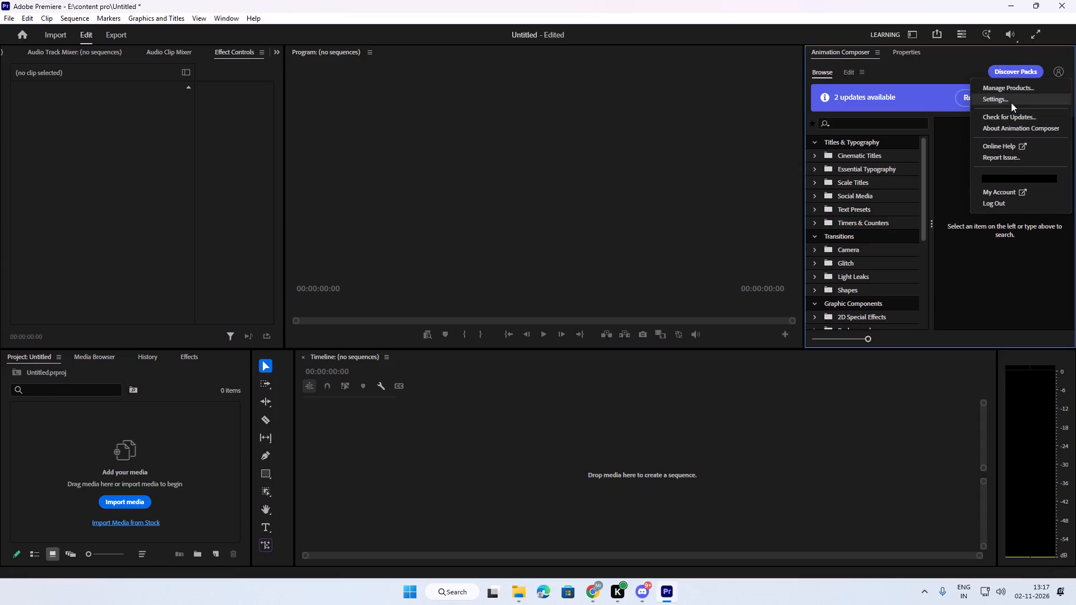
left_click(1010, 119)
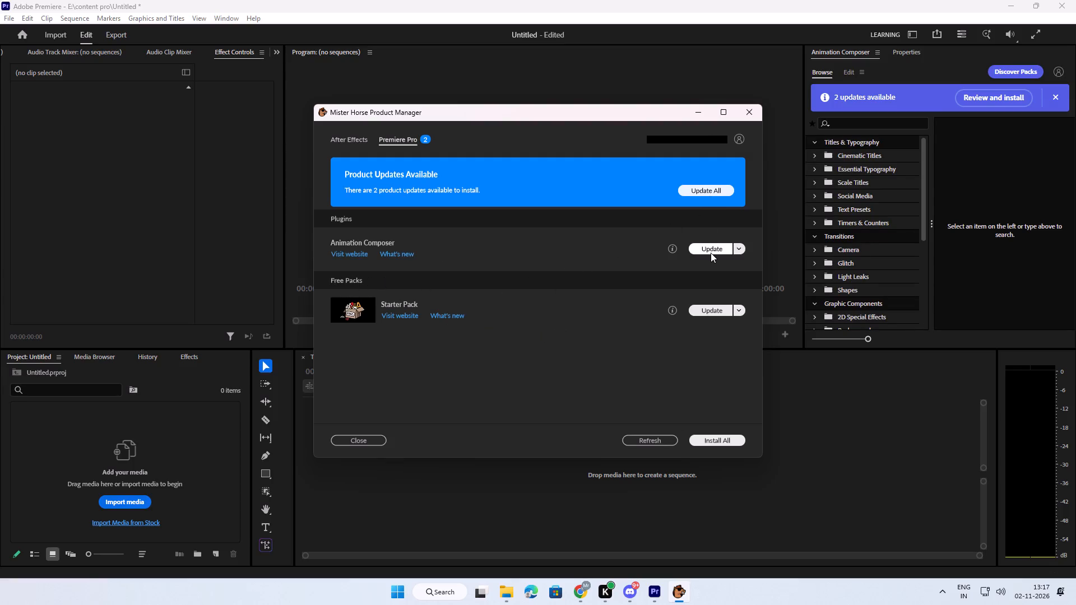
Close Premiere without saving the project and update all Premiere Pro products in Mister Horse Product Manager.
left_click(1068, 6)
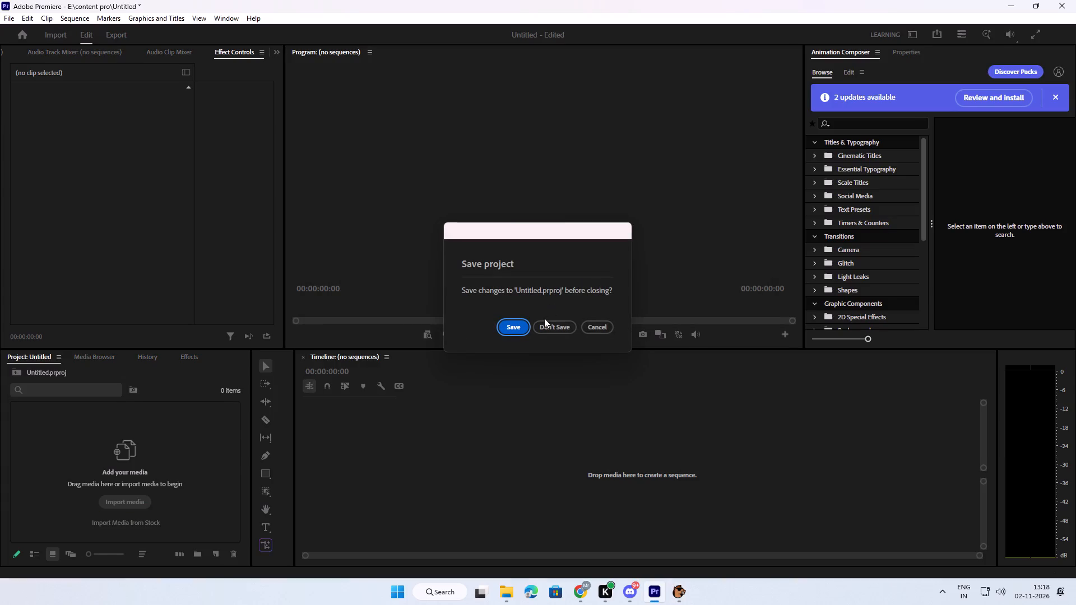
left_click(551, 325)
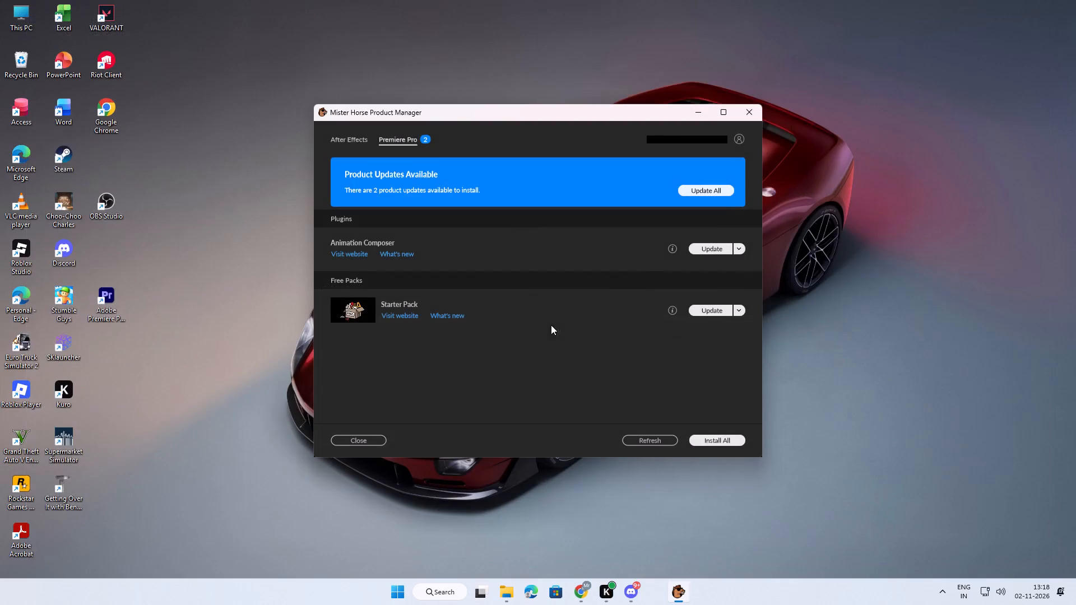
left_click(699, 191)
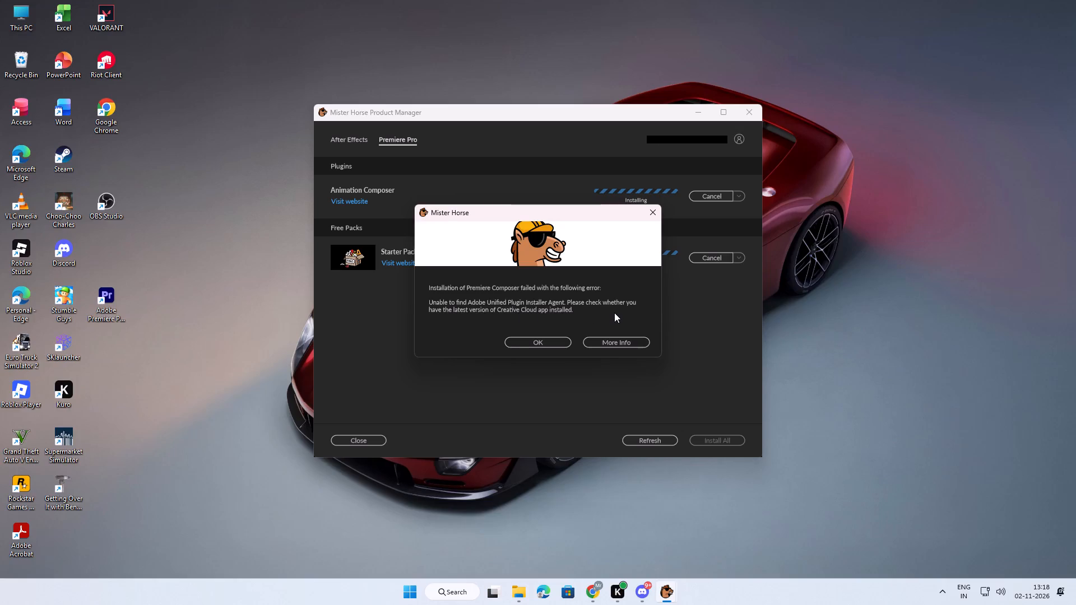
Capture a screenshot of the Premiere Composer installation error dialog and dismiss the dialog.
key("shift+super+s")
left_click_drag(395, 198, 674, 366)
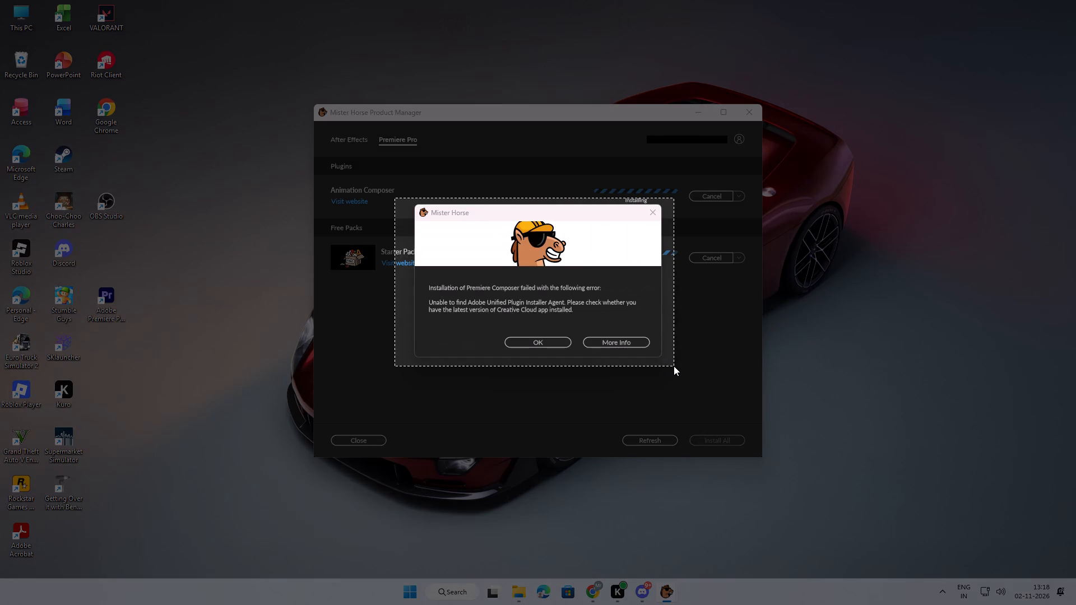
left_click_drag(674, 366, 674, 366)
left_click(424, 394)
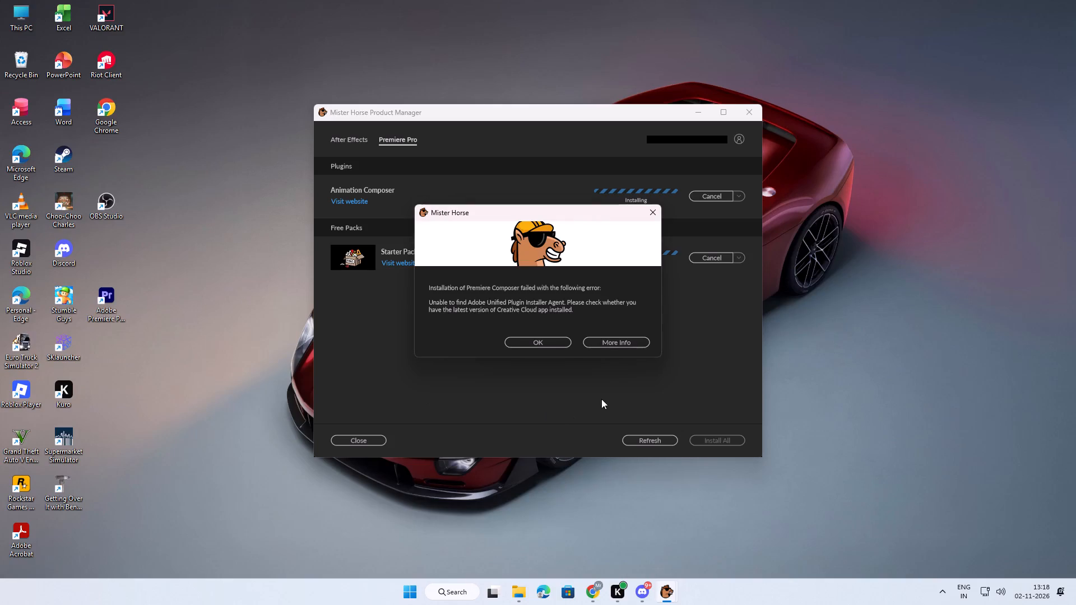
left_click(563, 347)
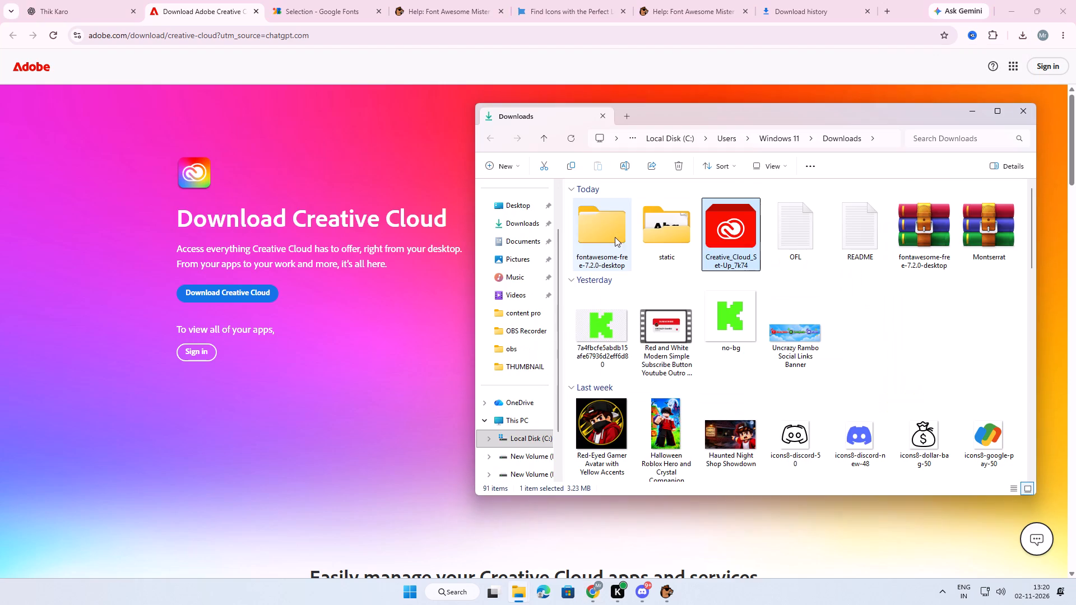
double_click(712, 228)
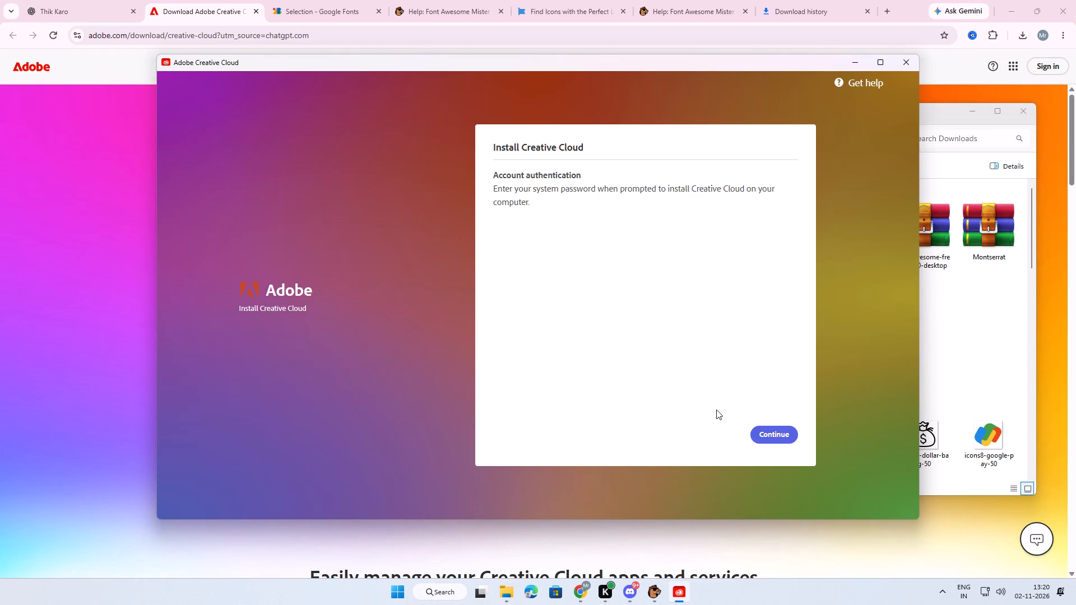
left_click(758, 432)
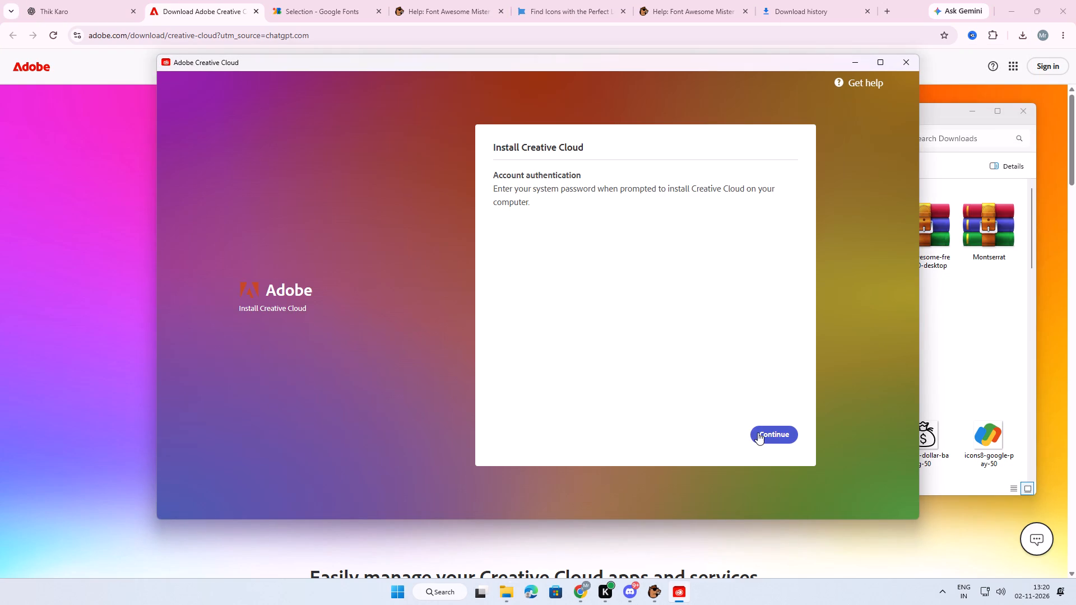